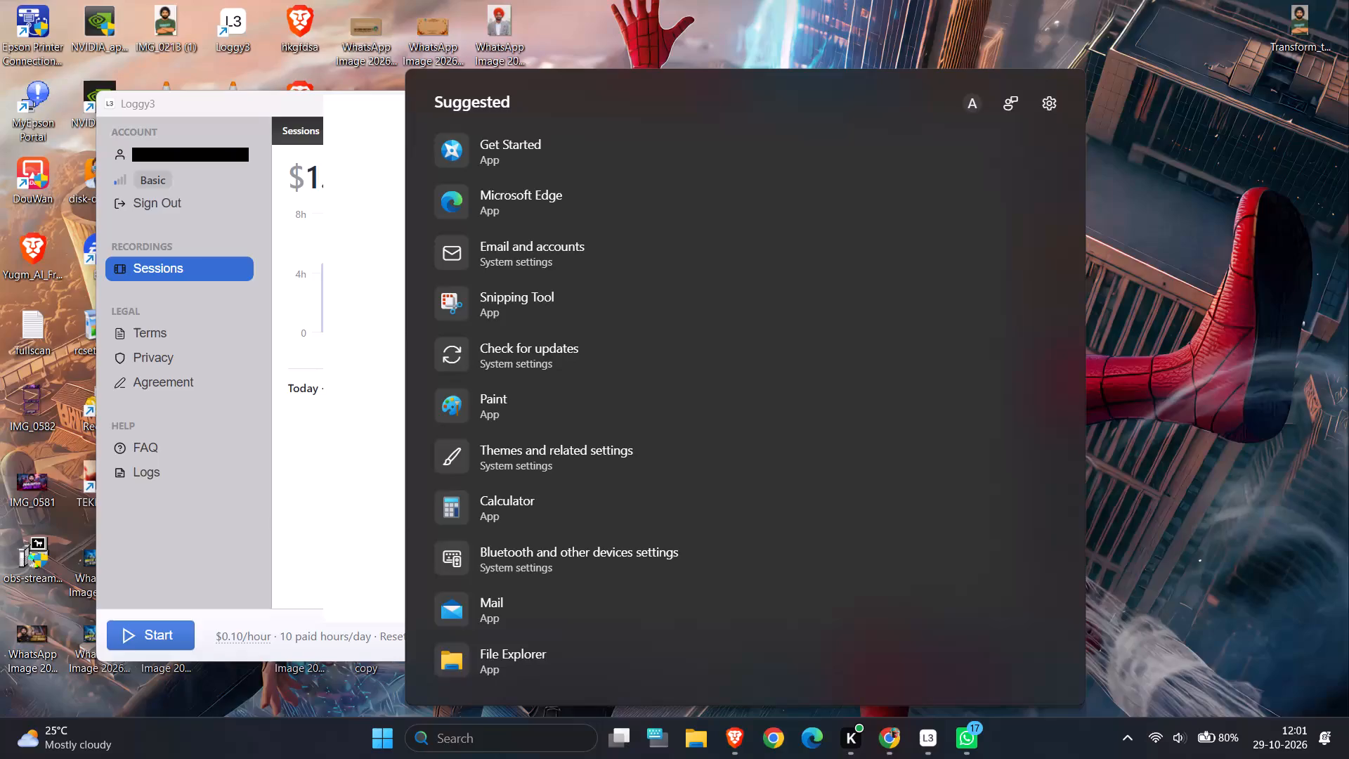
Launch Adobe Photoshop 2026 from the system search.
key("p")
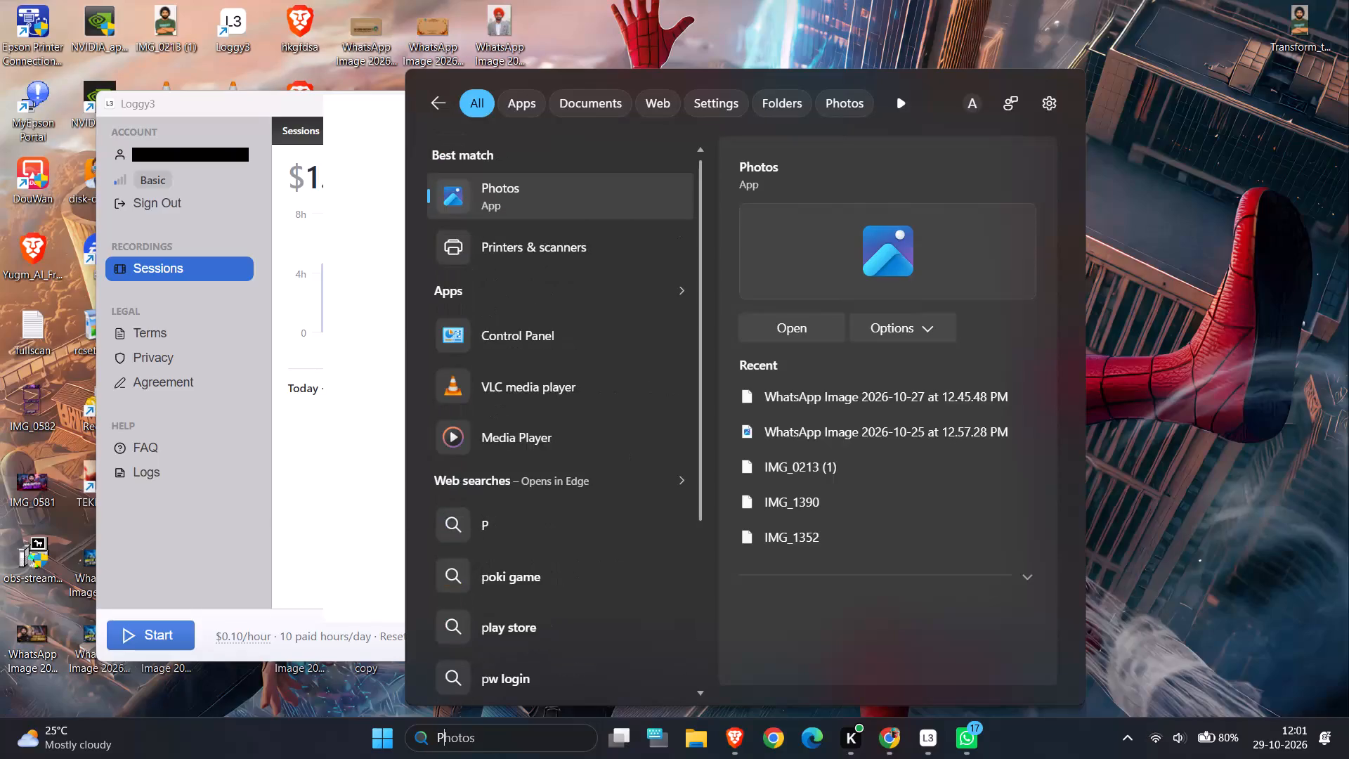
key("h")
left_click(594, 194)
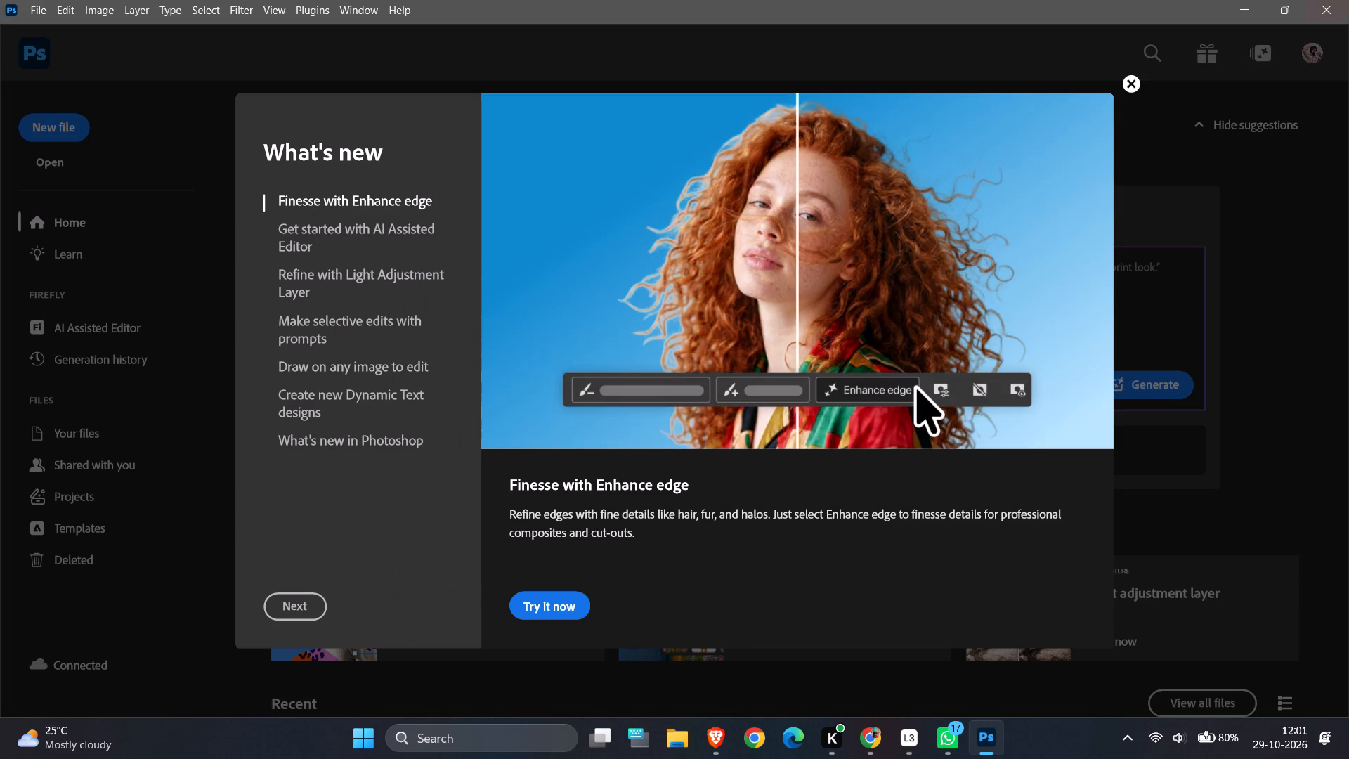
Dismiss the What's new introduction and the Skills pane to reach the empty Pro Editor workspace.
left_click(1138, 82)
left_click(1136, 82)
left_click(325, 614)
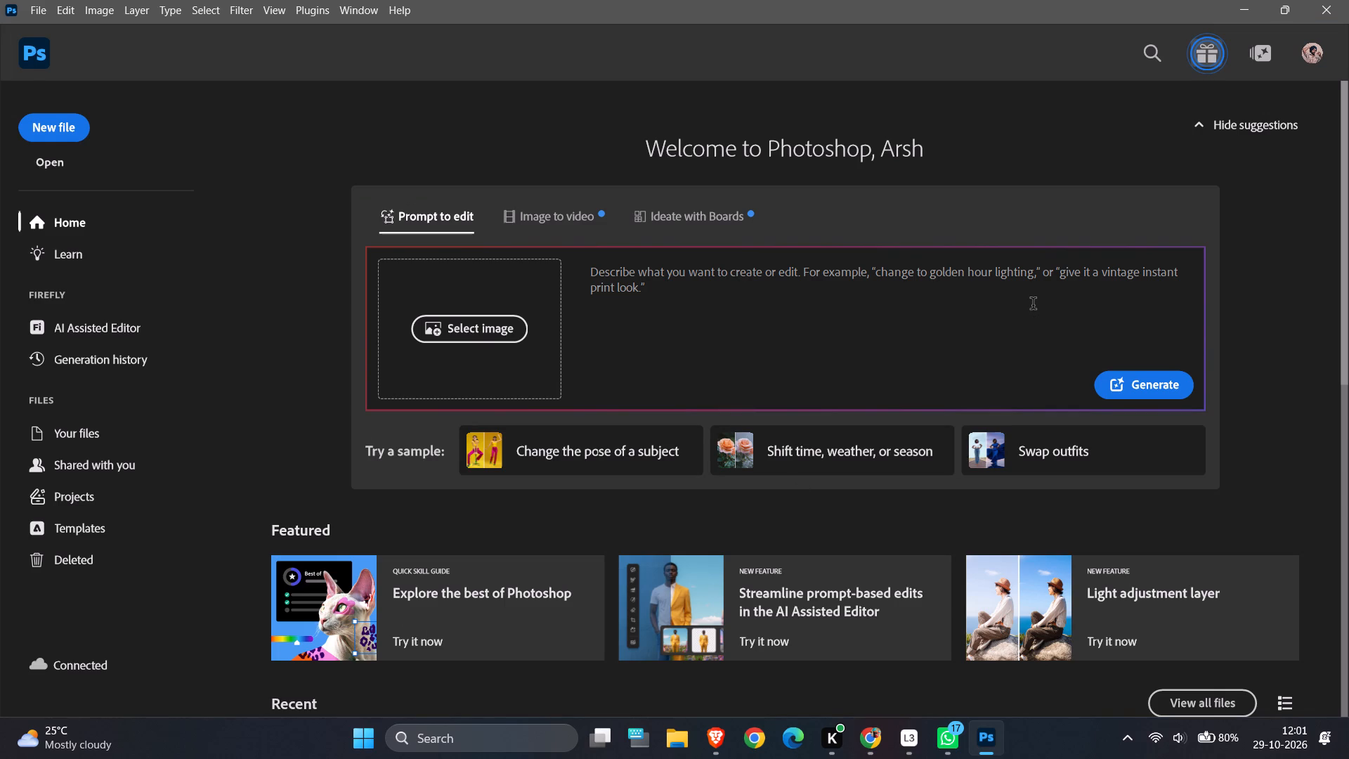
scroll(836, 305, "down", 6)
scroll(344, 400, "up", 7)
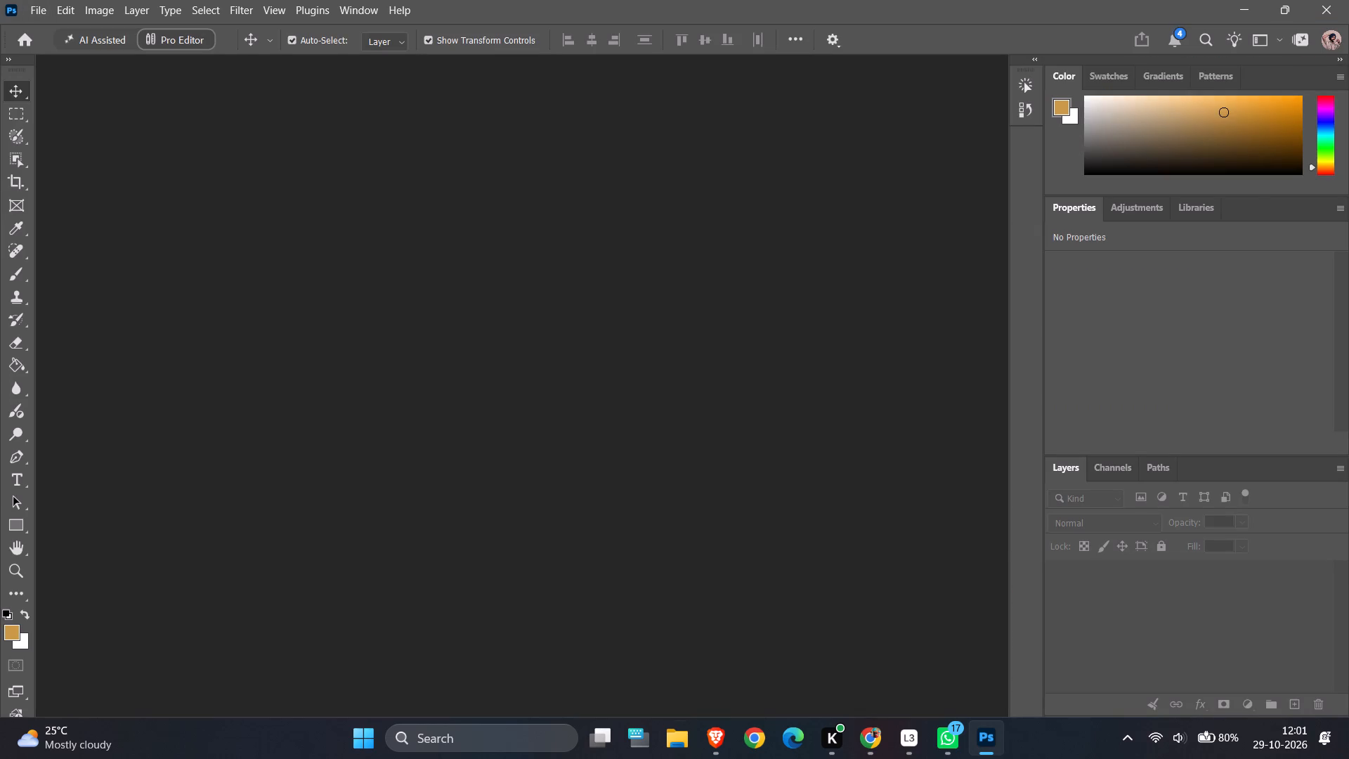
left_click(835, 421)
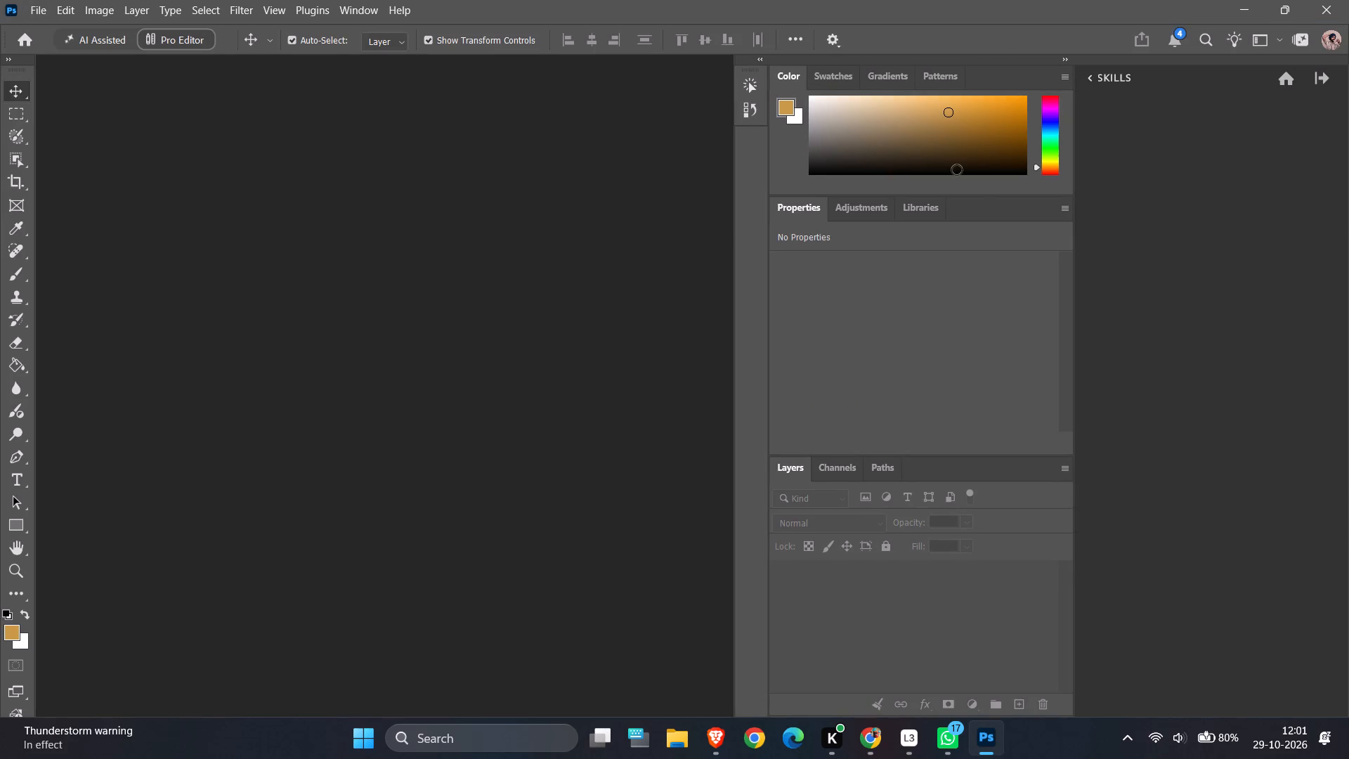
left_click(1326, 76)
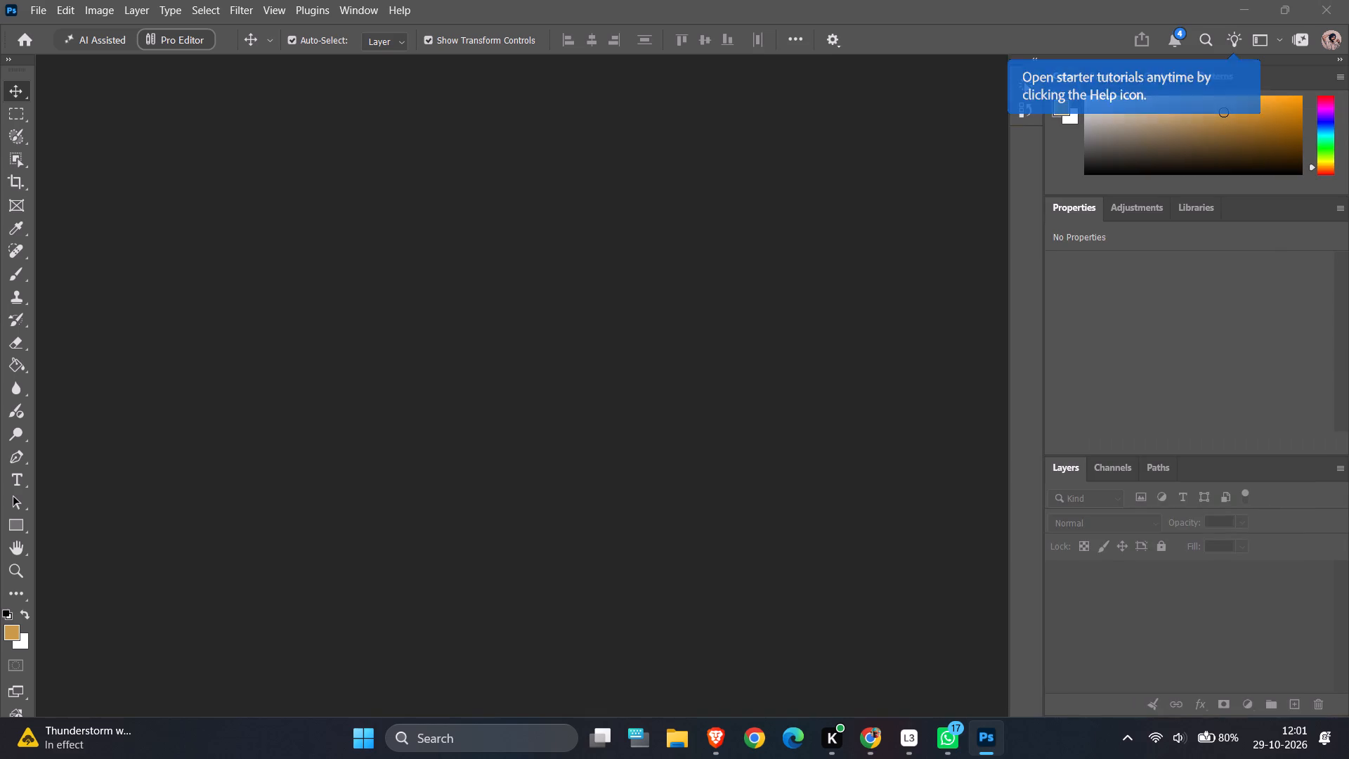
left_click(653, 210)
Open the GILL ROADLINES 2 PDF from the Desktop folder.
left_click(35, 9)
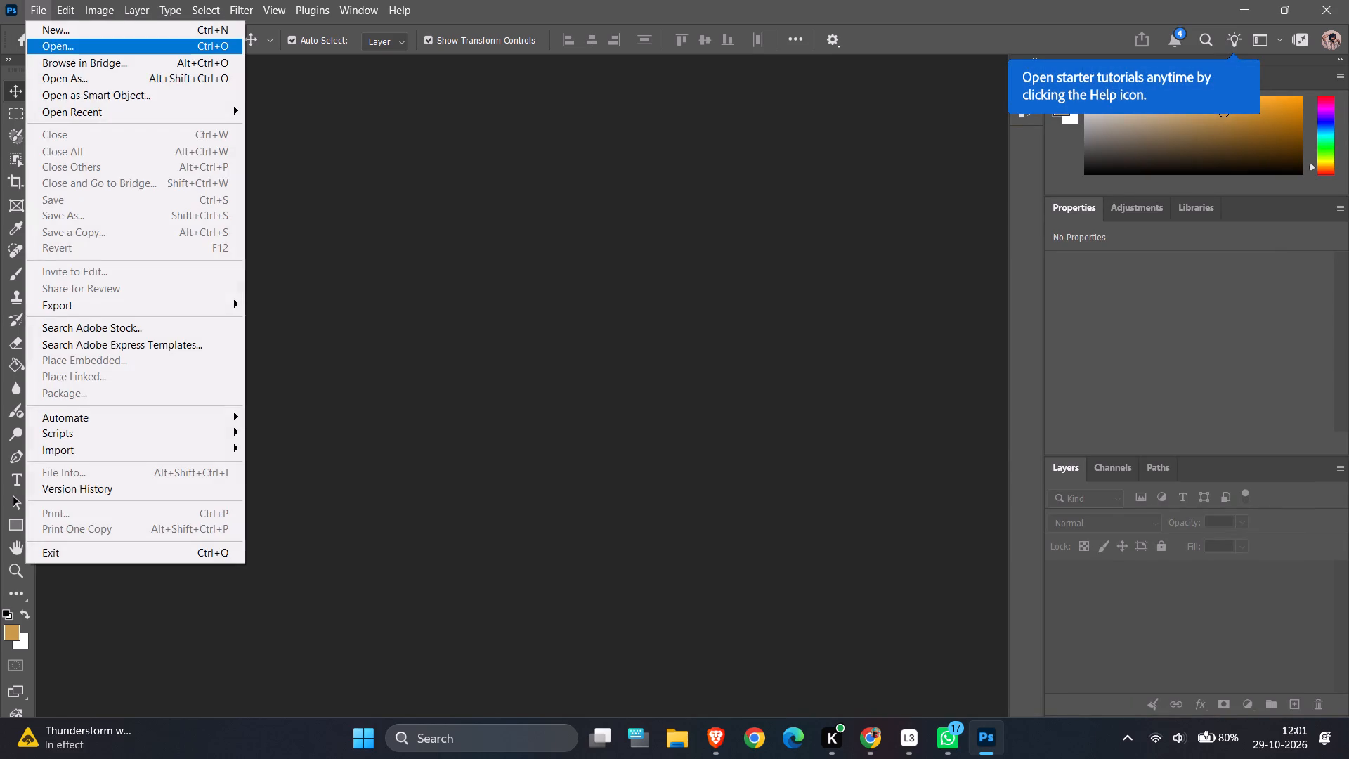
left_click(62, 48)
scroll(535, 313, "down", 5)
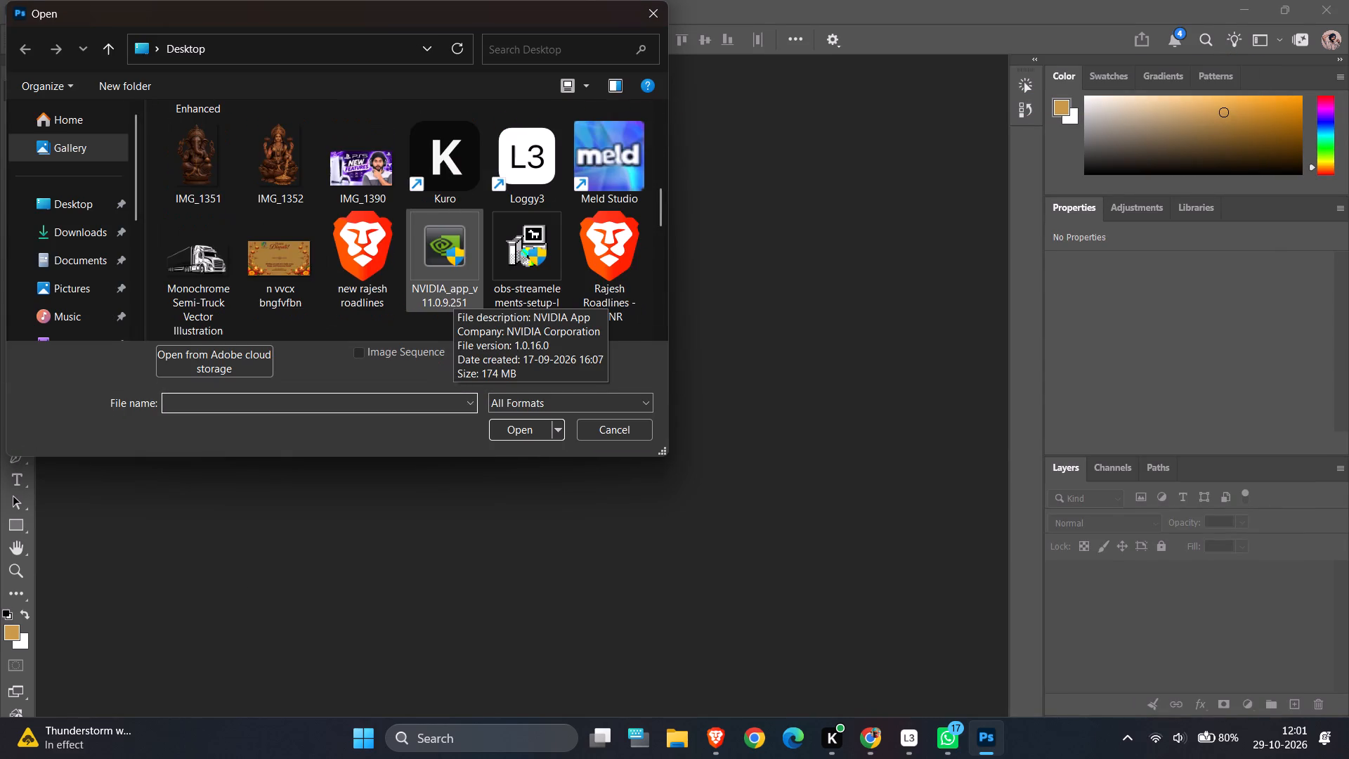
scroll(450, 297, "down", 6)
scroll(330, 255, "down", 7)
scroll(330, 255, "up", 2)
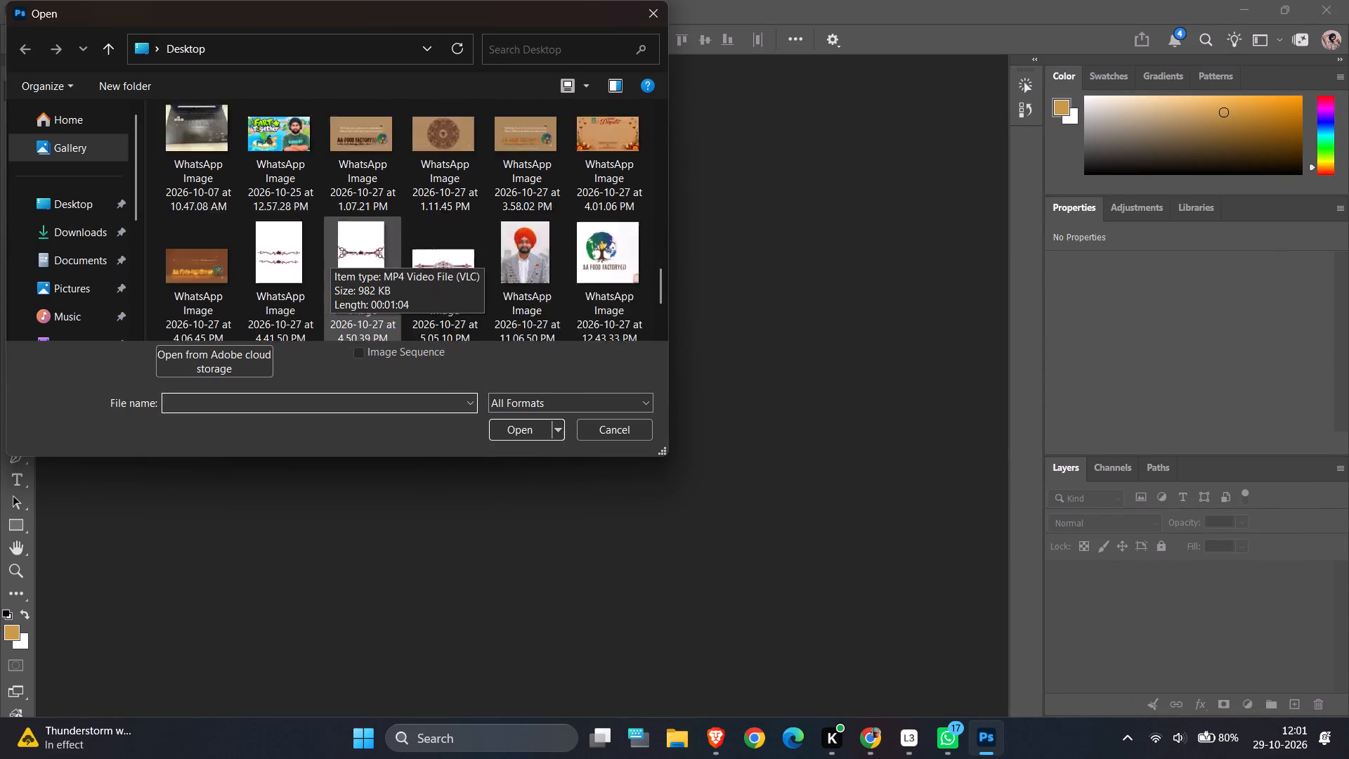
scroll(330, 255, "up", 10)
scroll(446, 171, "down", 1)
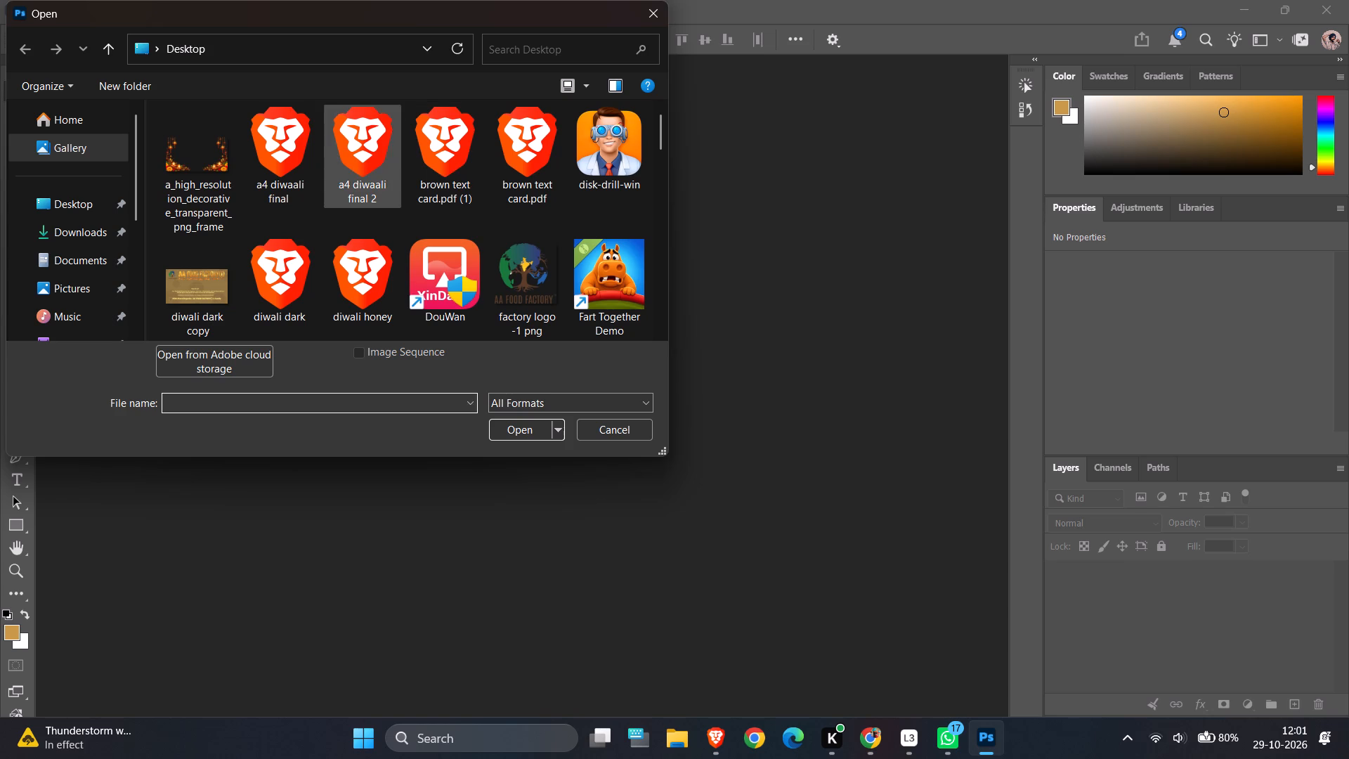
scroll(514, 216, "down", 1)
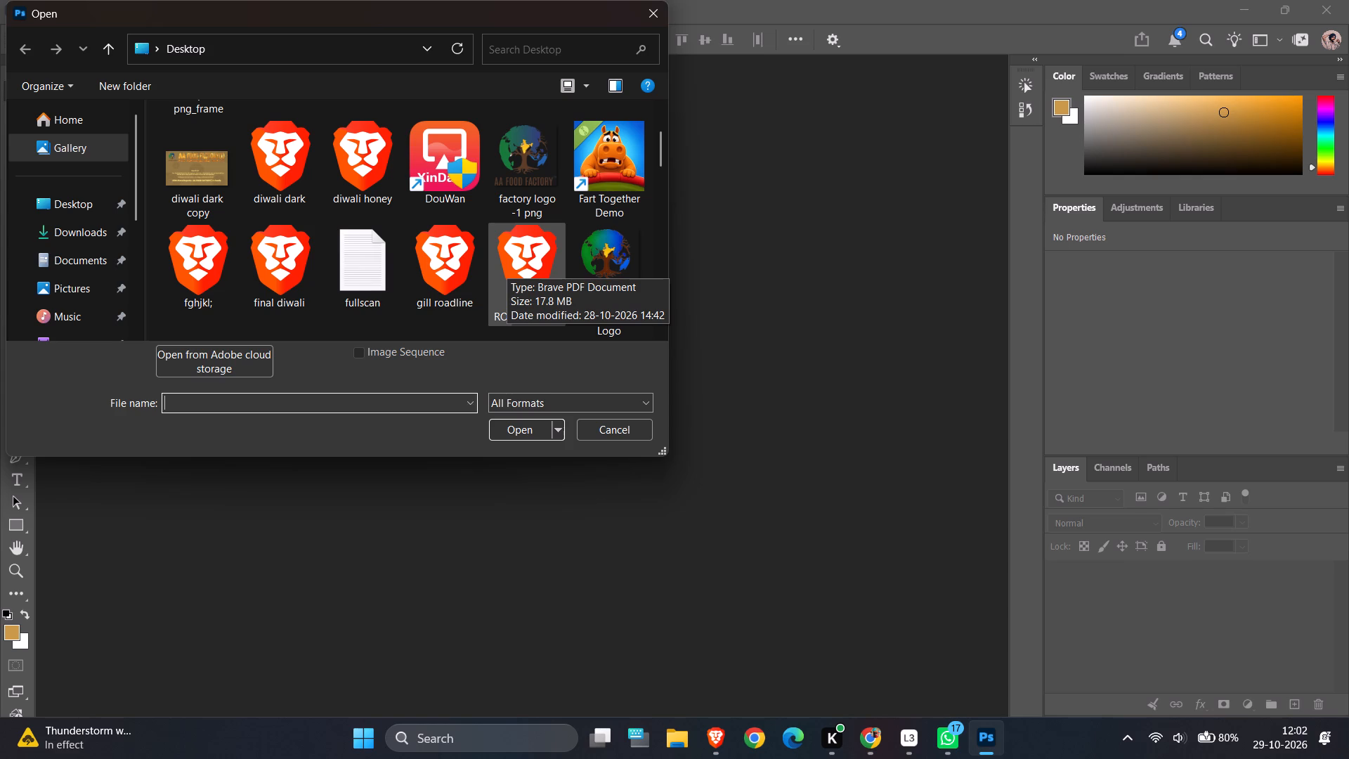
scroll(495, 236, "down", 1)
scroll(411, 208, "up", 1)
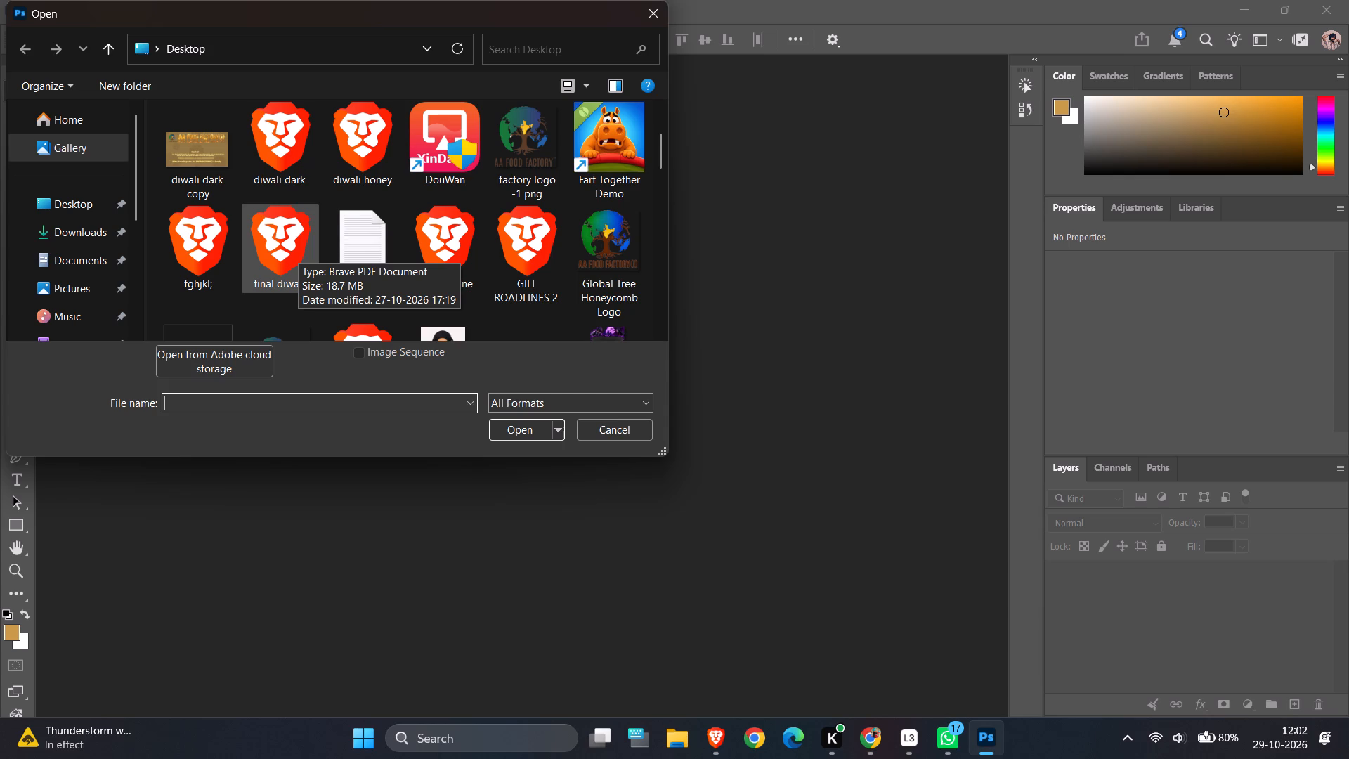
scroll(369, 220, "down", 1)
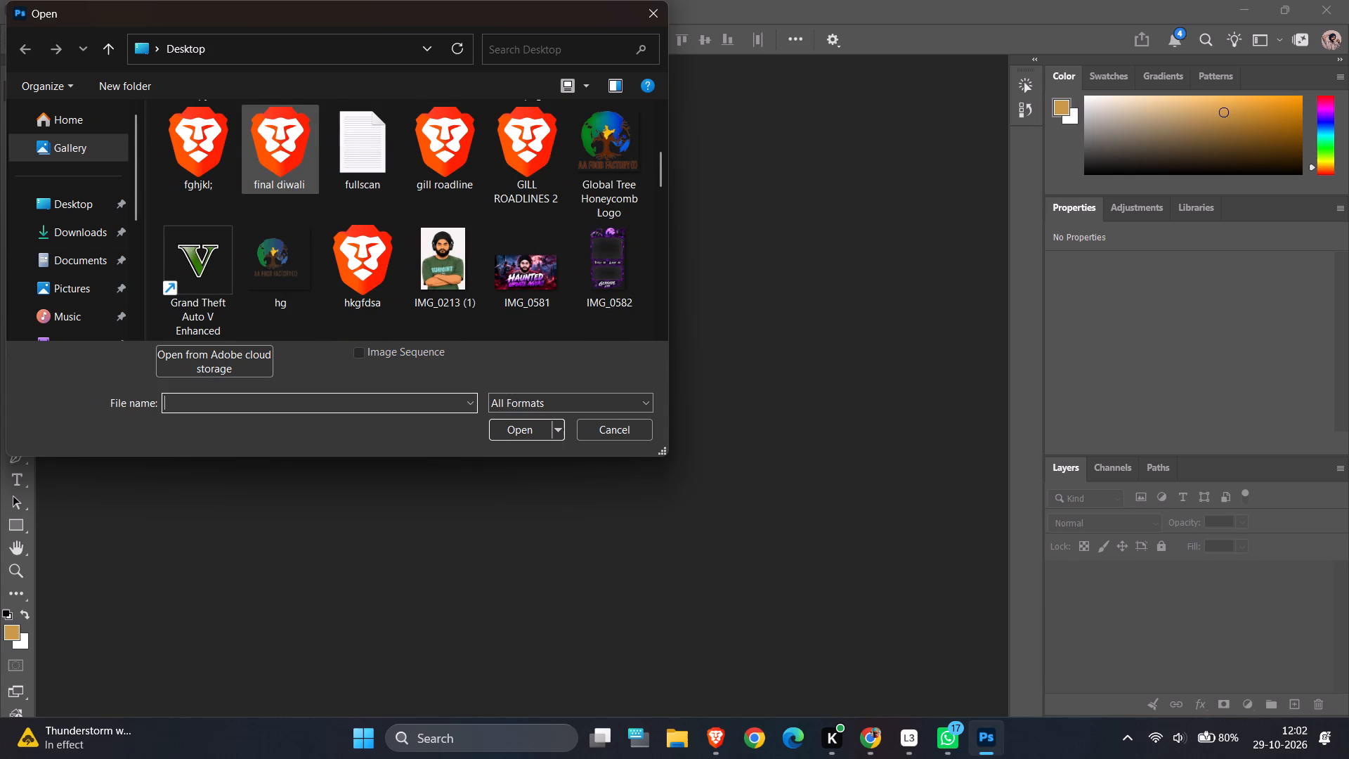
scroll(356, 207, "down", 1)
scroll(455, 226, "down", 2)
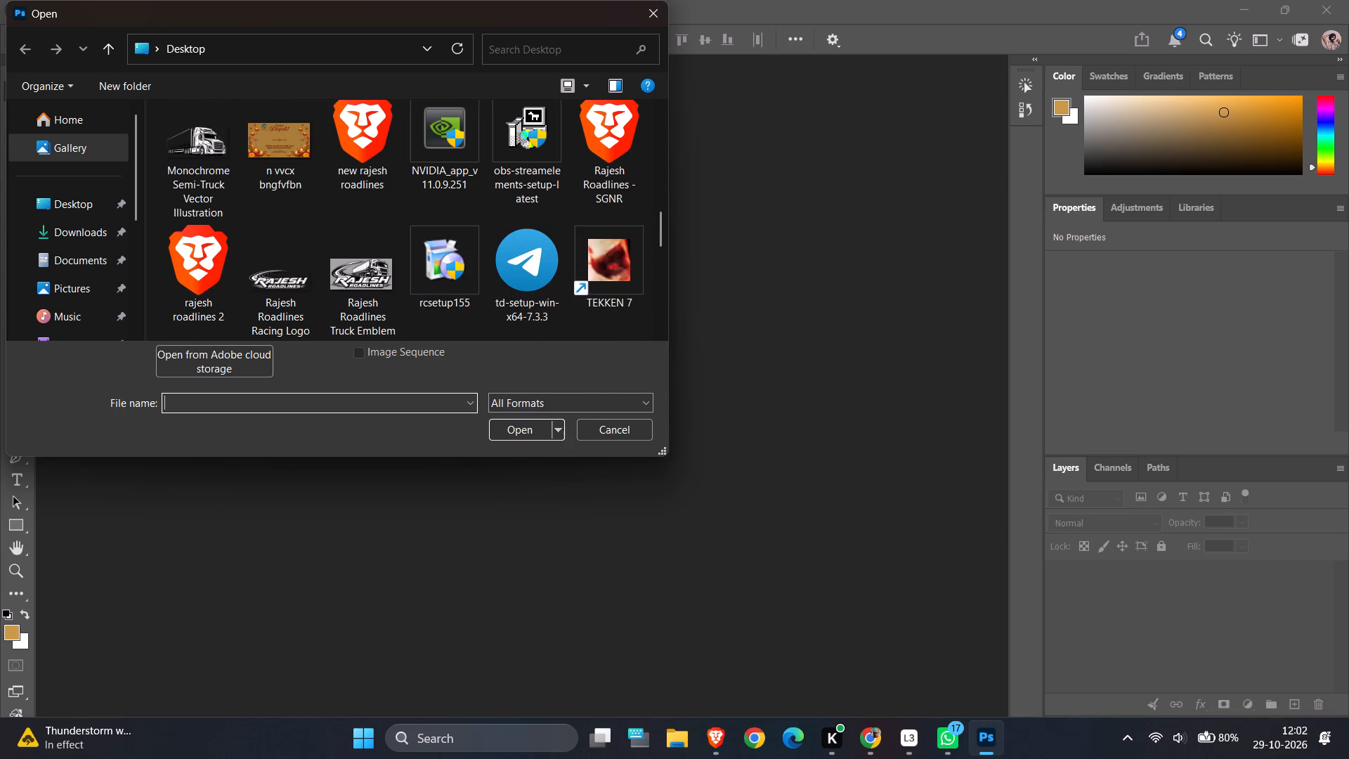
scroll(341, 205, "down", 1)
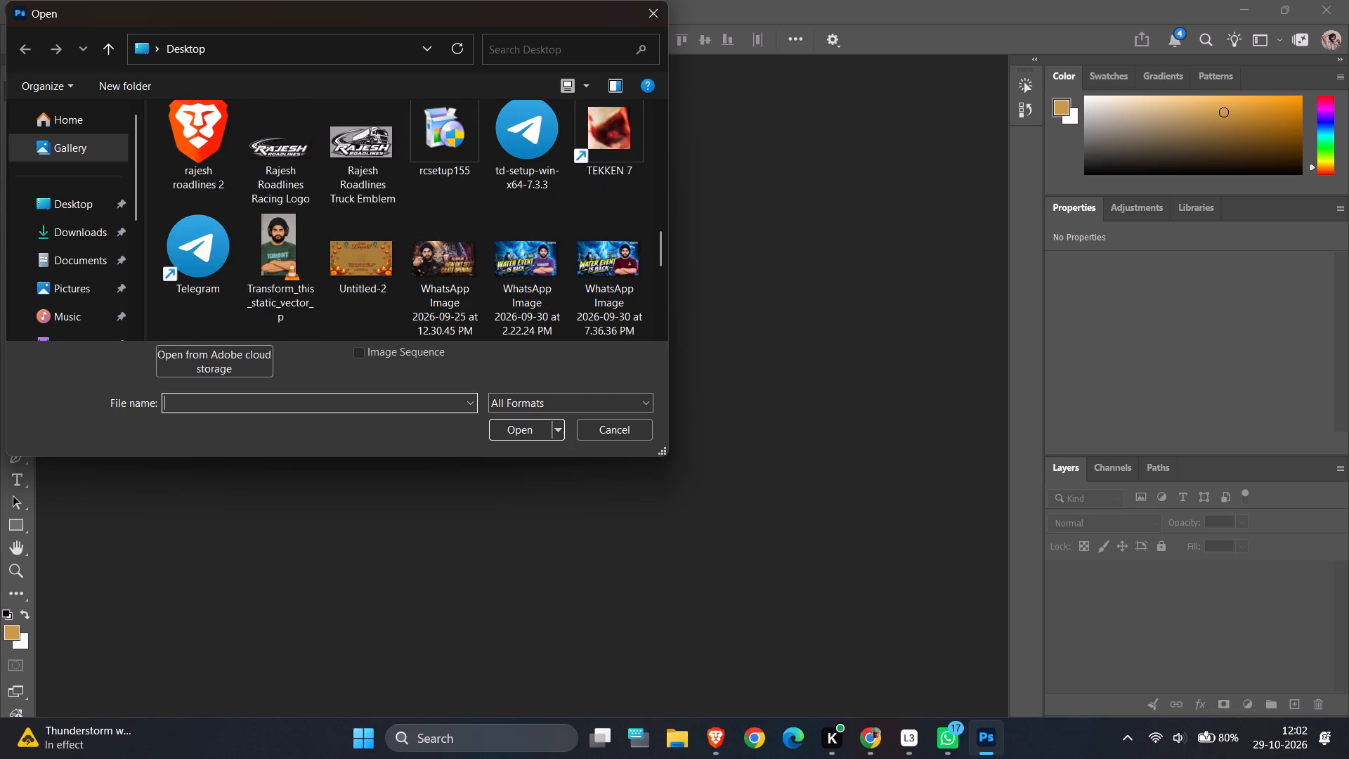
scroll(561, 197, "down", 1)
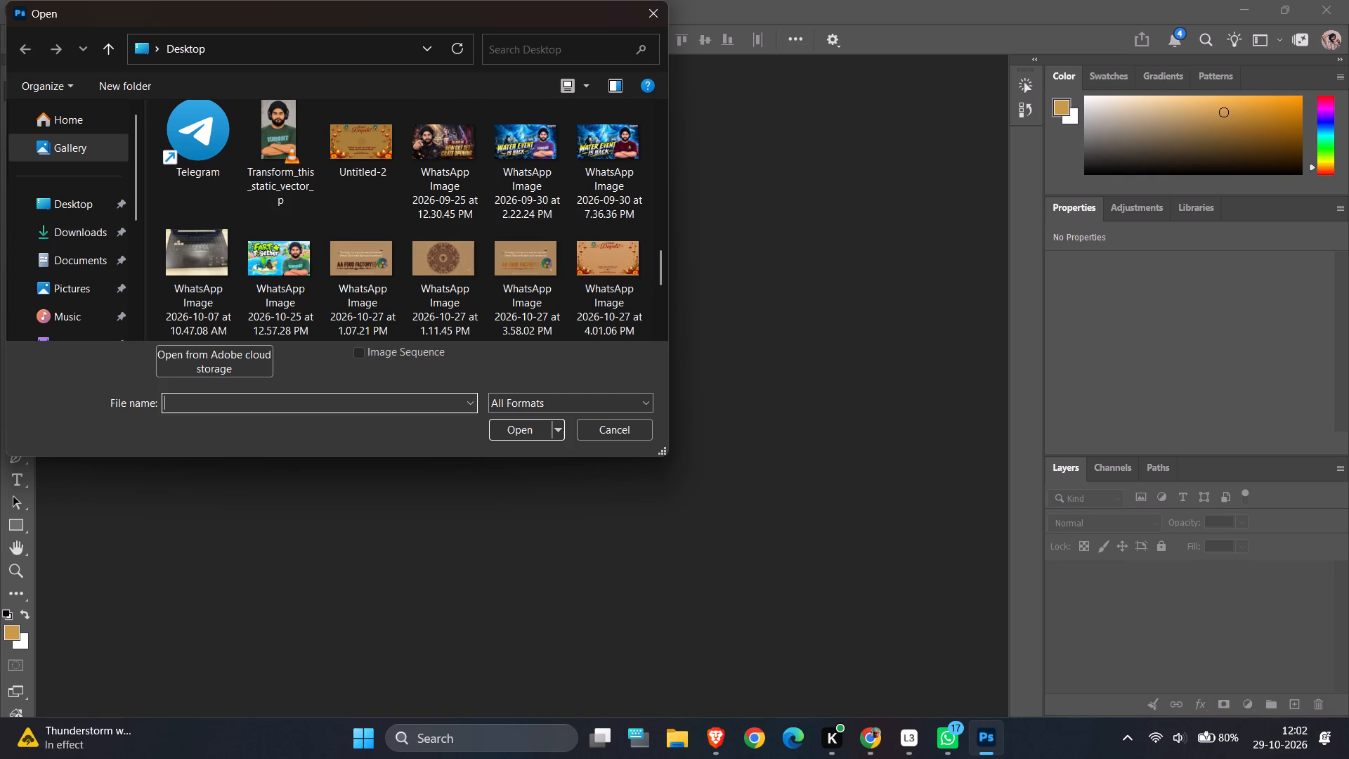
scroll(396, 236, "down", 2)
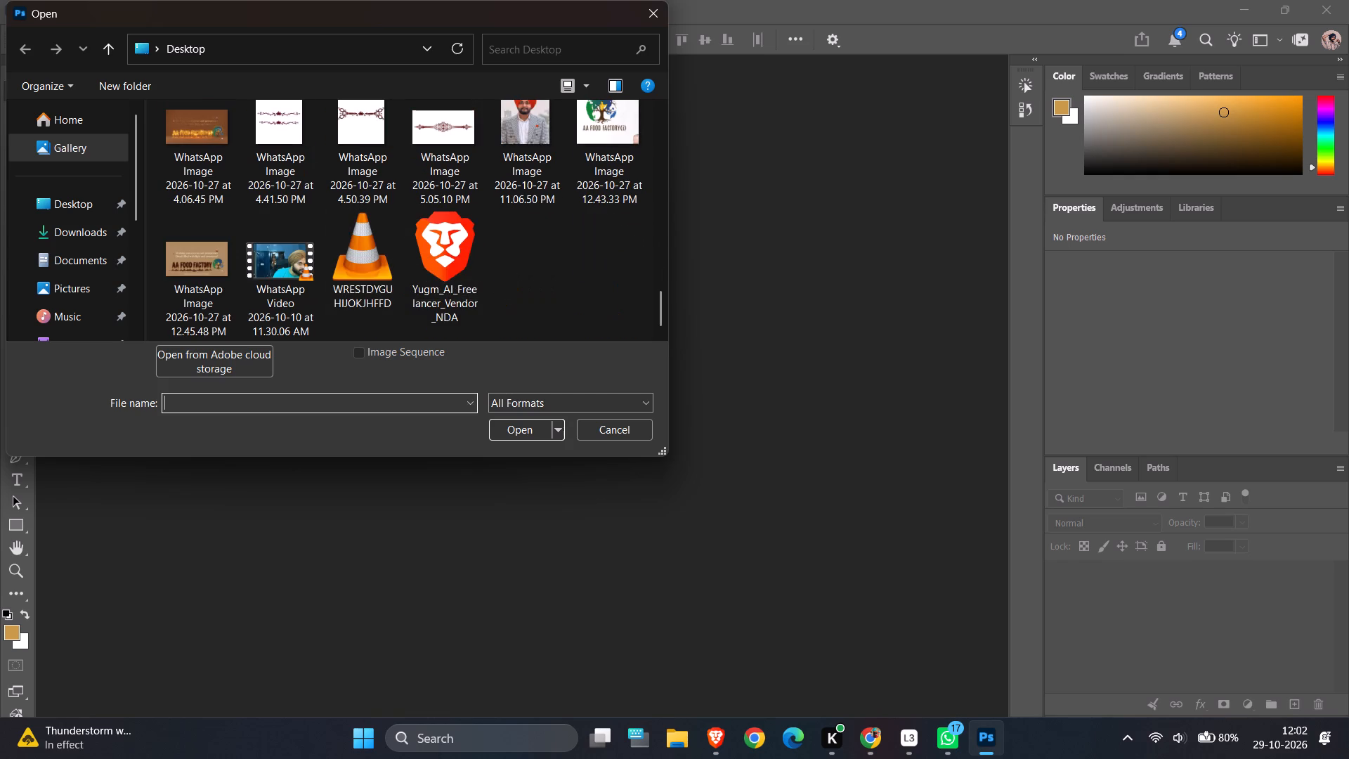
scroll(413, 281, "up", 3)
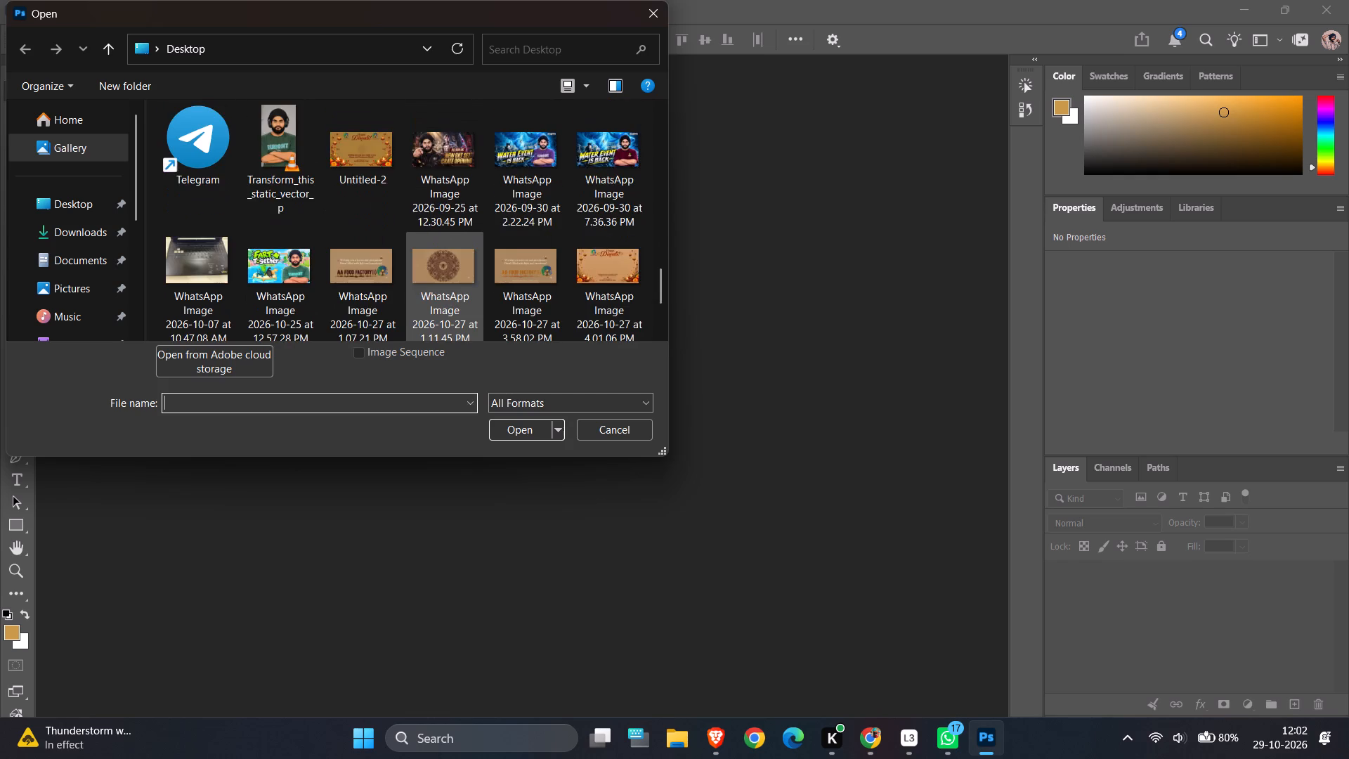
scroll(413, 281, "up", 1)
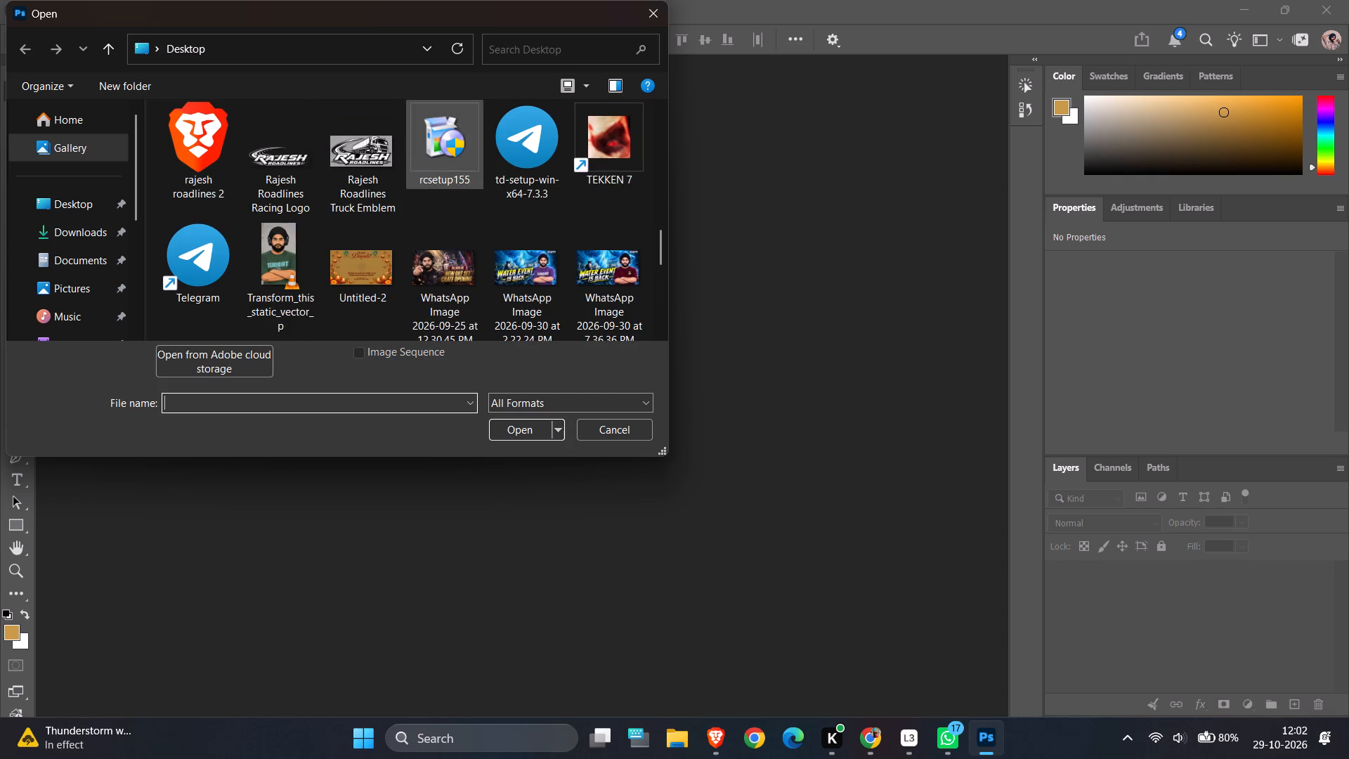
scroll(287, 203, "up", 1)
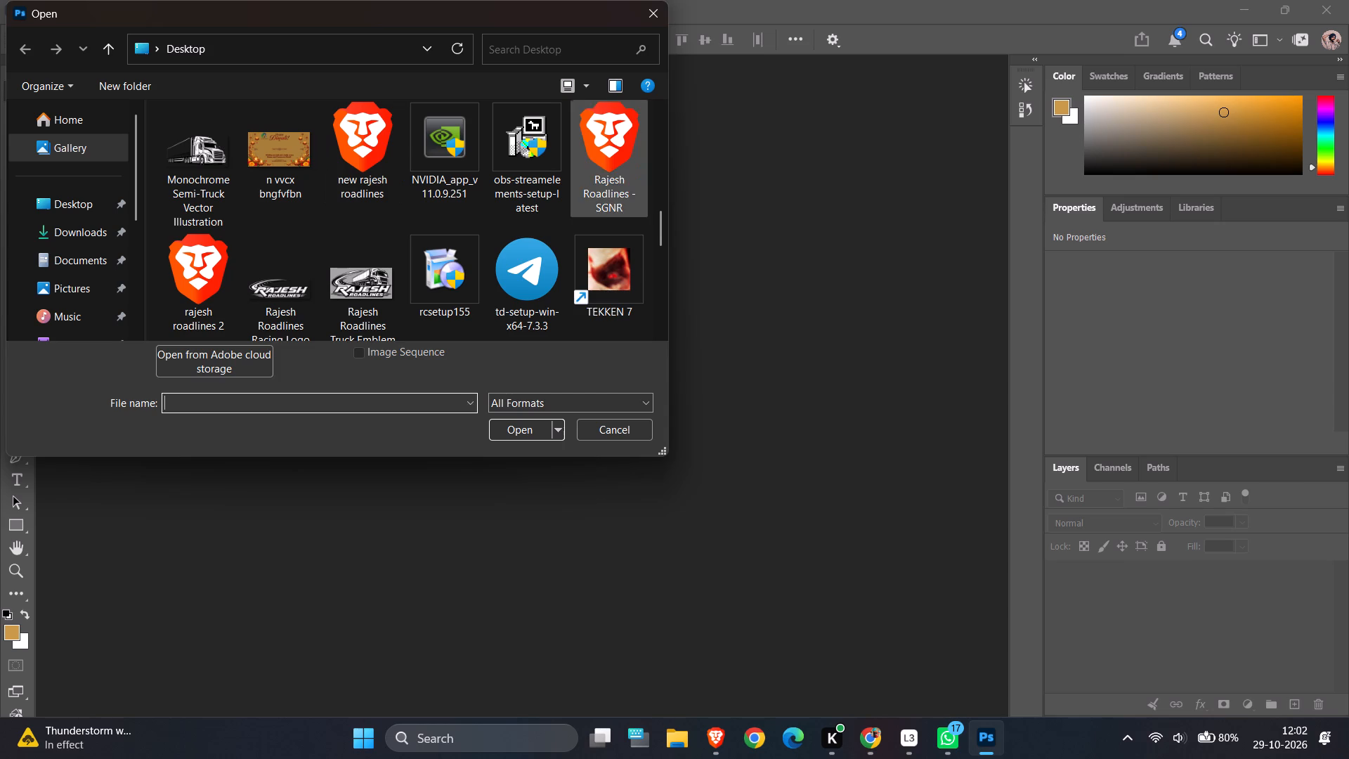
scroll(621, 223, "down", 2)
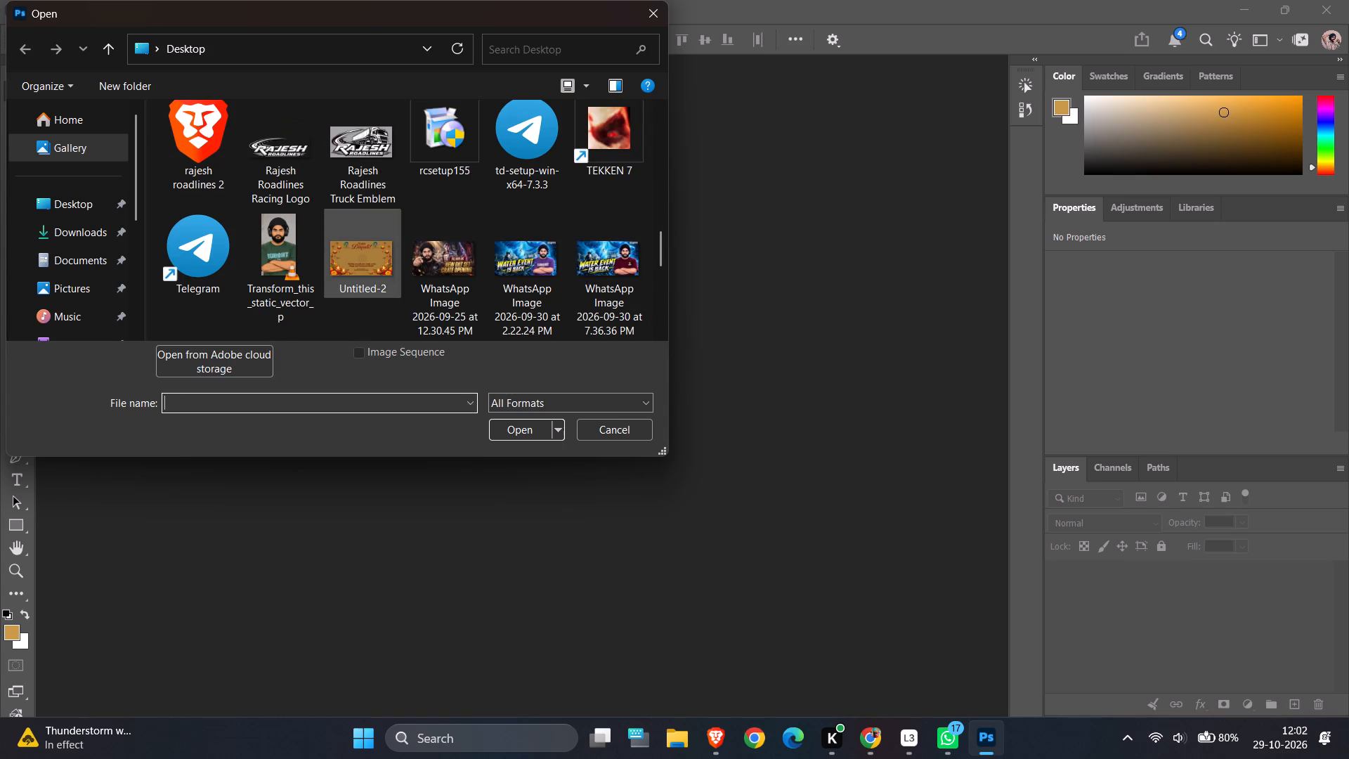
scroll(431, 202, "down", 5)
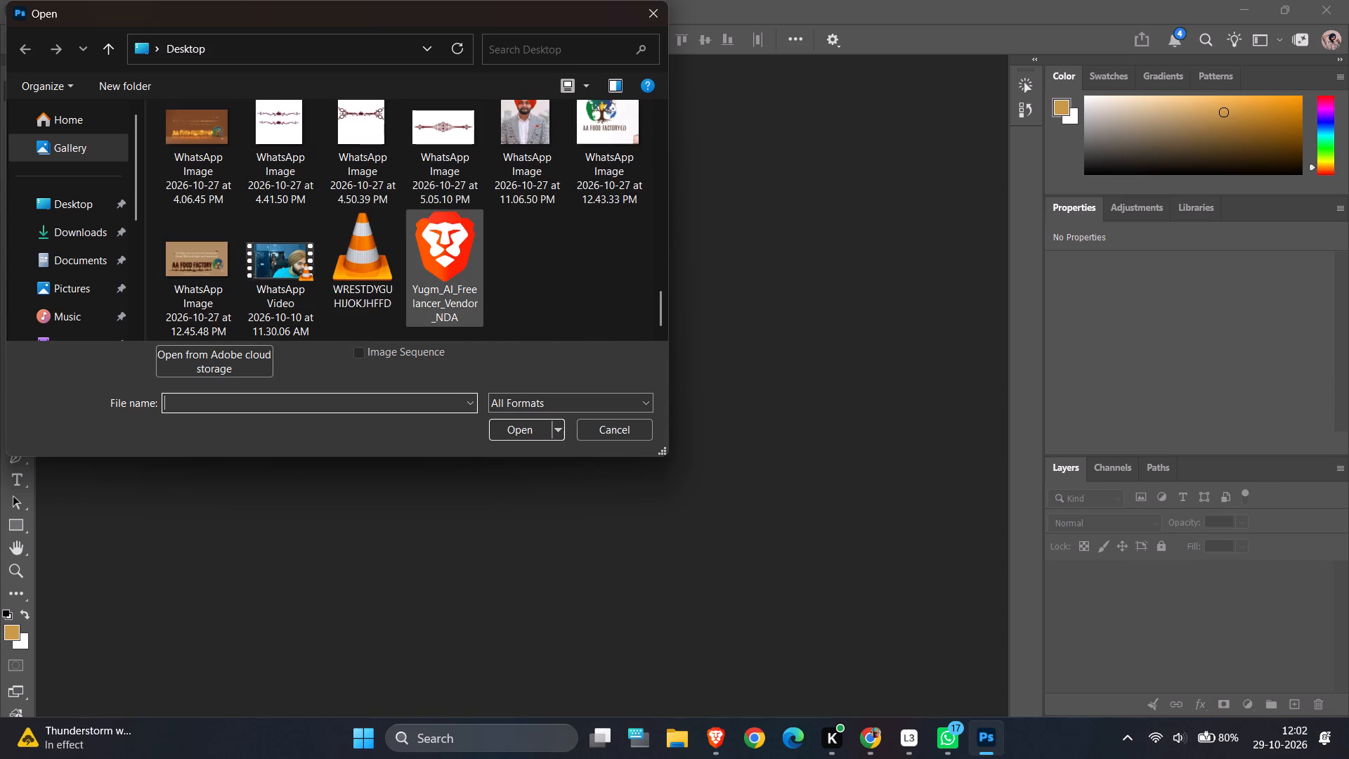
scroll(445, 275, "up", 5)
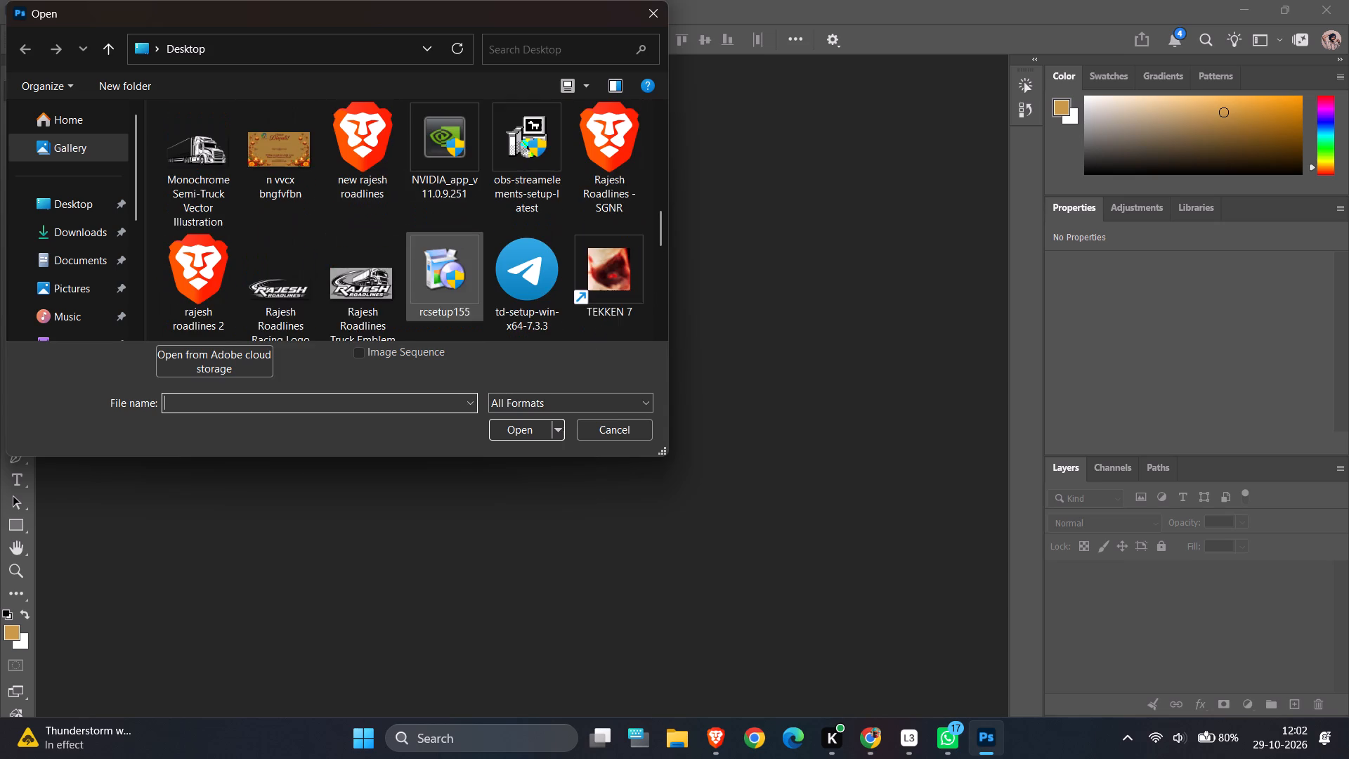
scroll(440, 179, "up", 2)
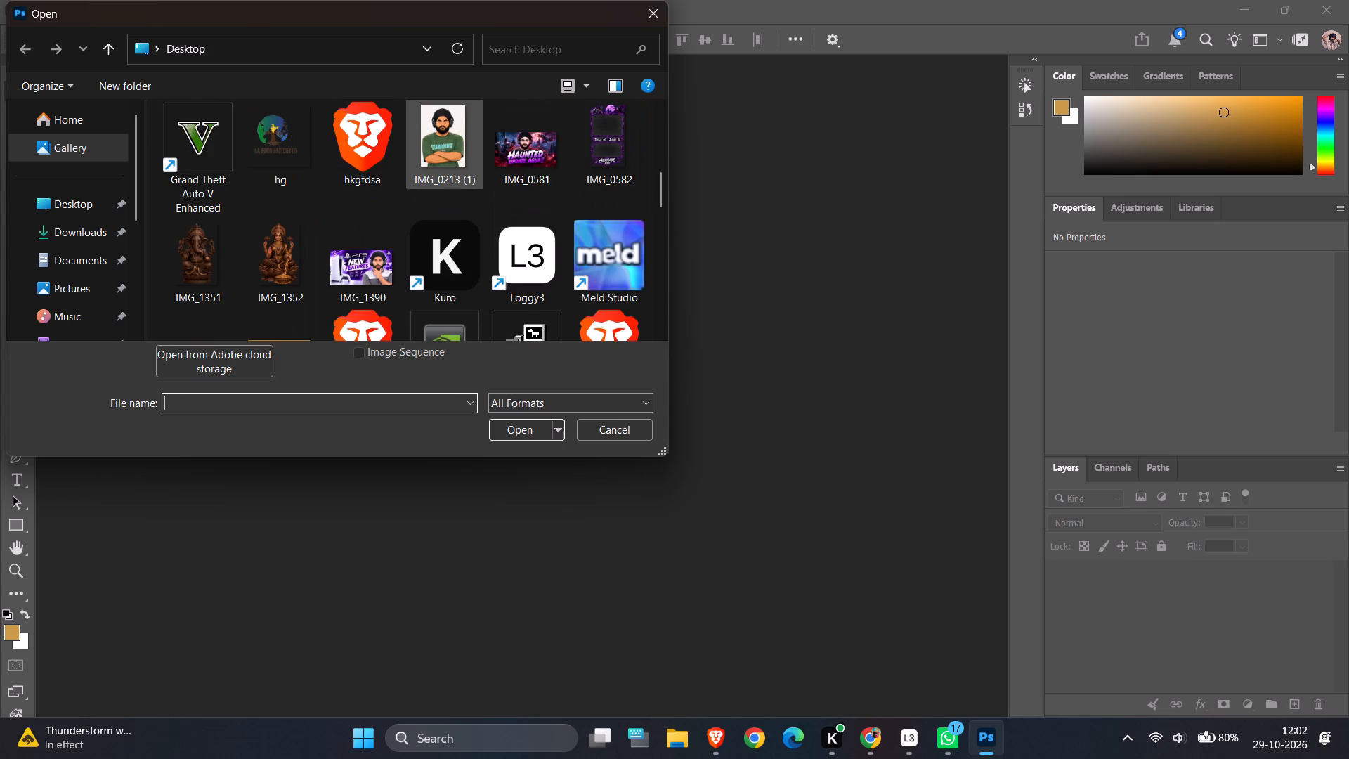
scroll(389, 206, "up", 1)
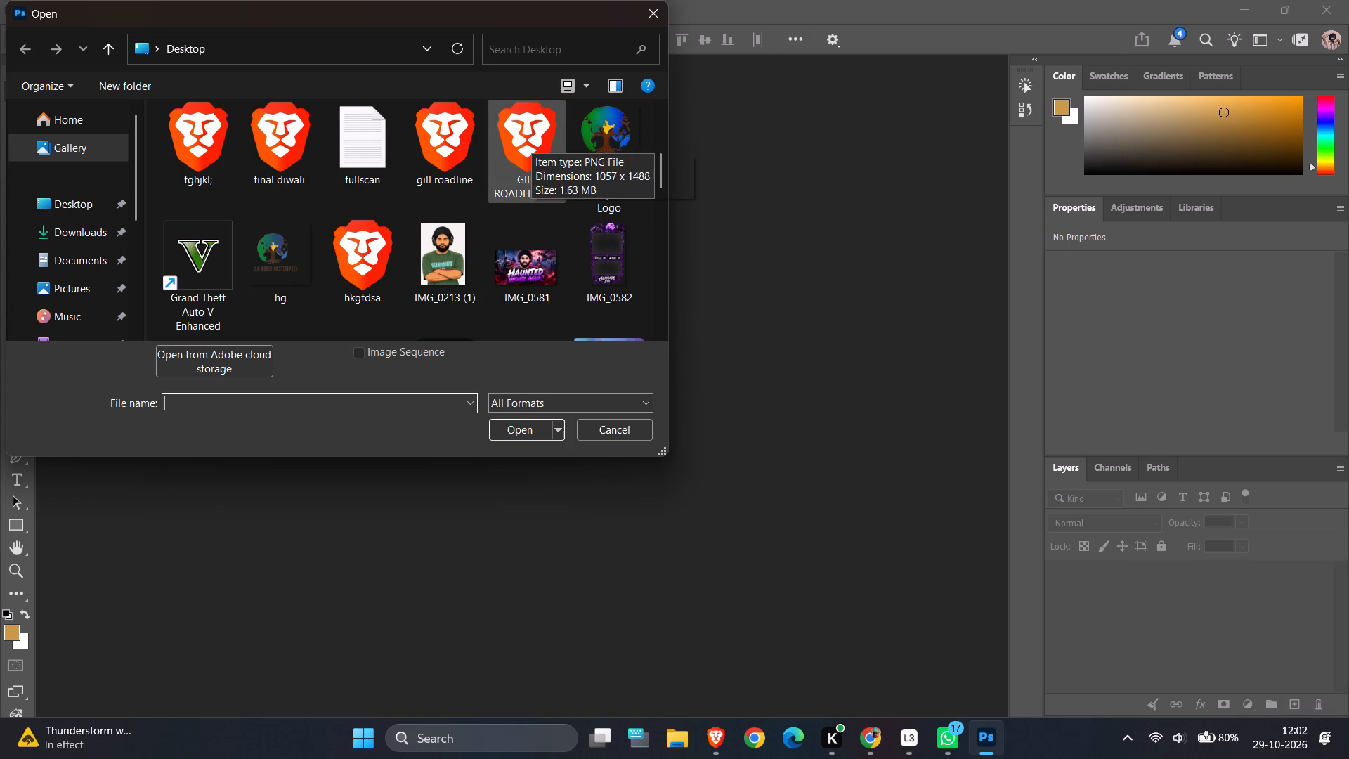
left_click(531, 141)
left_click(533, 424)
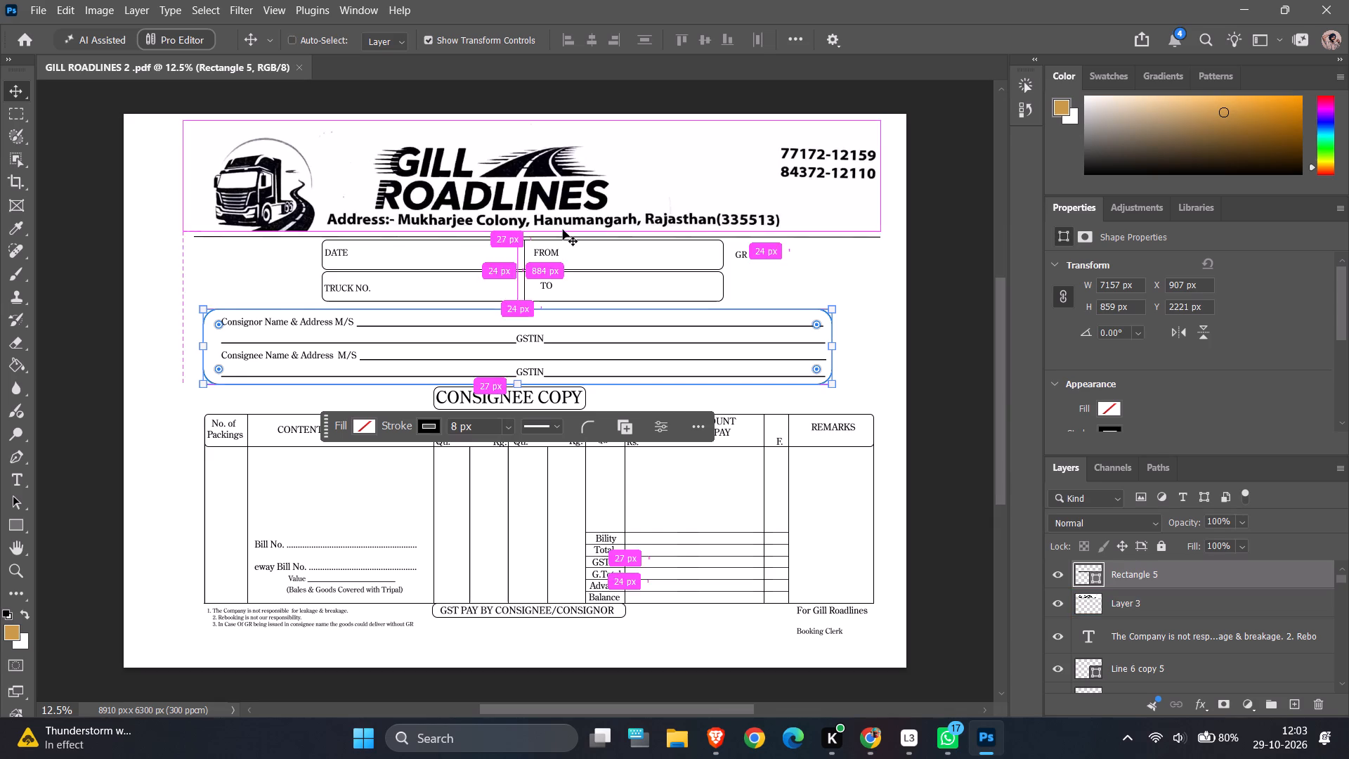
Deselect the consignor box shape and examine the form's overall layout and the DATE and TRUCK NO. area.
scroll(591, 310, "up", 6, "ctrl+alt")
scroll(592, 310, "down", 5, "ctrl+alt")
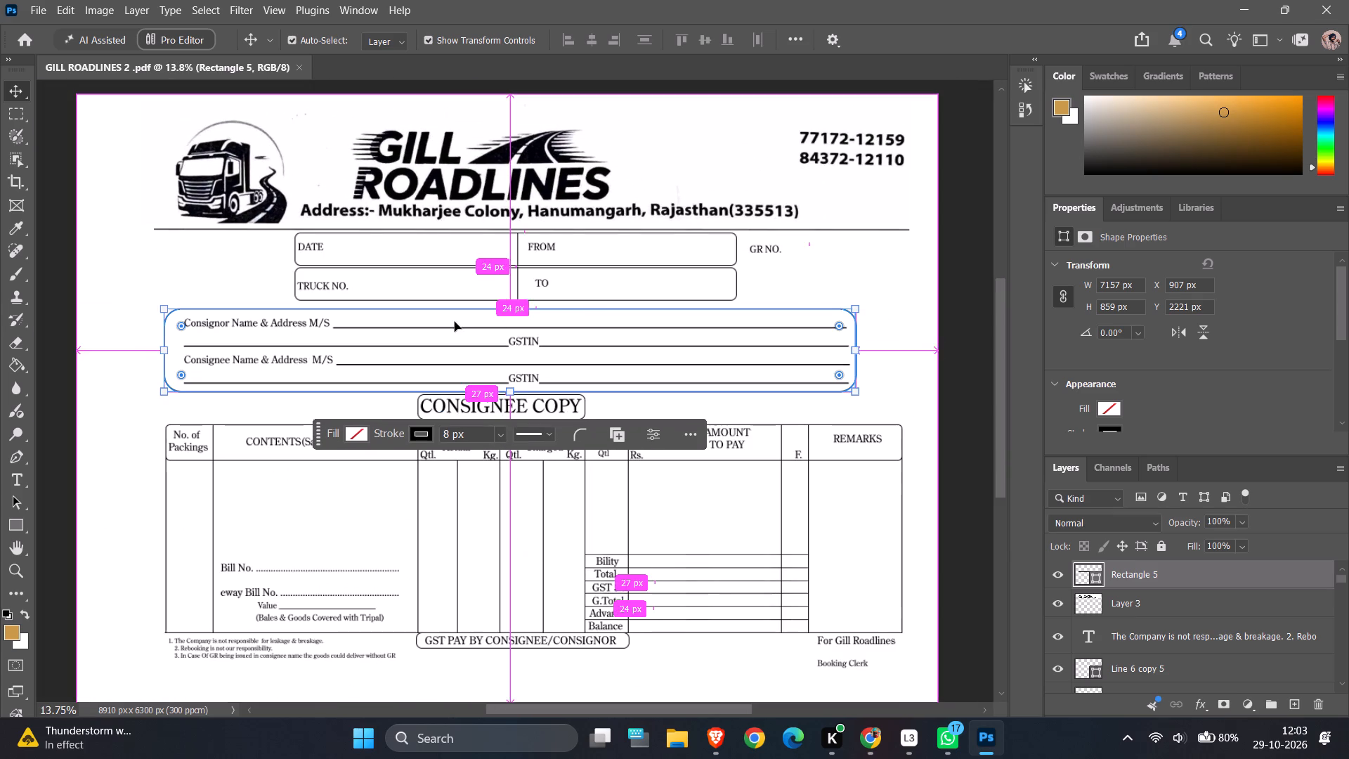
left_click(141, 255)
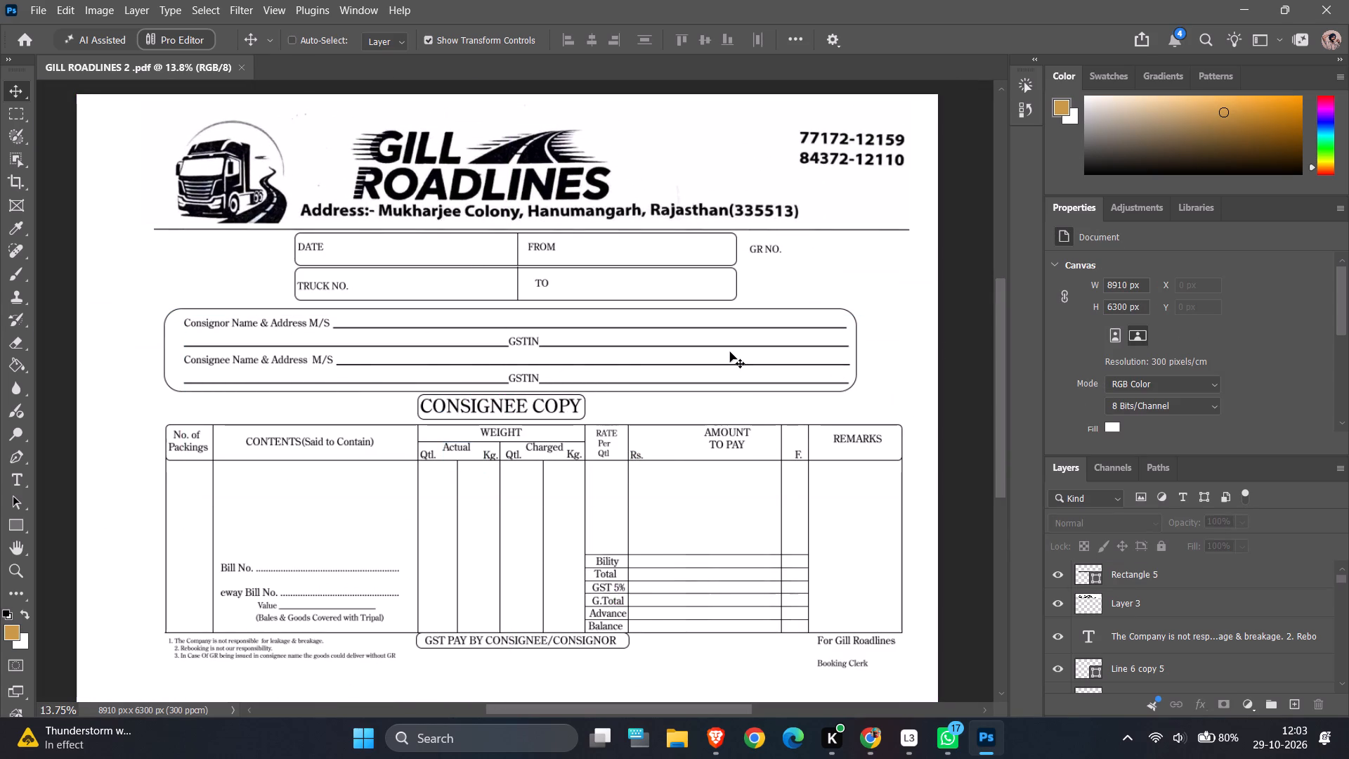
scroll(730, 352, "up", 6, "ctrl+alt")
scroll(730, 352, "down", 10, "ctrl+alt")
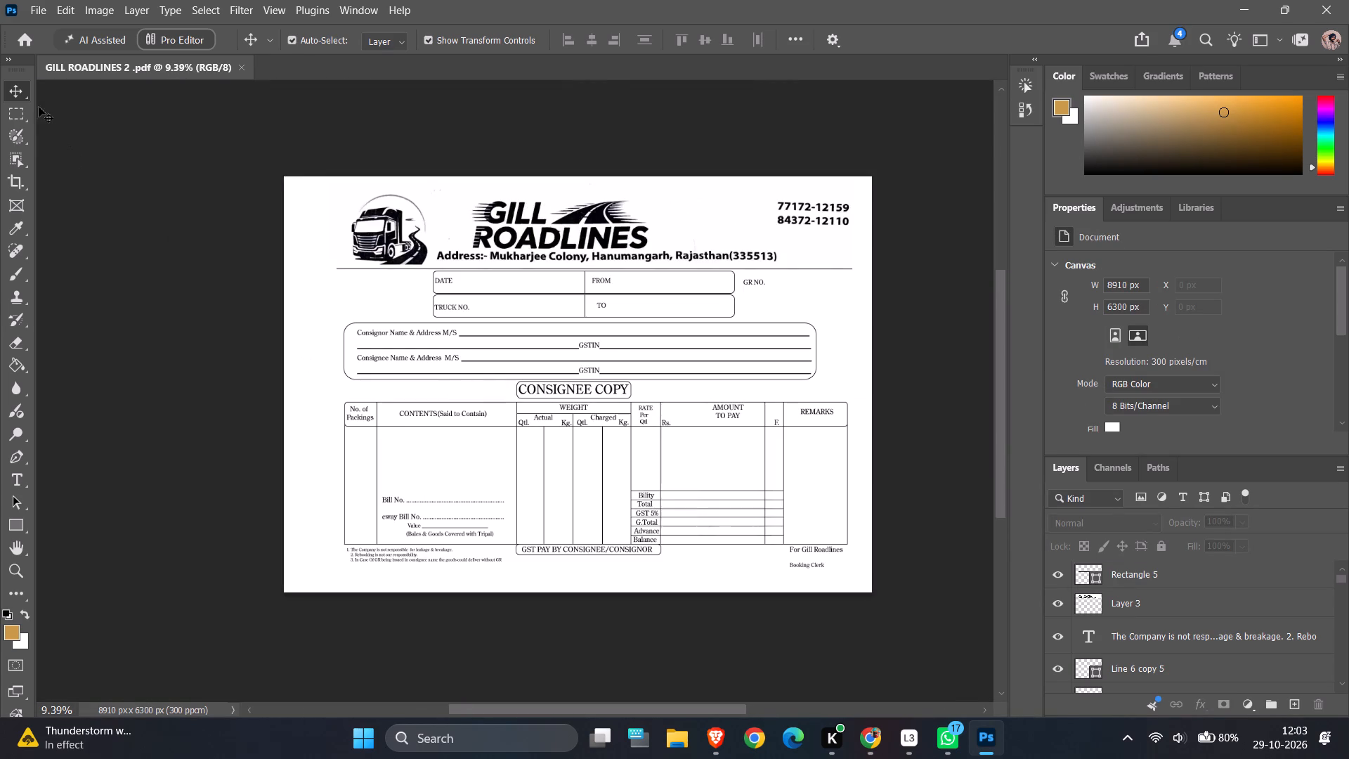
scroll(608, 343, "up", 5, "ctrl+alt")
scroll(288, 330, "up", 5, "ctrl+alt")
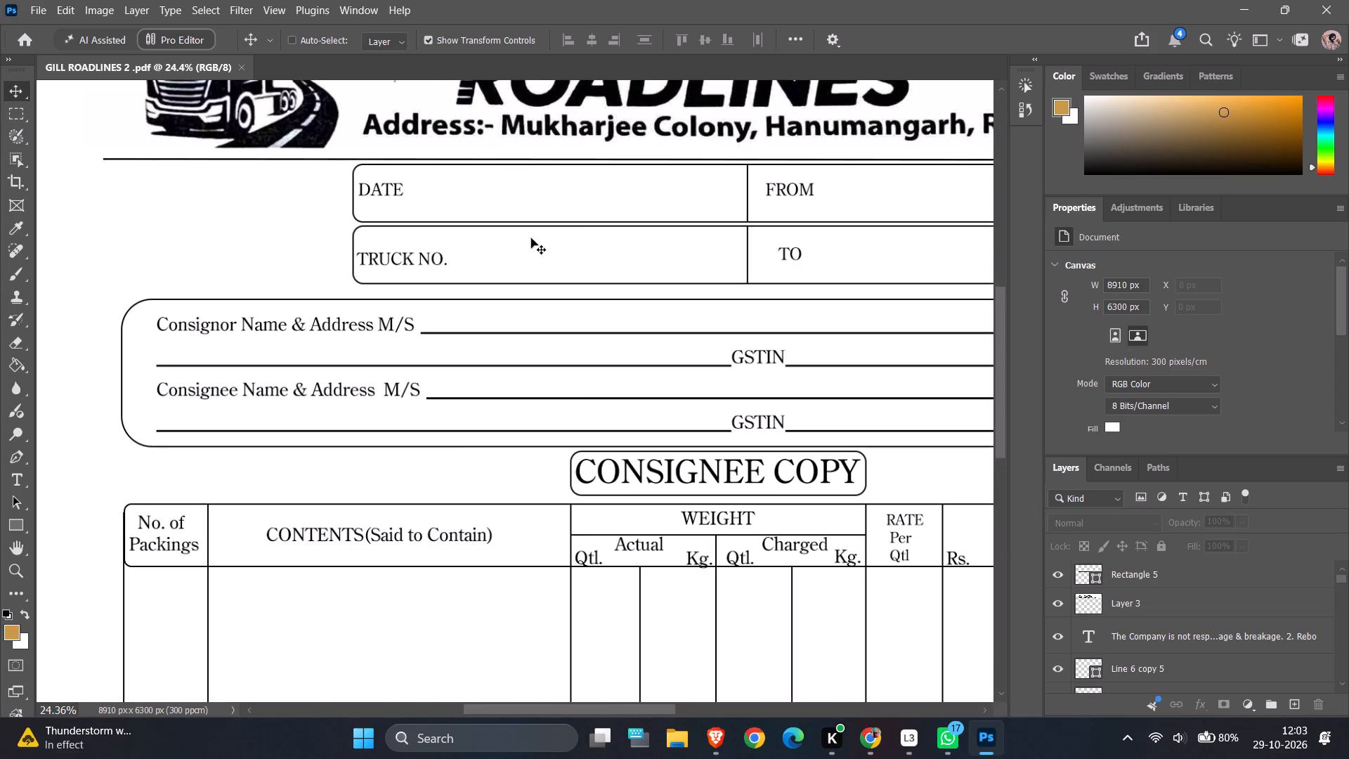
scroll(585, 223, "up", 2, "ctrl+alt")
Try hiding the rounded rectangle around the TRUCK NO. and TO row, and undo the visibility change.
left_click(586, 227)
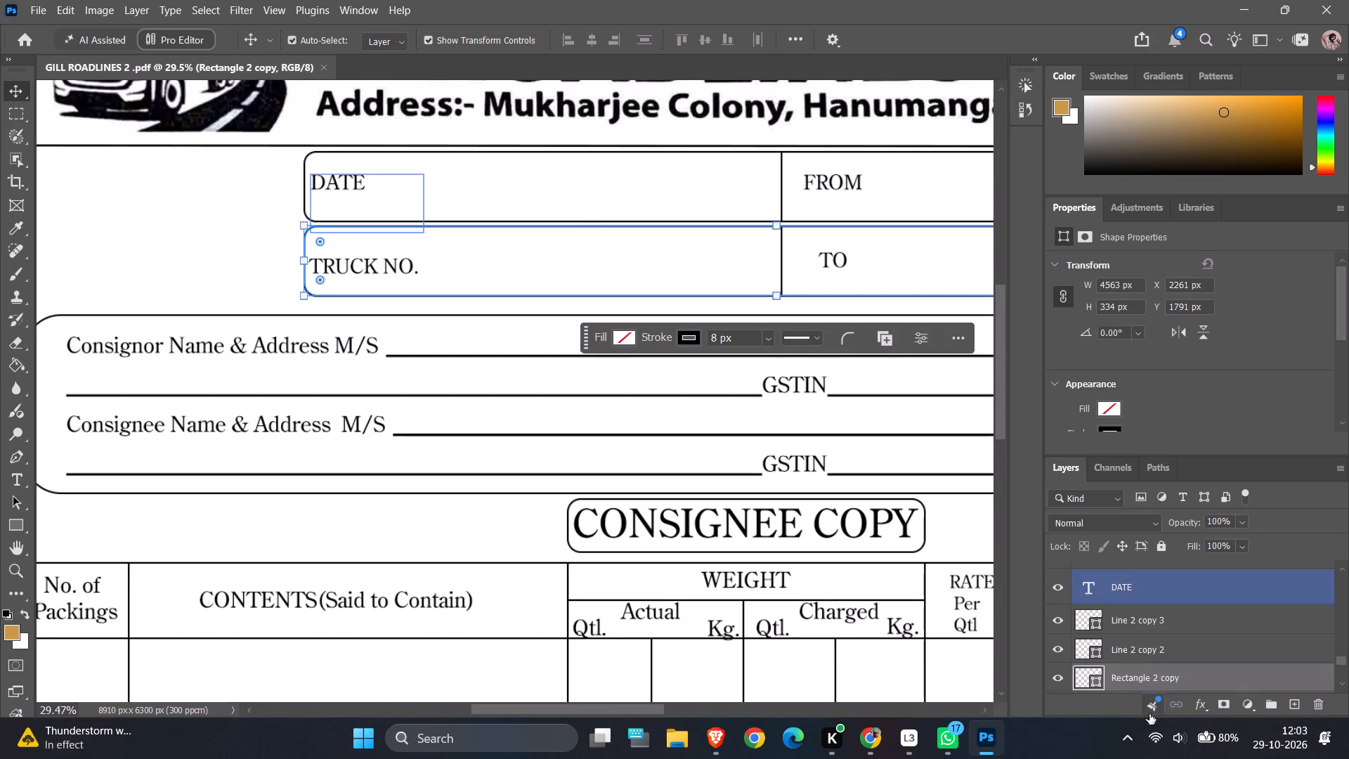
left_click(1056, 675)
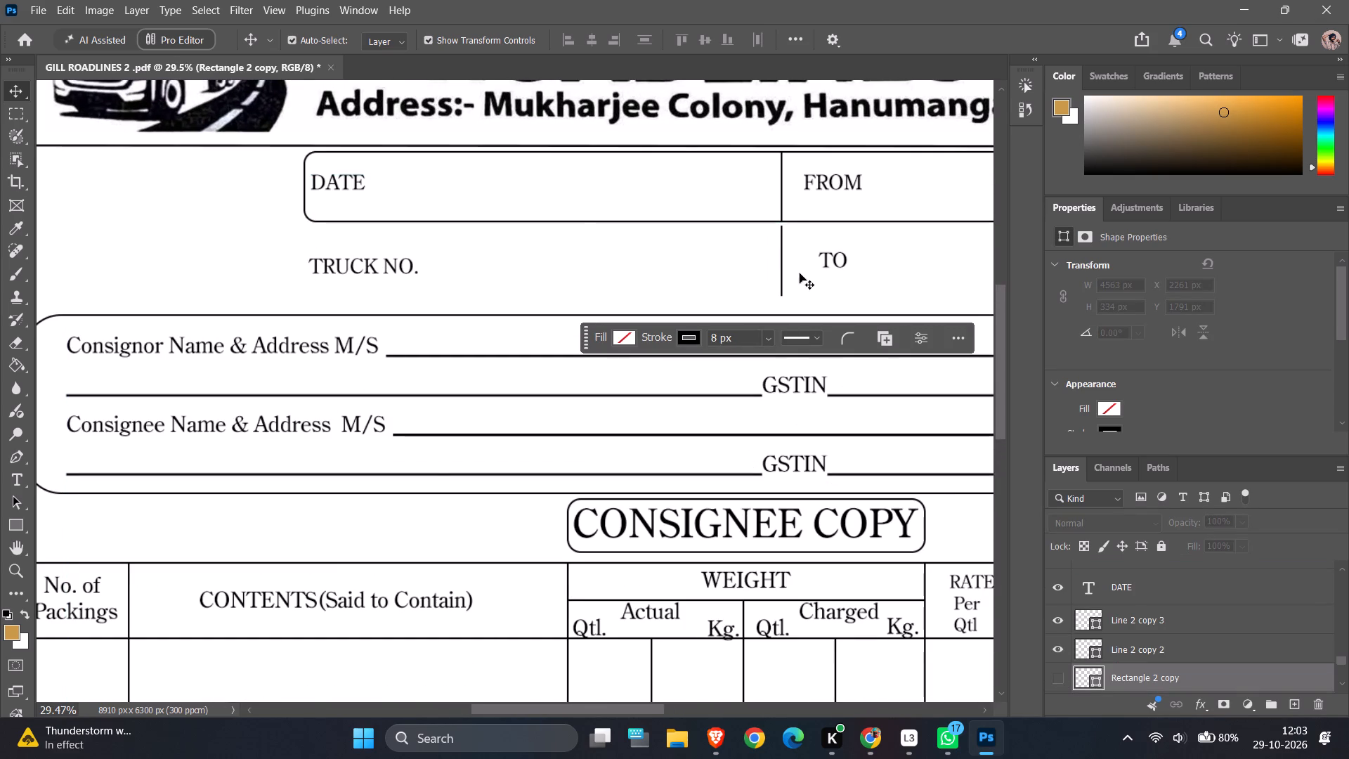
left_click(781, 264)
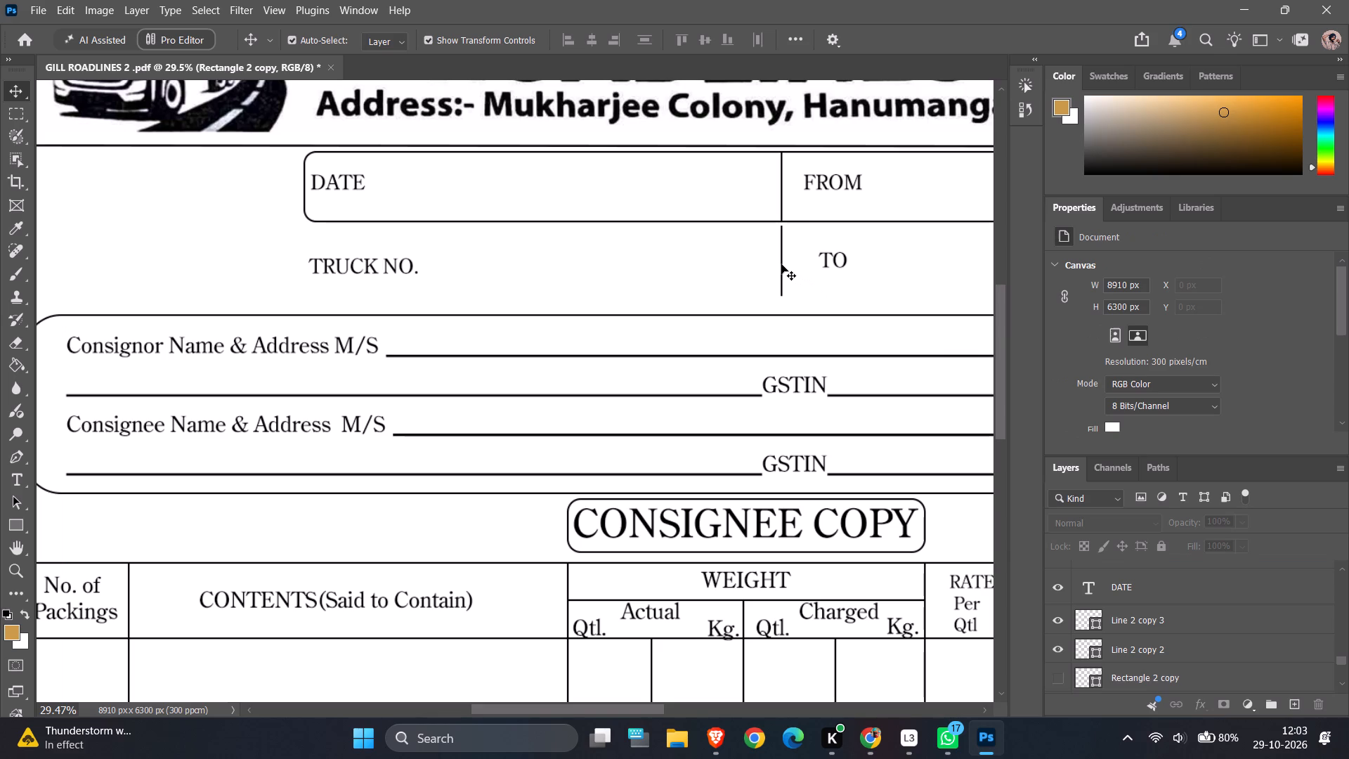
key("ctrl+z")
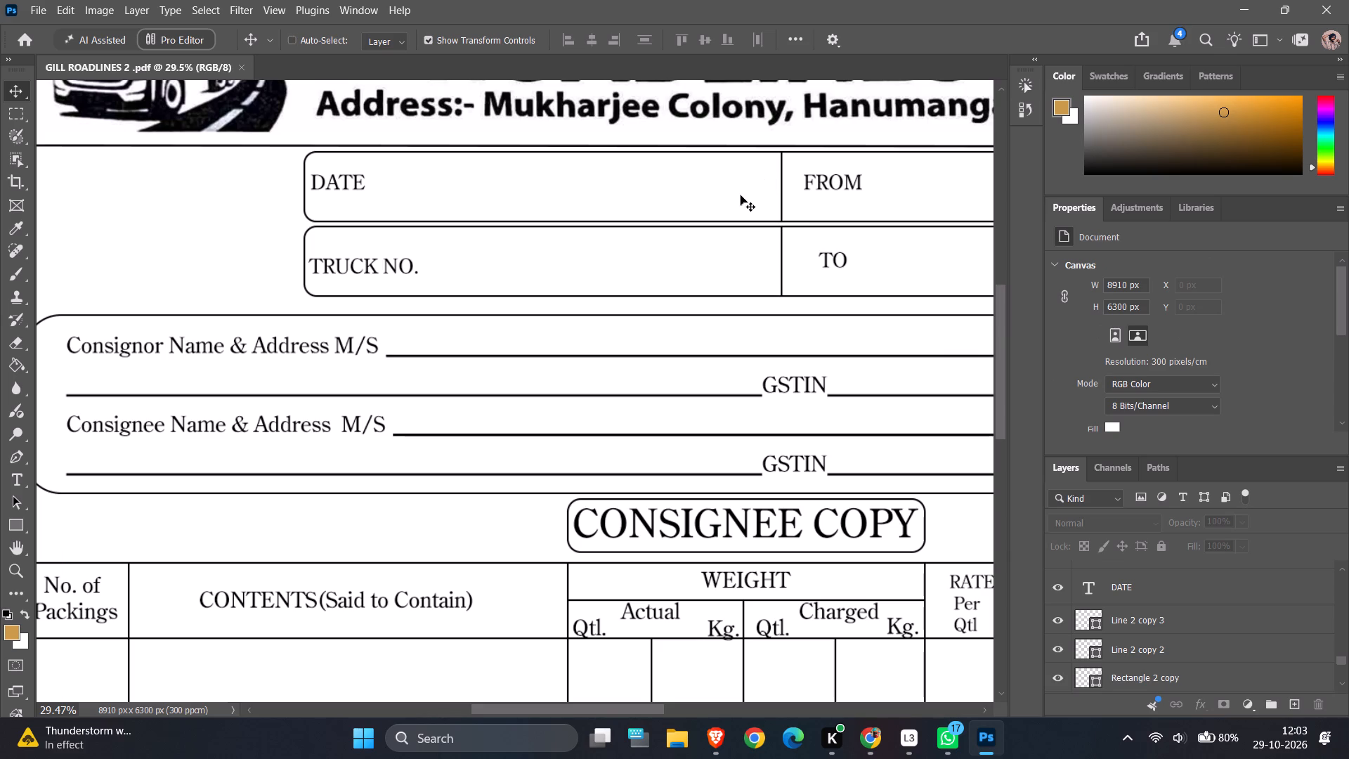
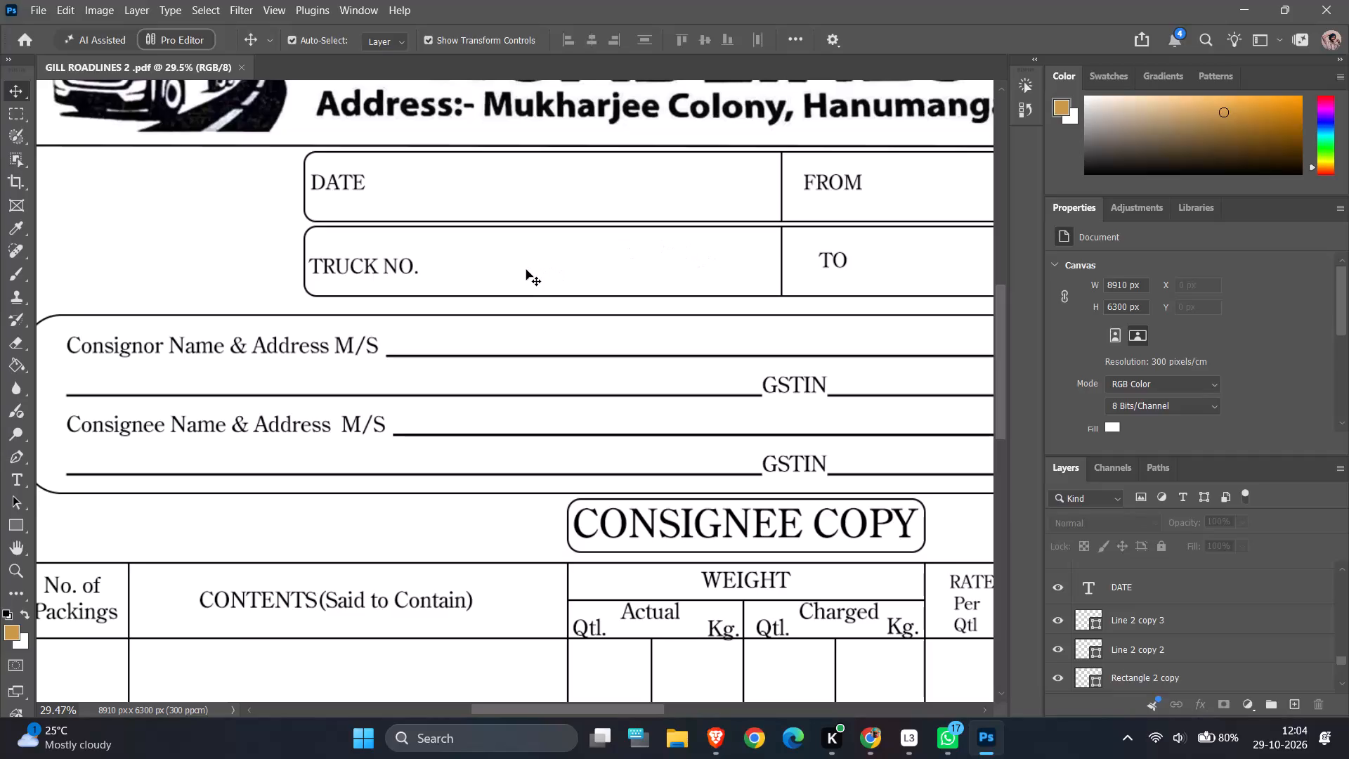
Examine the form's header, the DATE and TRUCK NO. rows, and the overall page layout.
scroll(526, 270, "down", 6, "ctrl+alt")
scroll(526, 270, "down", 3)
scroll(515, 268, "up", 6)
scroll(736, 183, "up", 3)
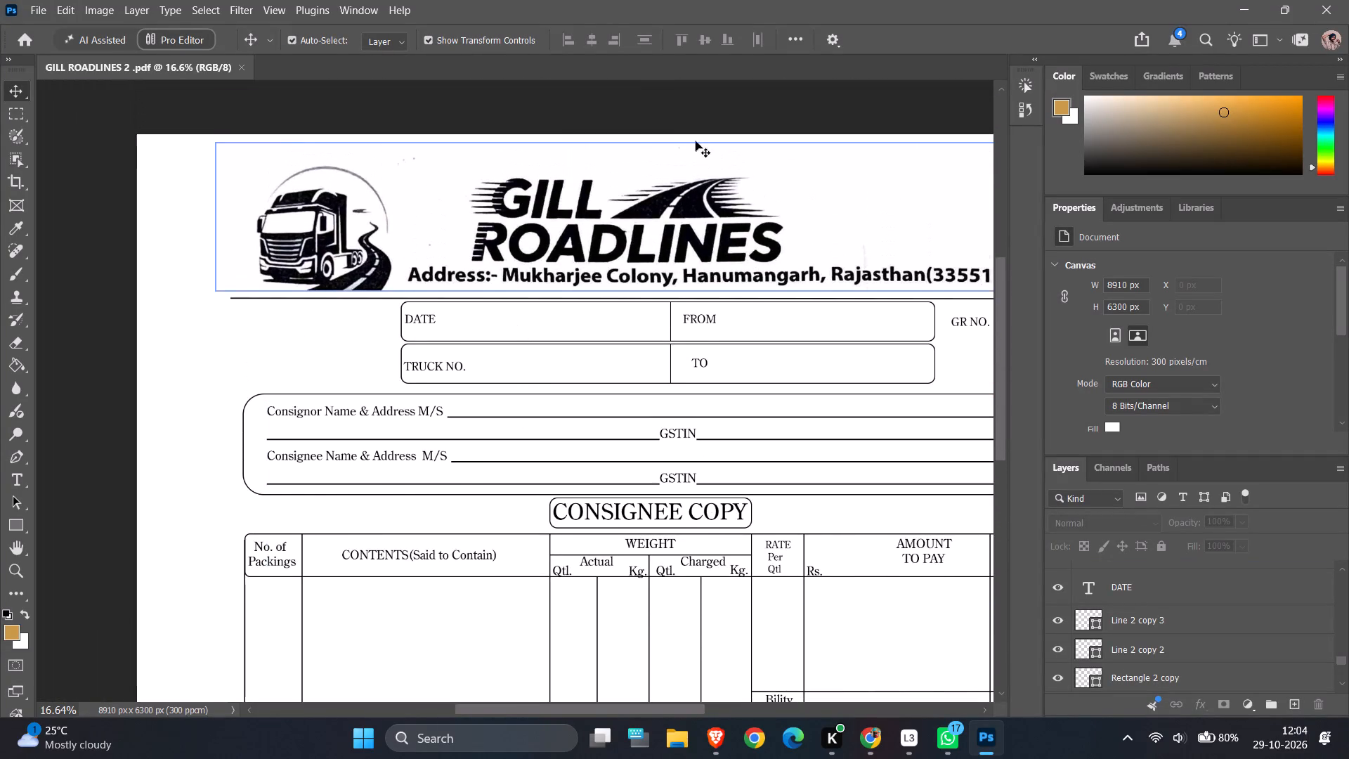
scroll(696, 141, "up", 1)
scroll(455, 222, "up", 6, "ctrl+alt")
scroll(630, 181, "up", 5, "ctrl+alt")
scroll(619, 190, "down", 4, "ctrl+alt")
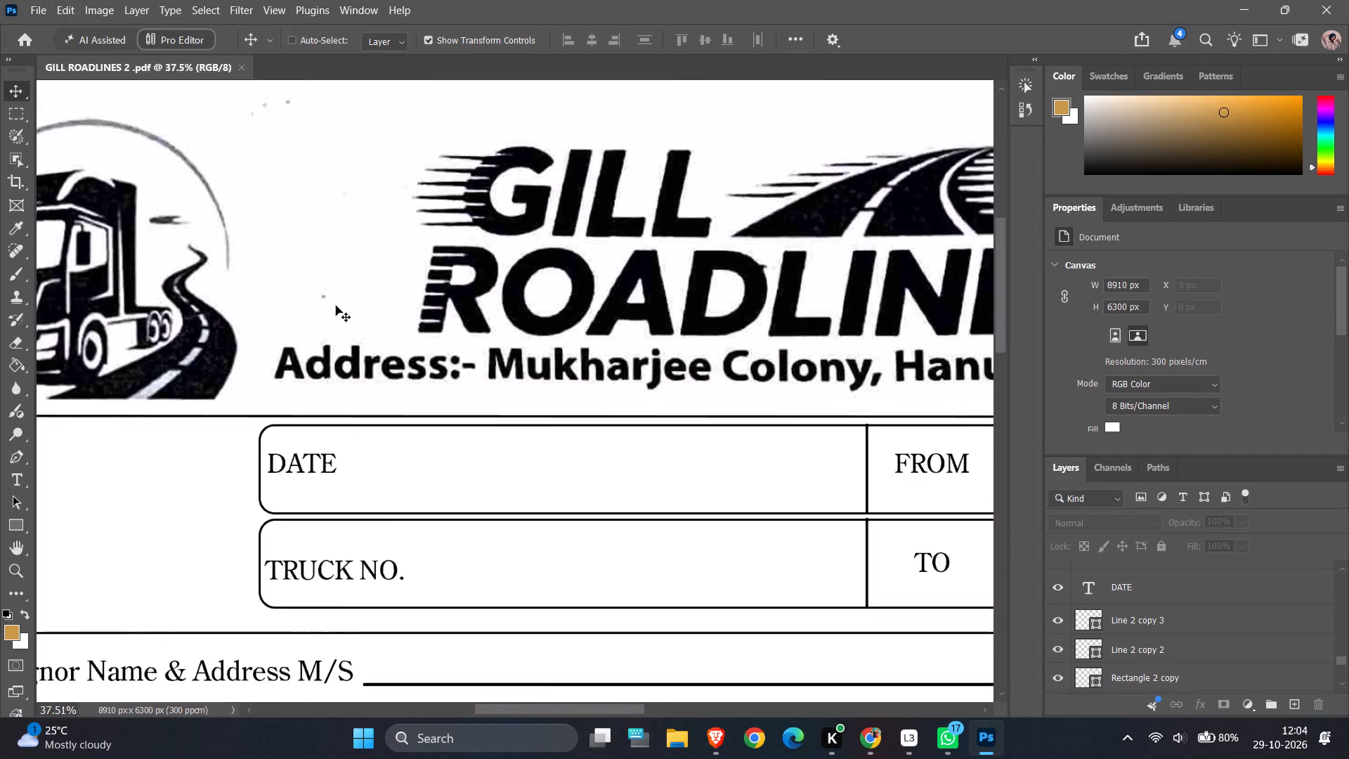
scroll(336, 306, "down", 15, "ctrl+alt")
scroll(389, 389, "down", 6)
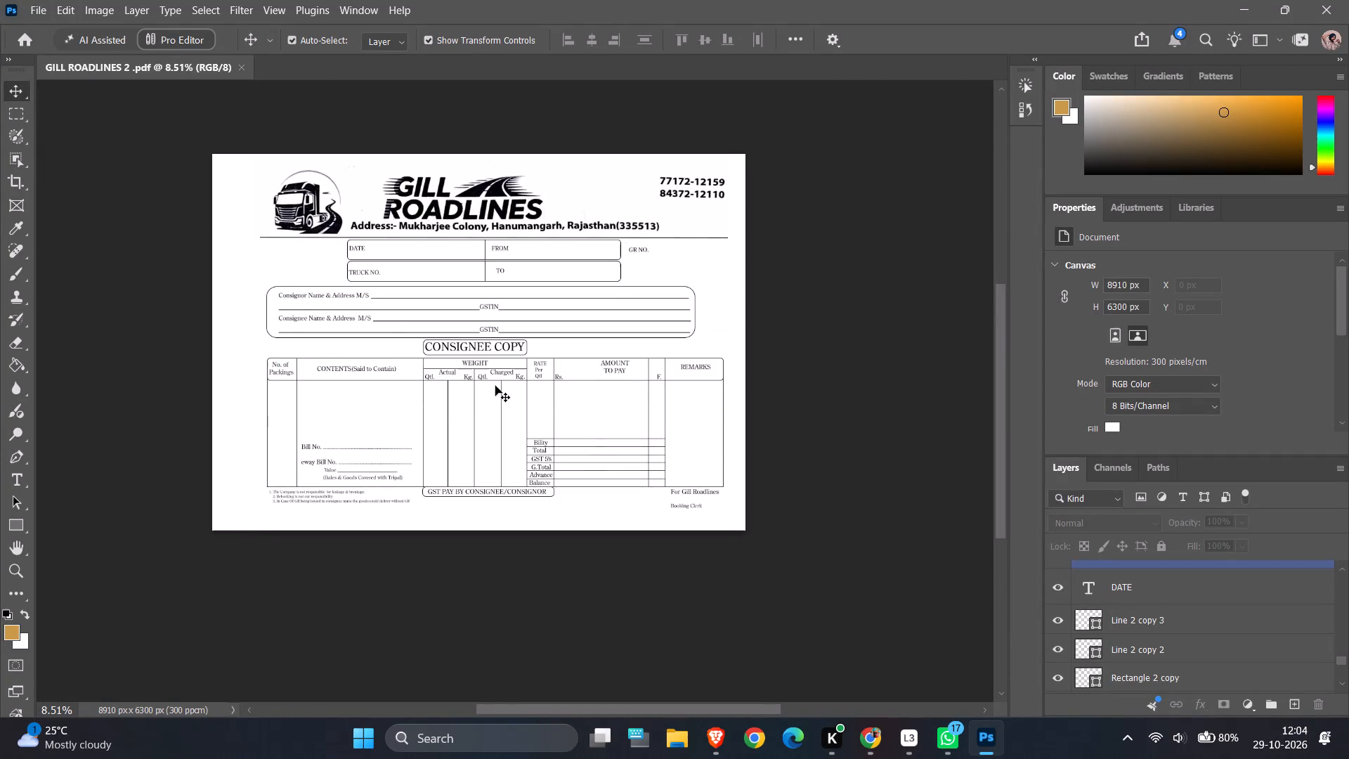
Hide the rounded rectangle layer that frames the CONSIGNEE COPY title.
scroll(499, 386, "up", 7, "ctrl+alt")
scroll(499, 386, "down", 7)
scroll(490, 207, "up", 4, "ctrl+alt")
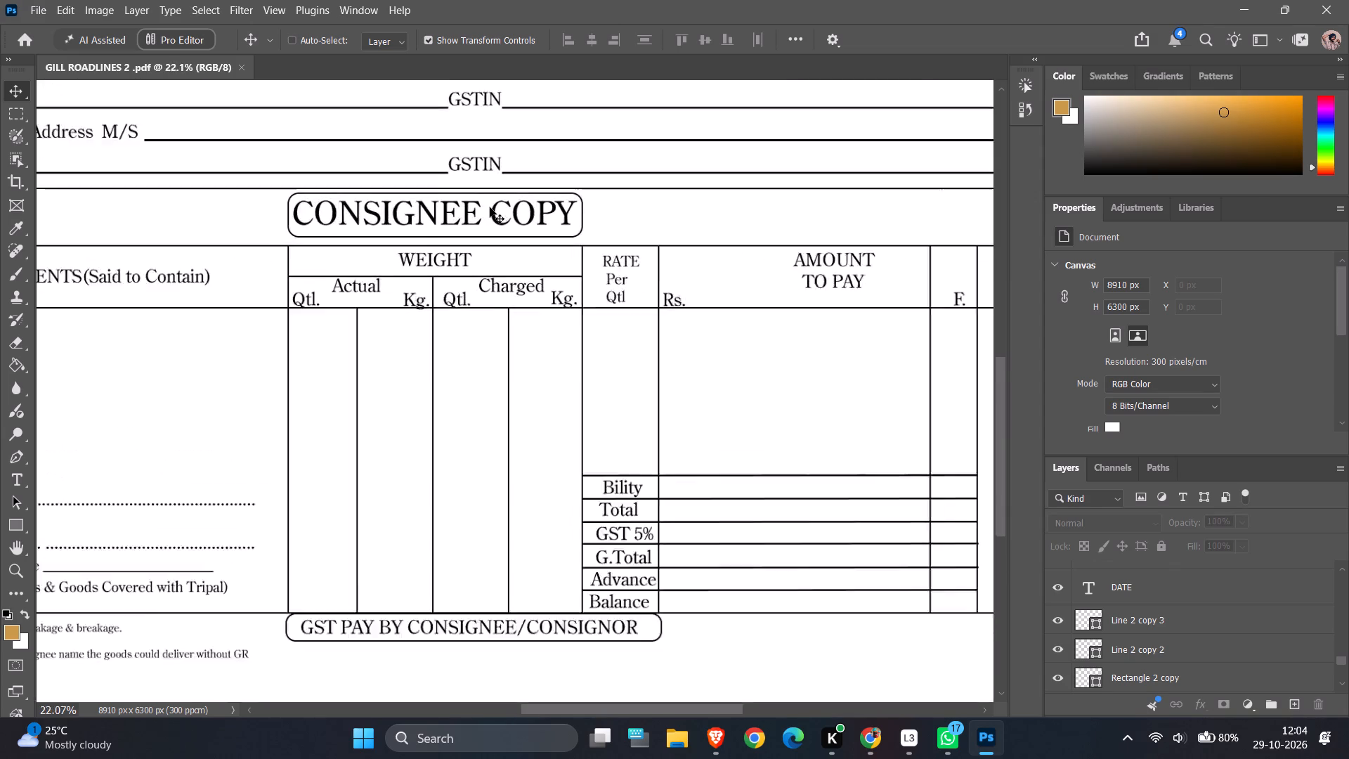
scroll(490, 207, "up", 7, "ctrl+alt")
scroll(490, 207, "down", 7, "ctrl+alt")
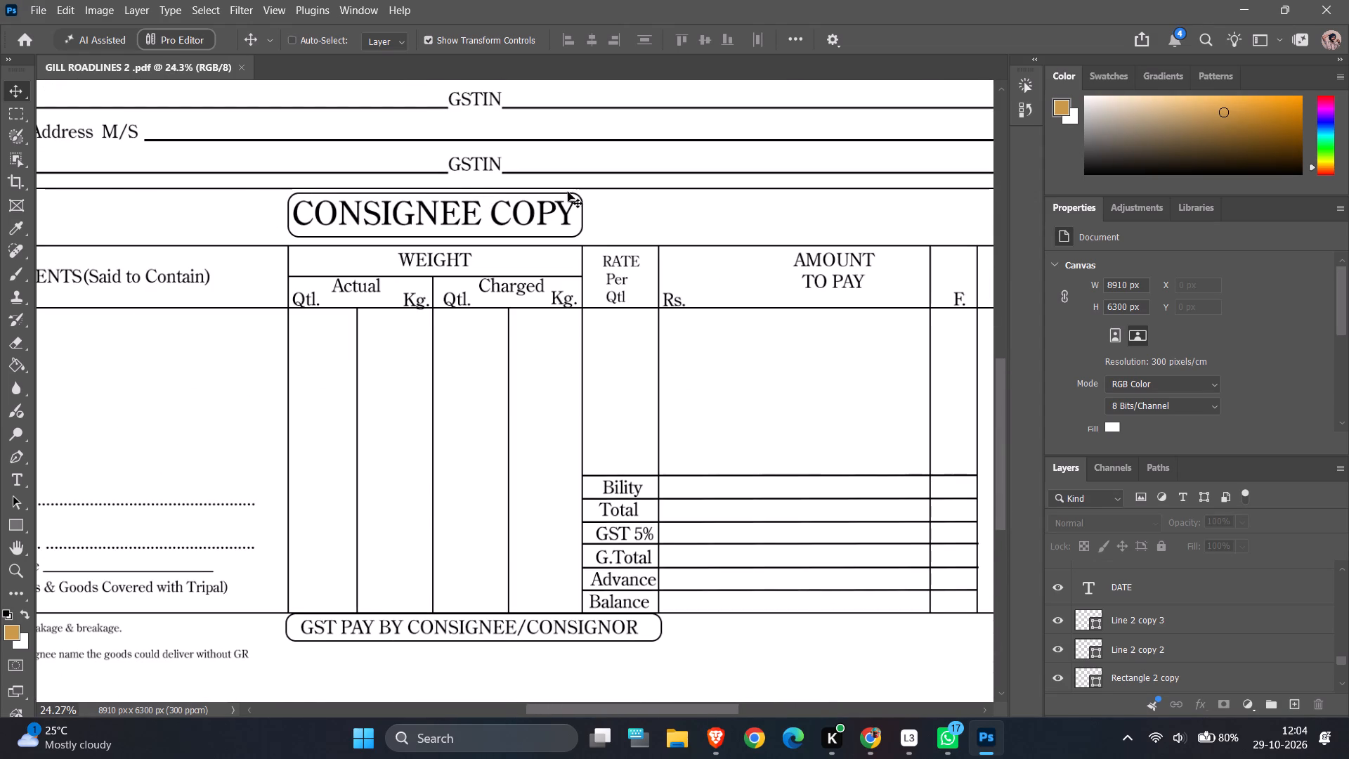
scroll(574, 197, "up", 15, "ctrl+alt")
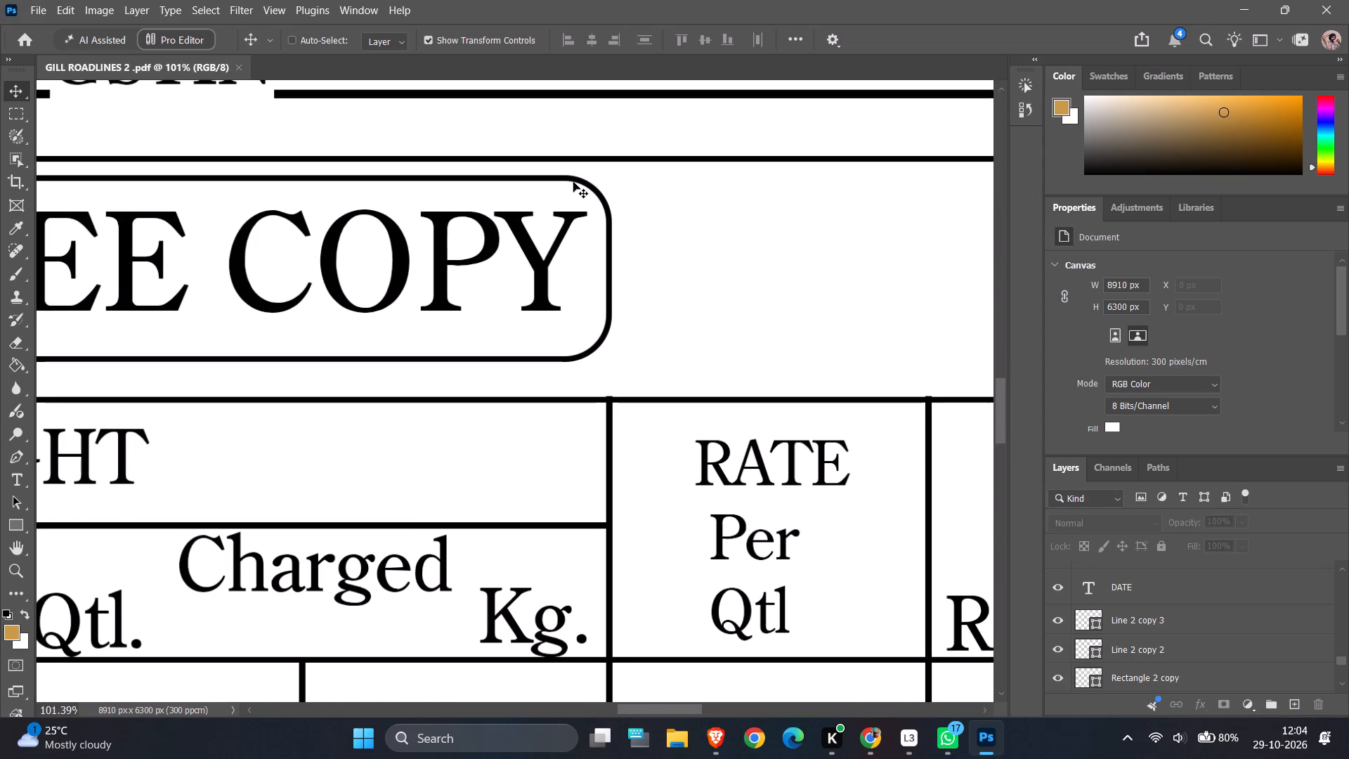
left_click(573, 181, "ctrl+alt")
left_click(591, 188)
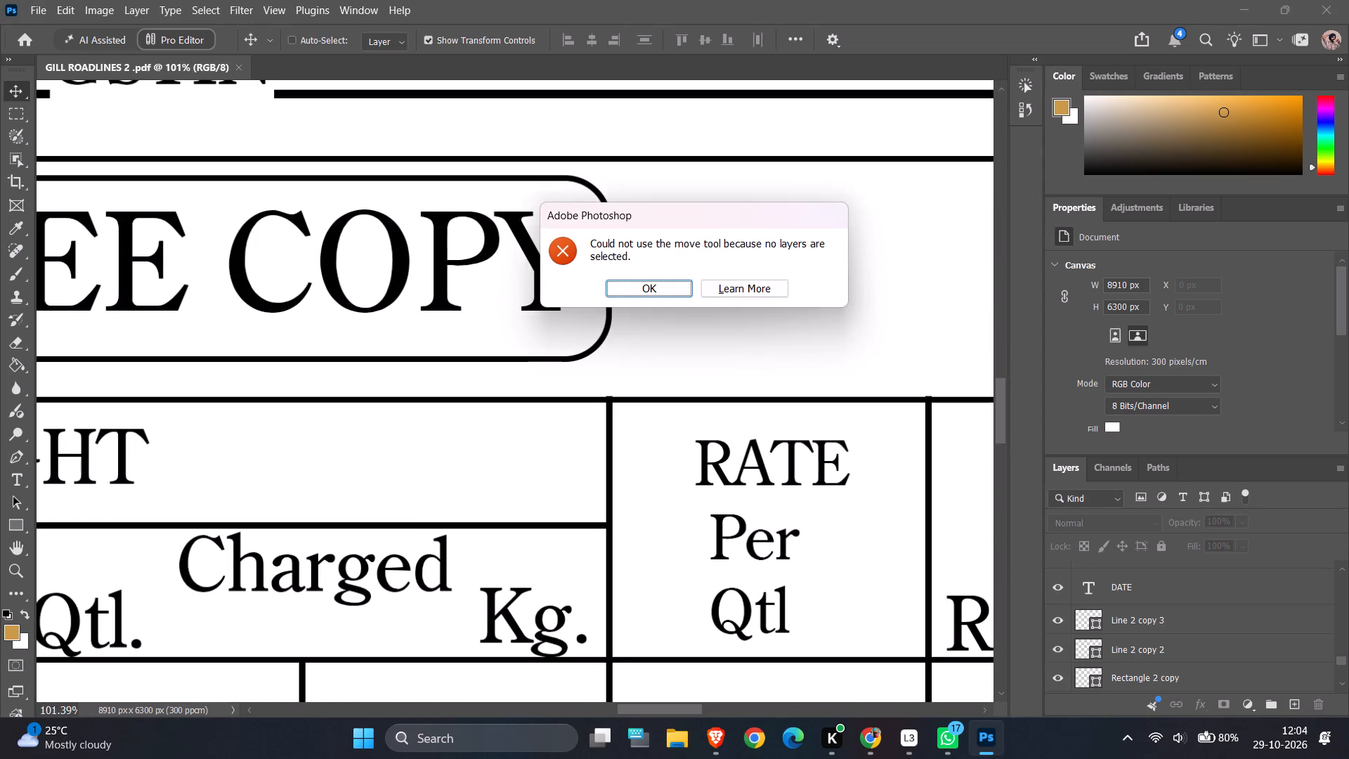
left_click(650, 301)
left_click(647, 283)
left_click(597, 190)
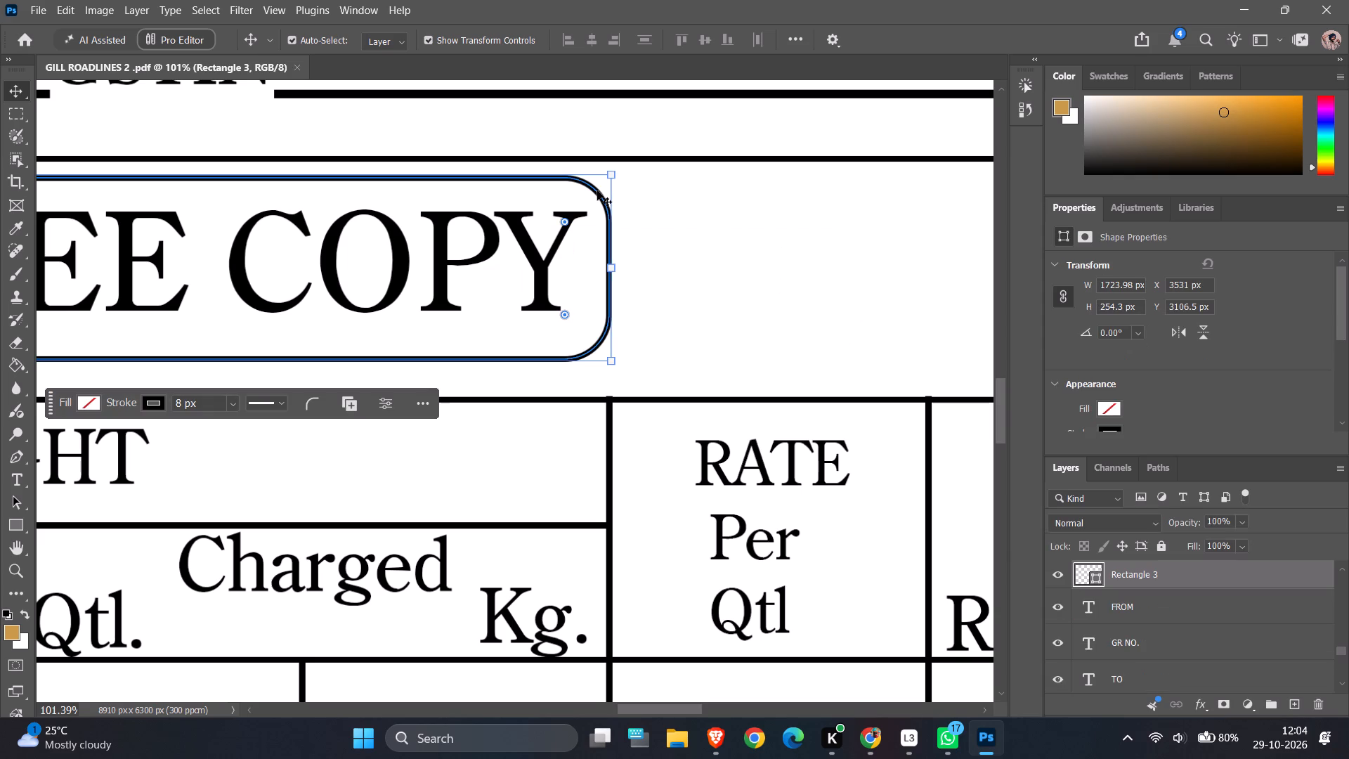
left_click(1057, 574)
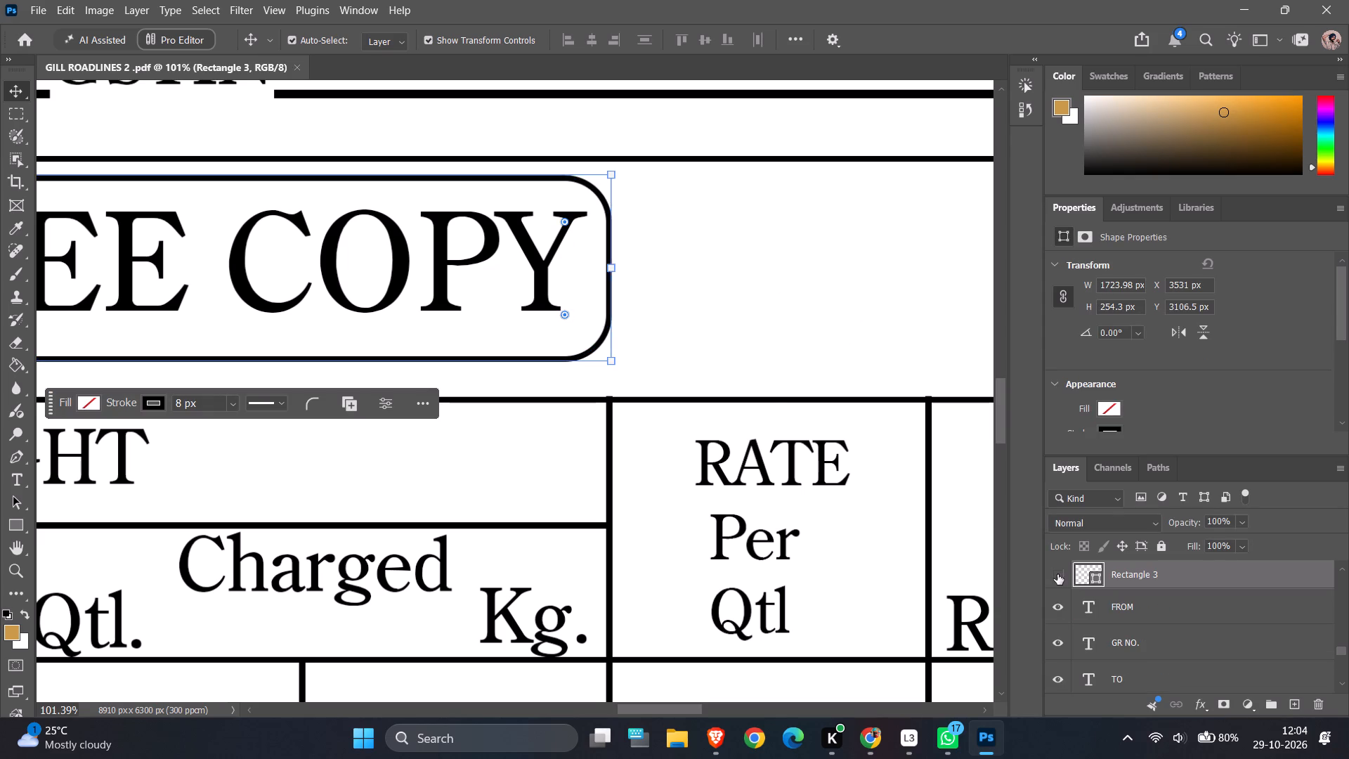
Scale the CONSIGNEE COPY text down to about 76%, centre it above the WEIGHT heading, and apply the transform.
scroll(676, 278, "down", 20, "ctrl+alt")
scroll(676, 278, "down", 8, "ctrl+alt")
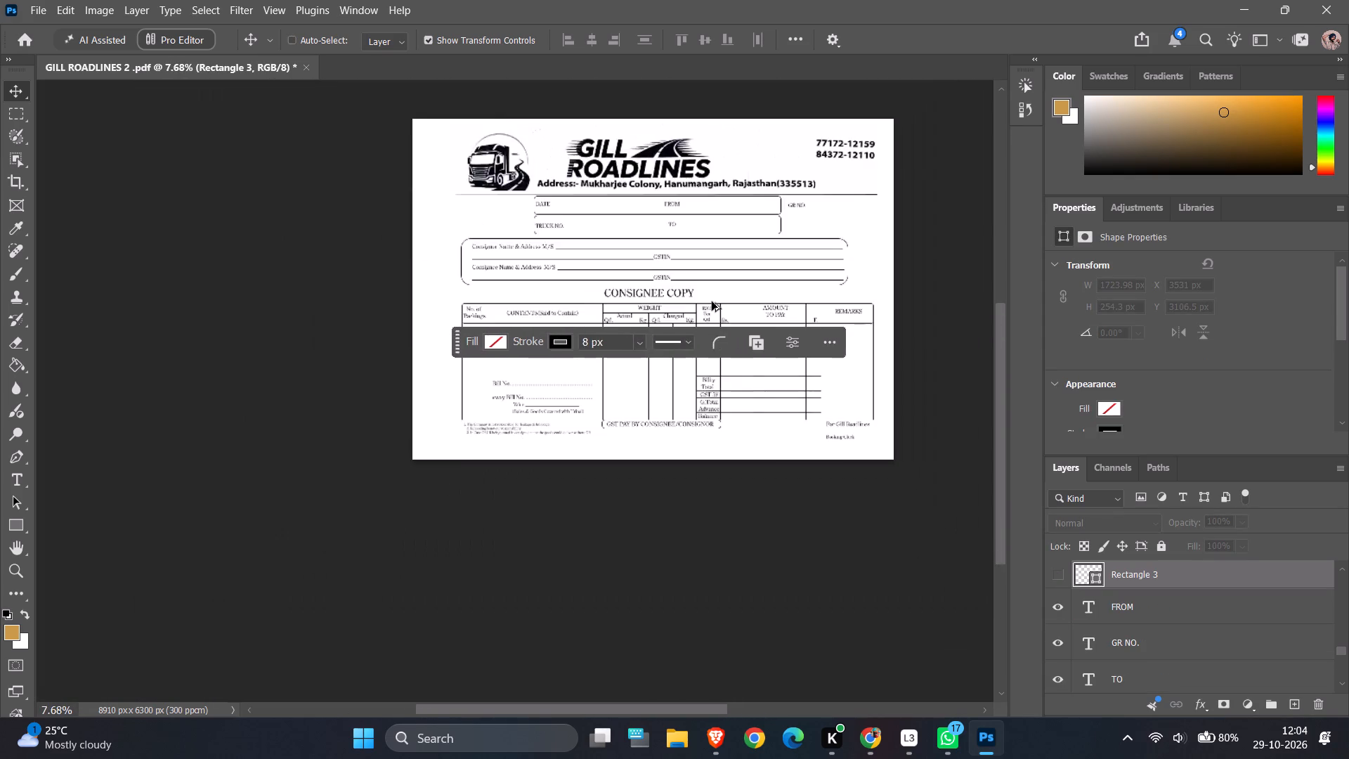
scroll(712, 301, "up", 5, "ctrl+alt")
scroll(712, 301, "up", 4, "ctrl")
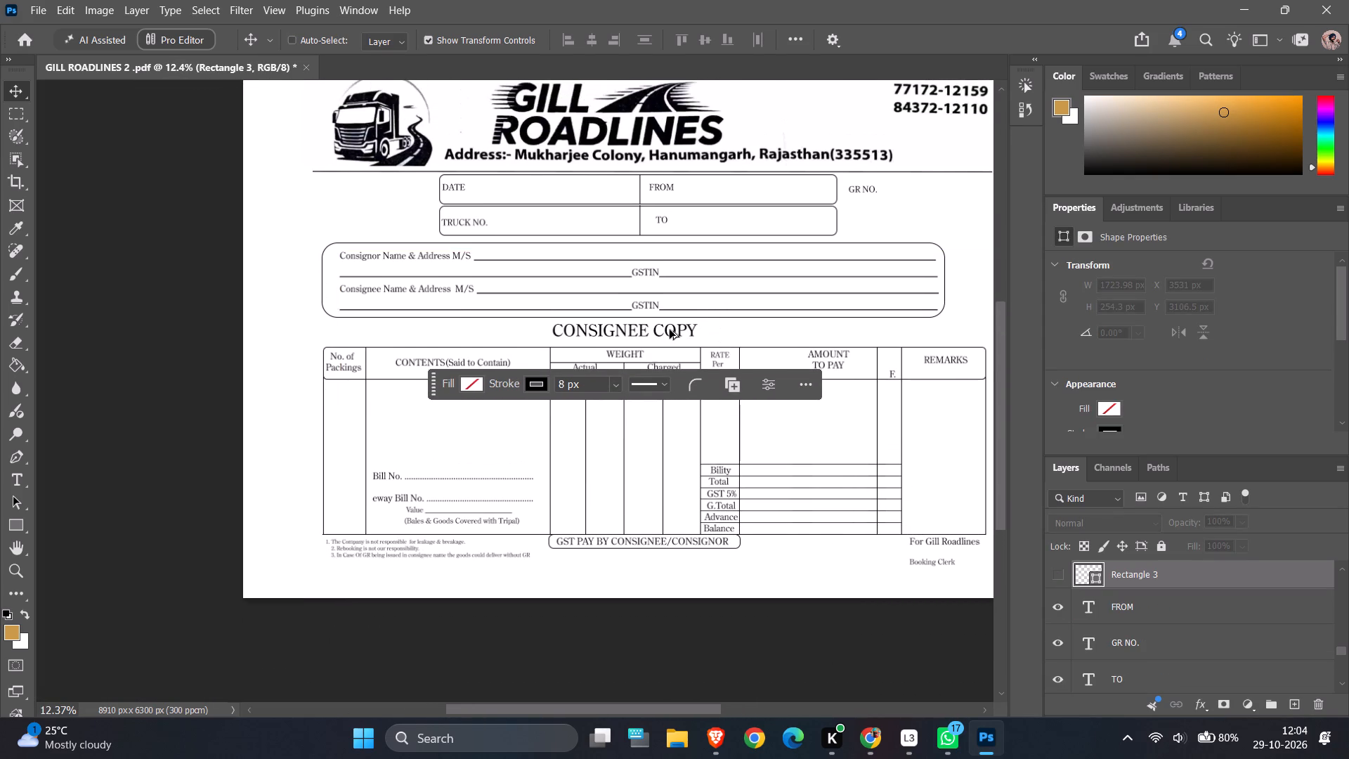
scroll(670, 330, "up", 5, "ctrl+alt")
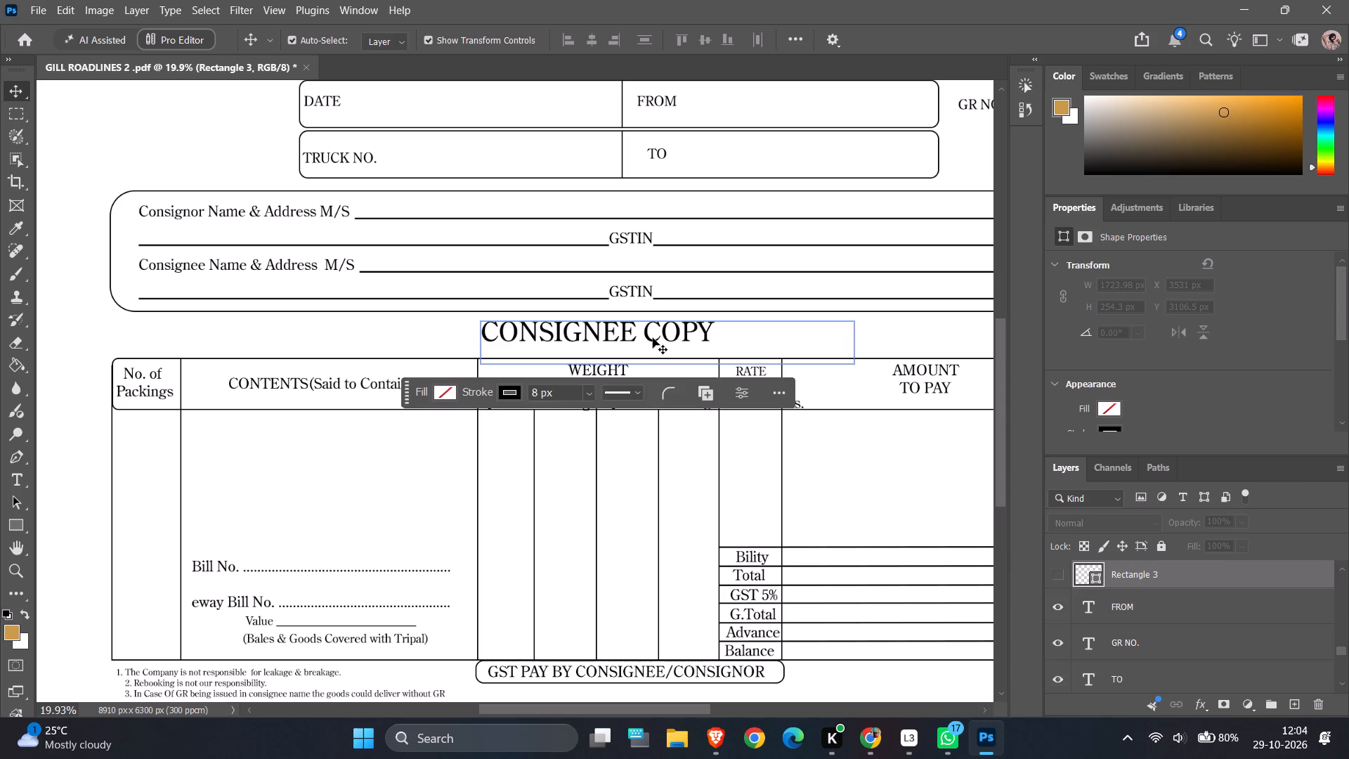
left_click(653, 338)
left_click_drag(854, 317, 765, 326)
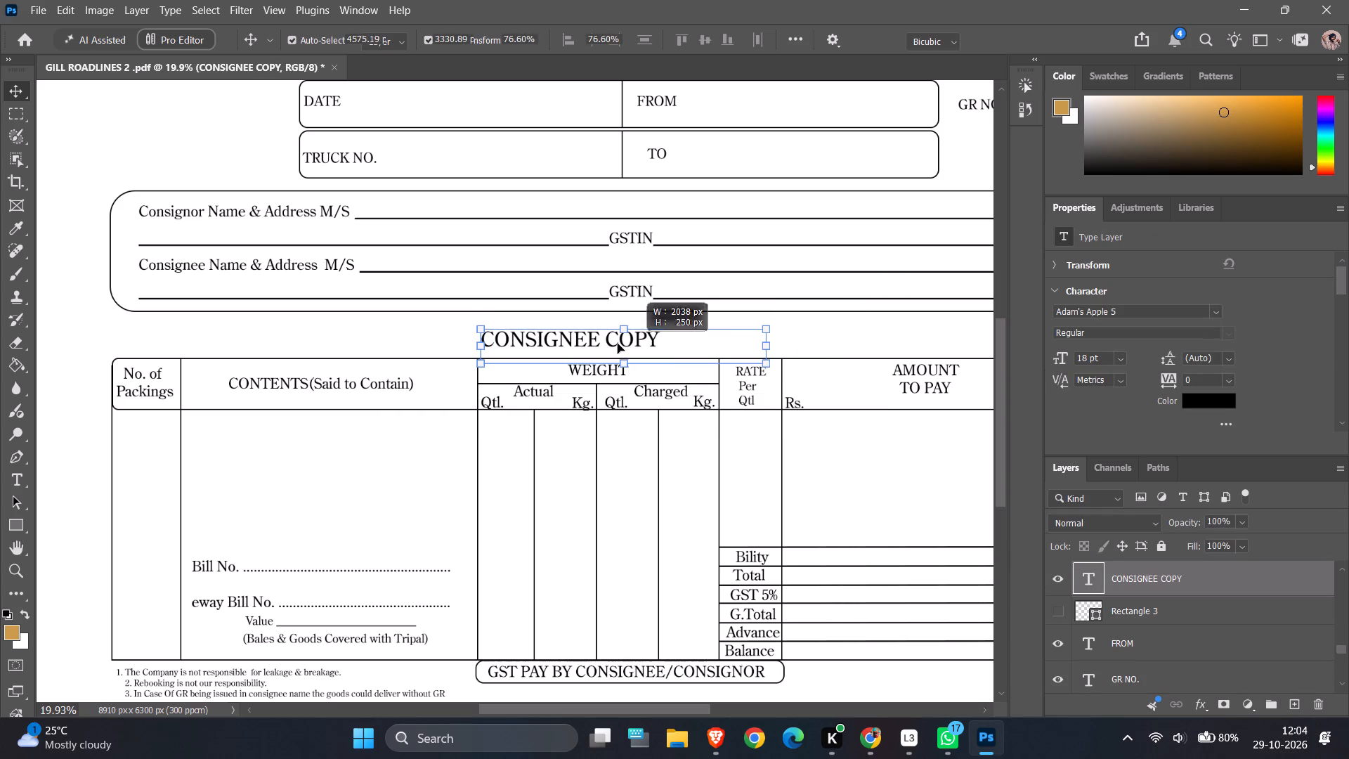
left_click_drag(595, 339, 625, 340)
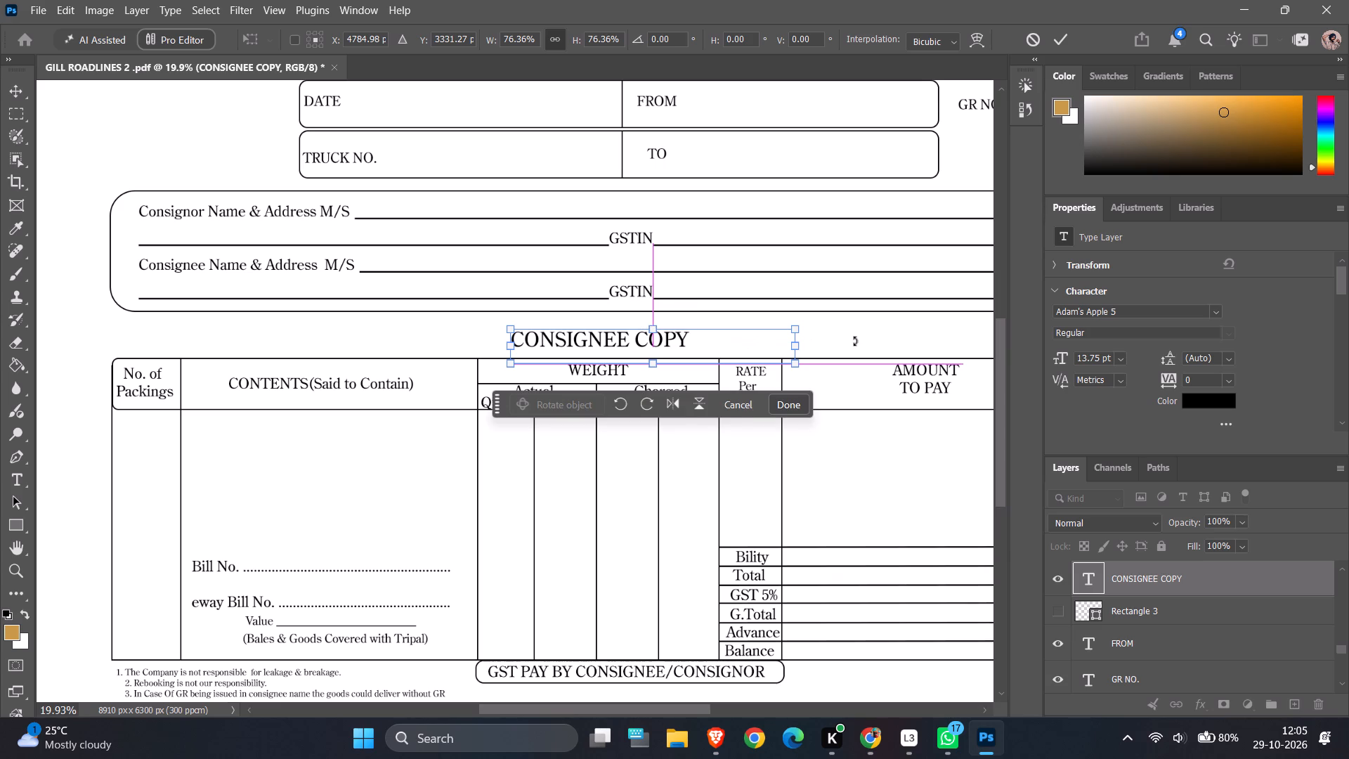
left_click(854, 341)
left_click(801, 412)
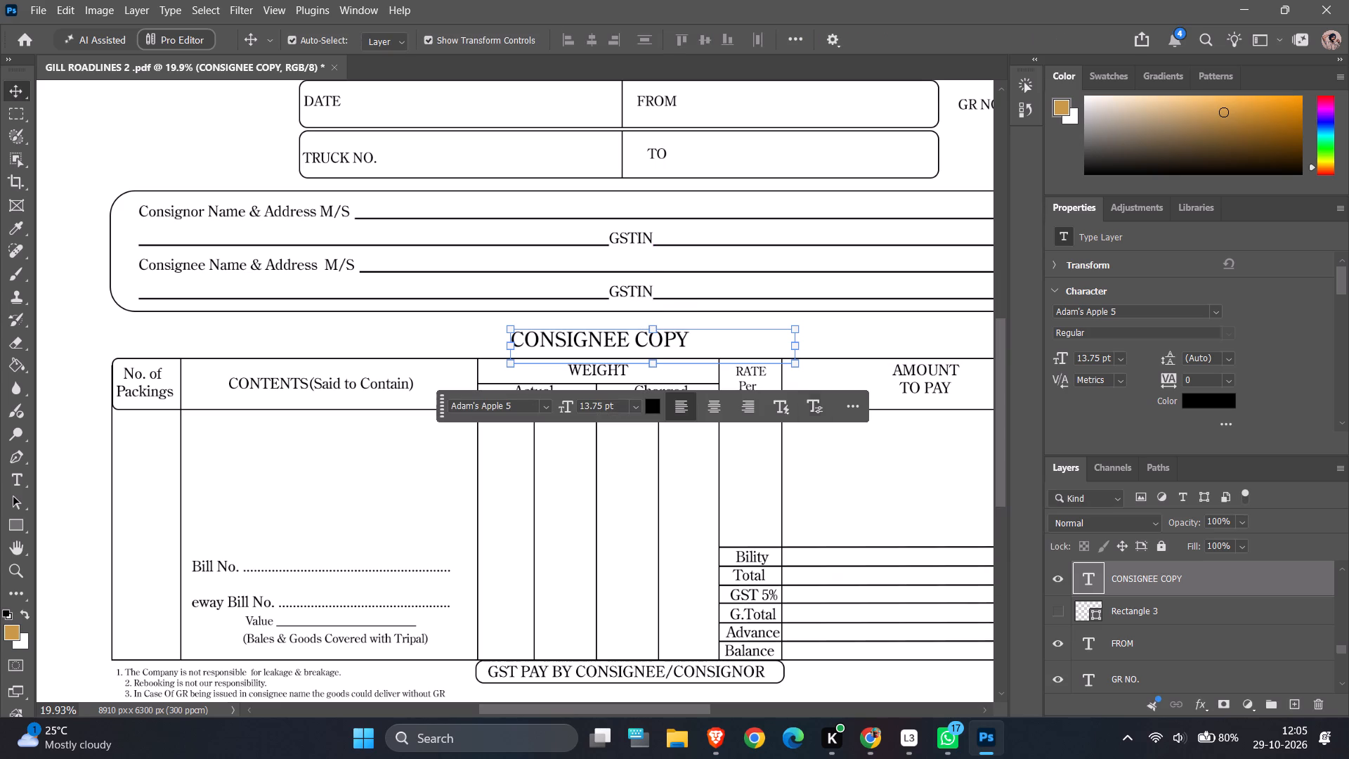
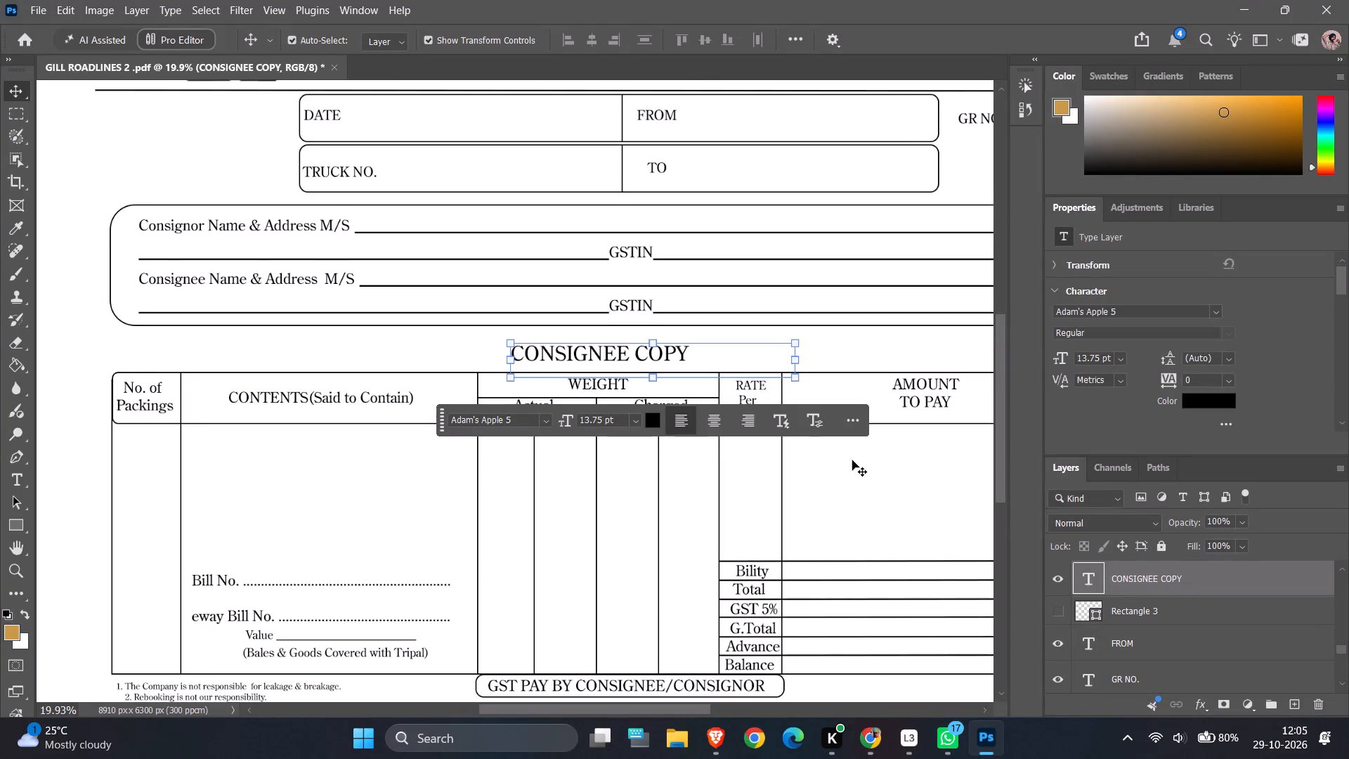
Check the resized CONSIGNEE COPY title against the table and the rest of the form, and clear the layer selection.
scroll(852, 460, "down", 2)
scroll(852, 460, "up", 4)
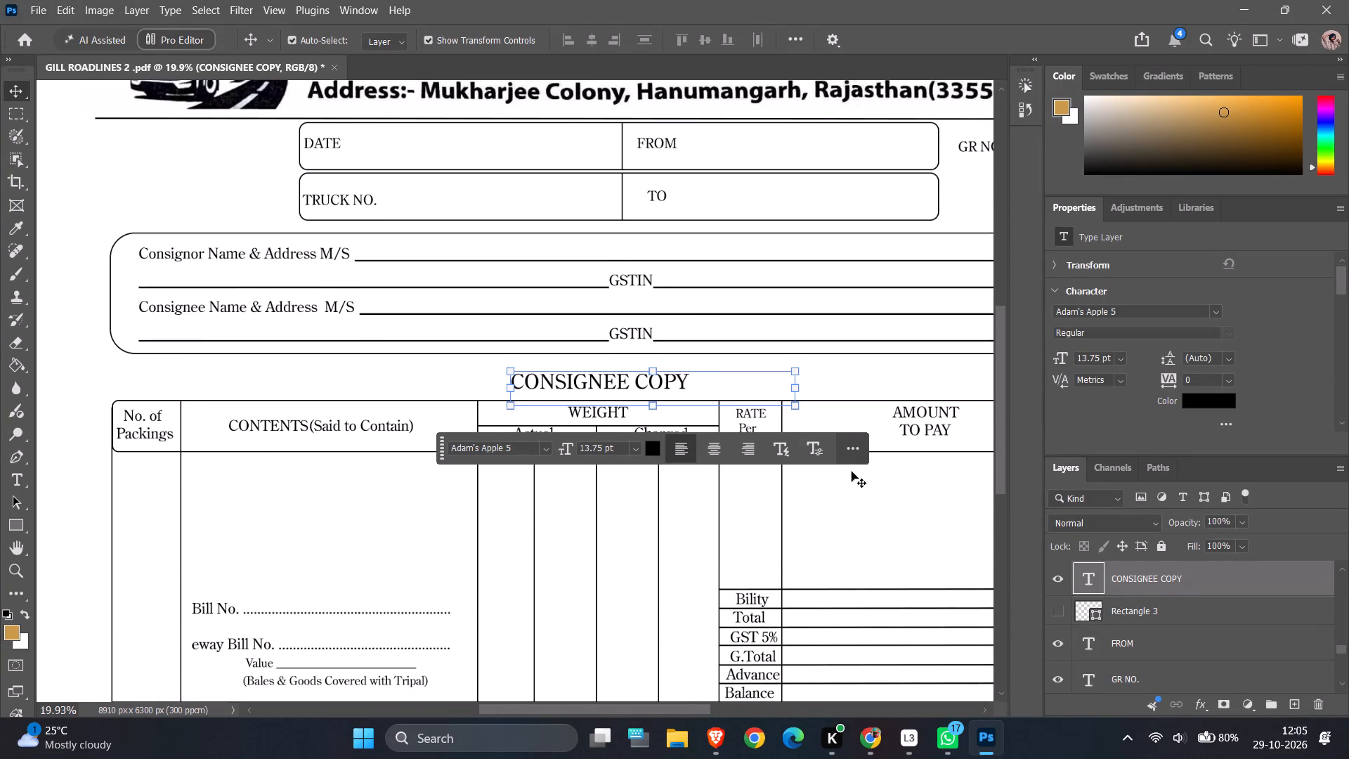
scroll(852, 474, "down", 4)
scroll(850, 479, "down", 5, "ctrl")
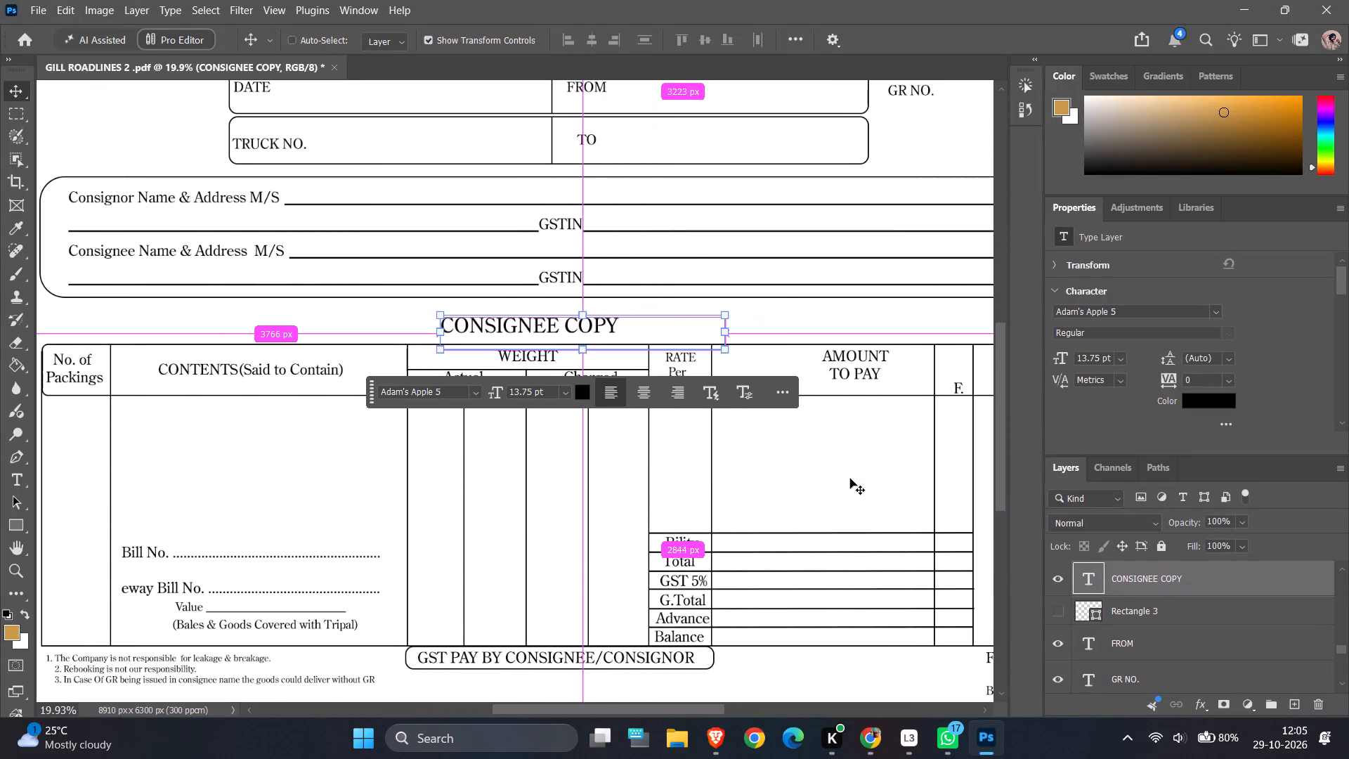
scroll(850, 479, "down", 1, "ctrl")
scroll(845, 486, "up", 6)
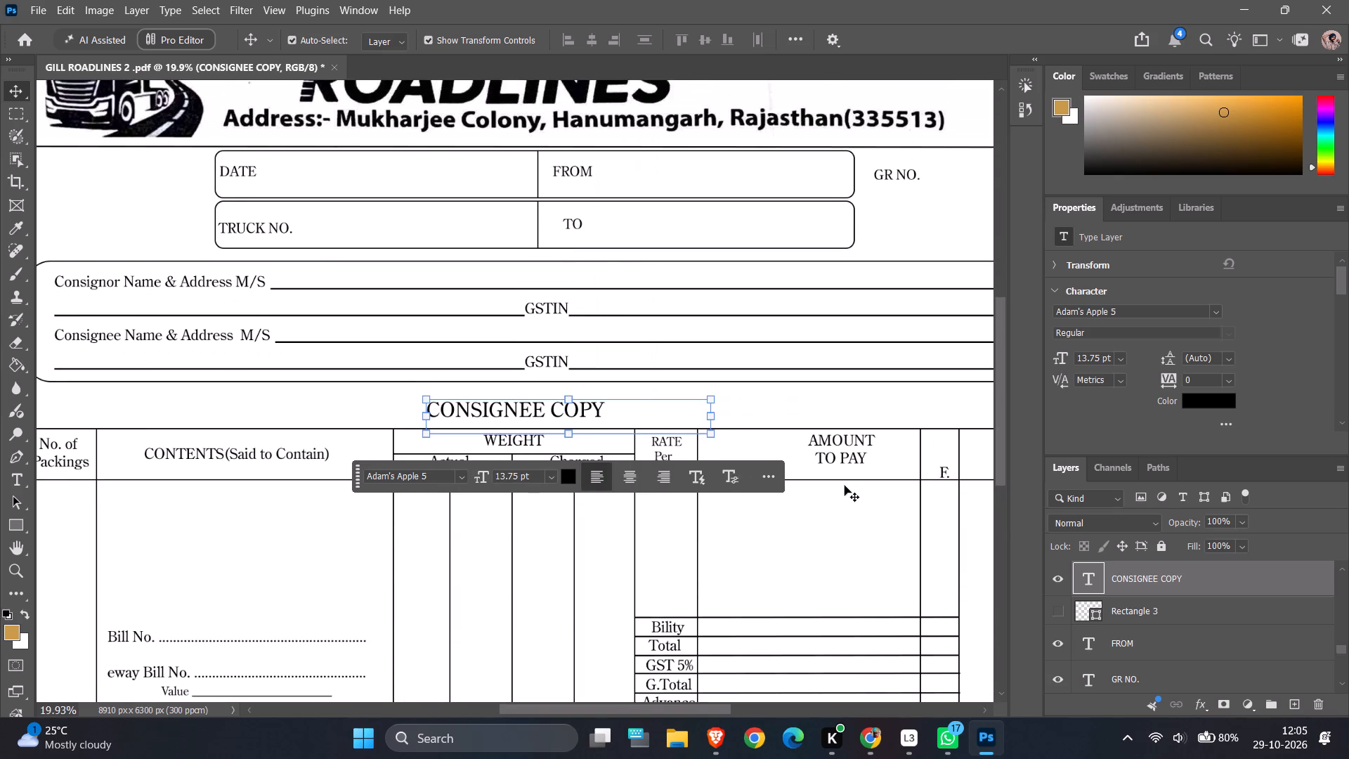
scroll(845, 486, "down", 2)
scroll(845, 486, "up", 1, "ctrl")
scroll(845, 486, "down", 3, "ctrl+alt")
scroll(845, 486, "down", 3, "ctrl")
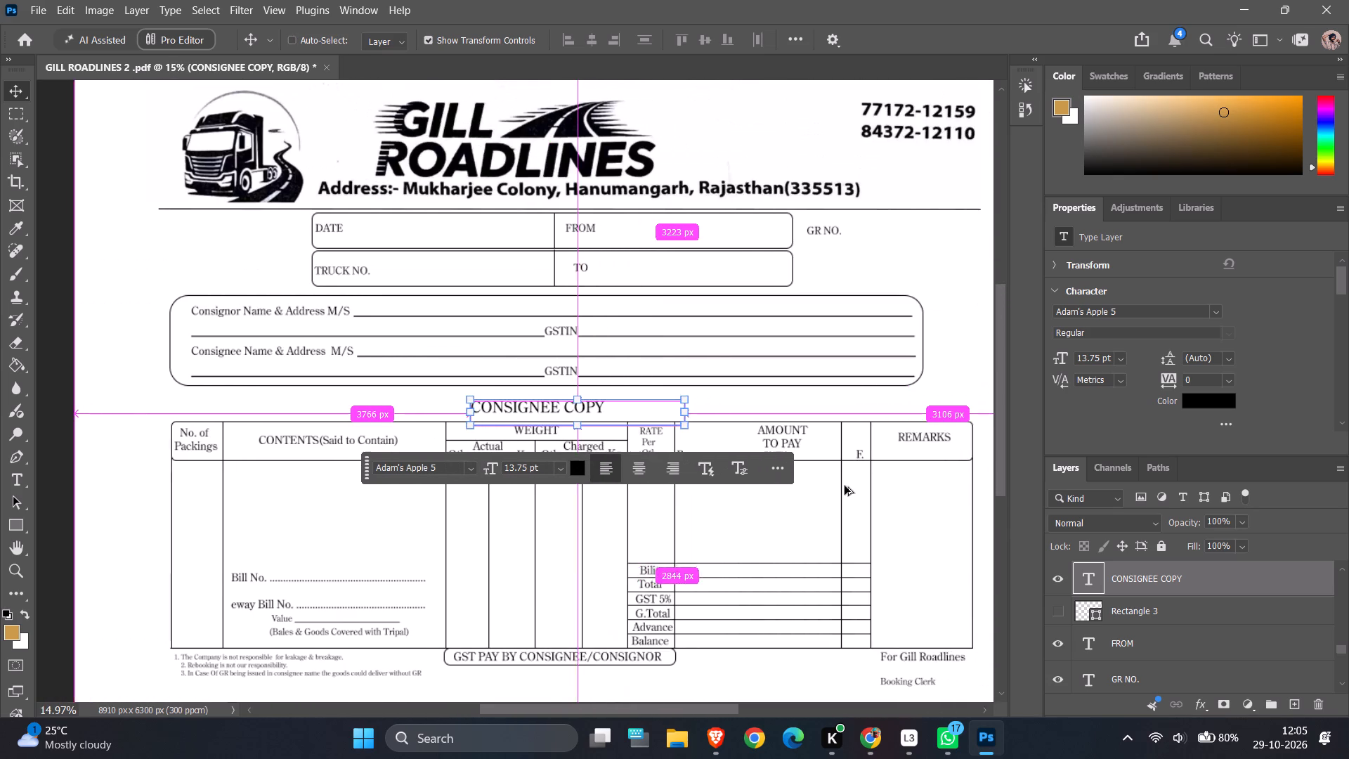
scroll(845, 486, "down", 8, "ctrl")
scroll(700, 481, "down", 4)
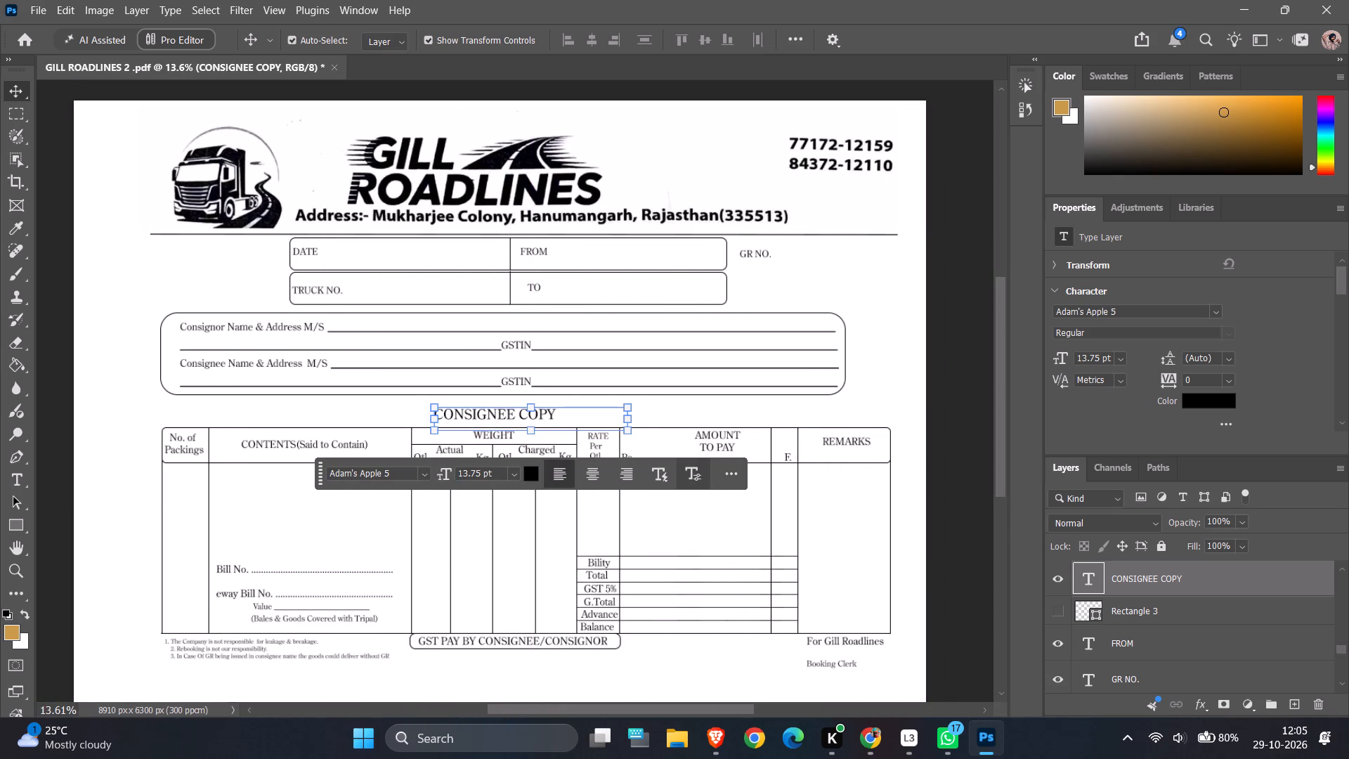
scroll(694, 502, "down", 2)
left_click(953, 343)
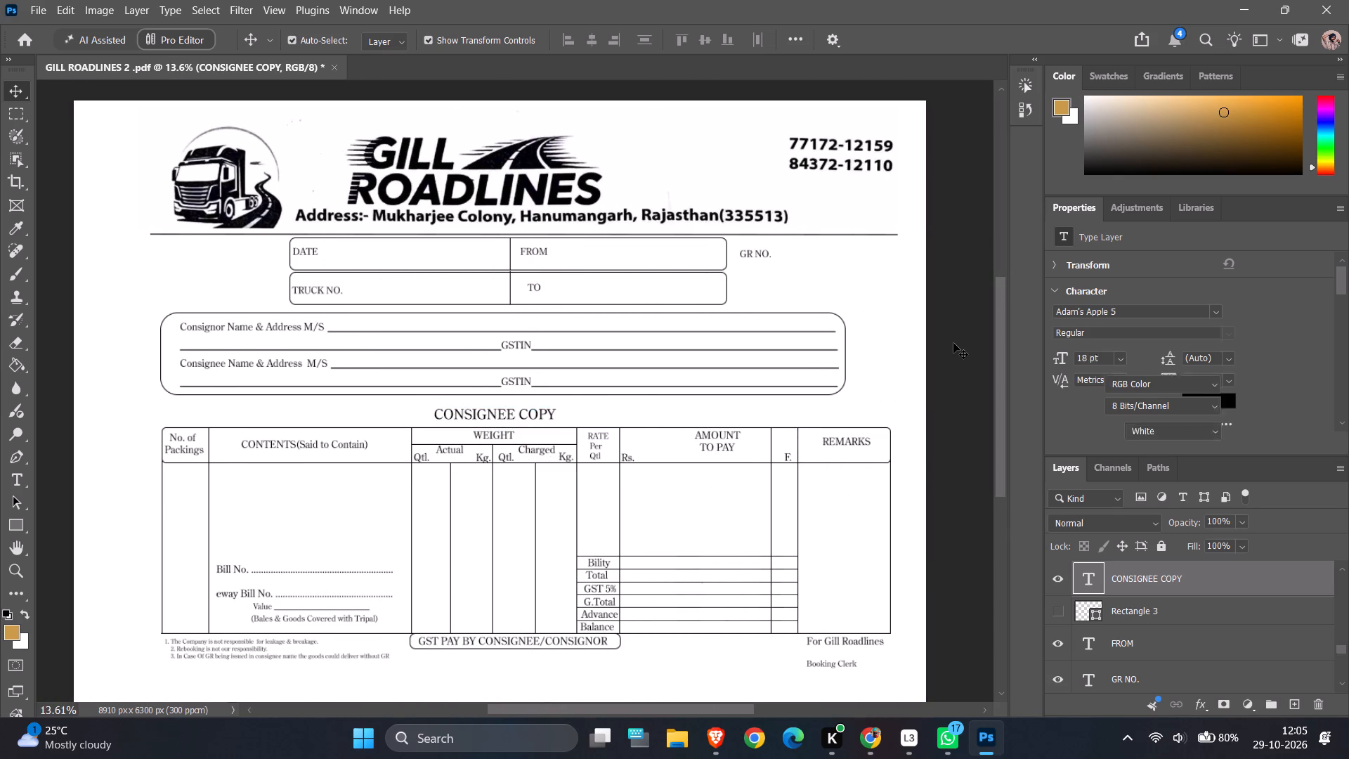
Examine the layout and margins of the whole consignment form on the page.
scroll(953, 343, "down", 2)
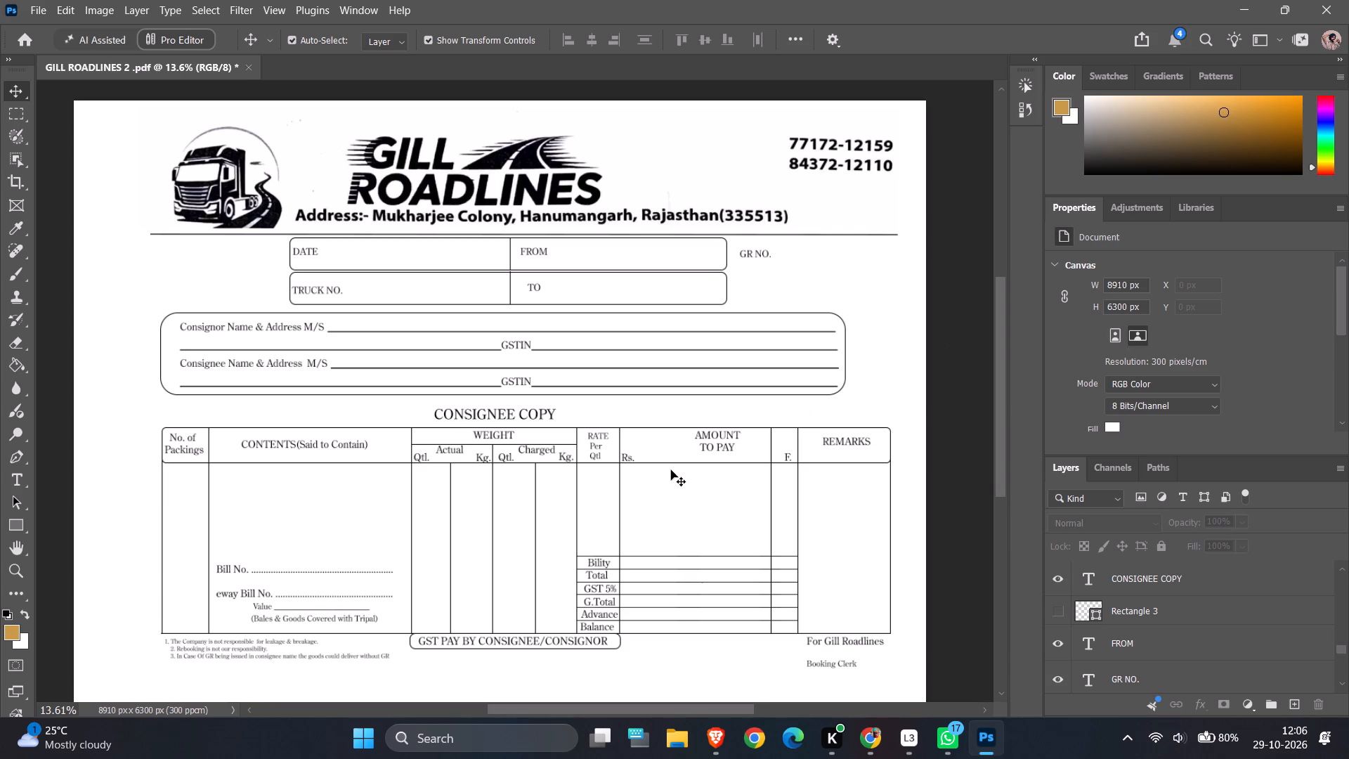
scroll(696, 405, "down", 4)
scroll(908, 385, "up", 3)
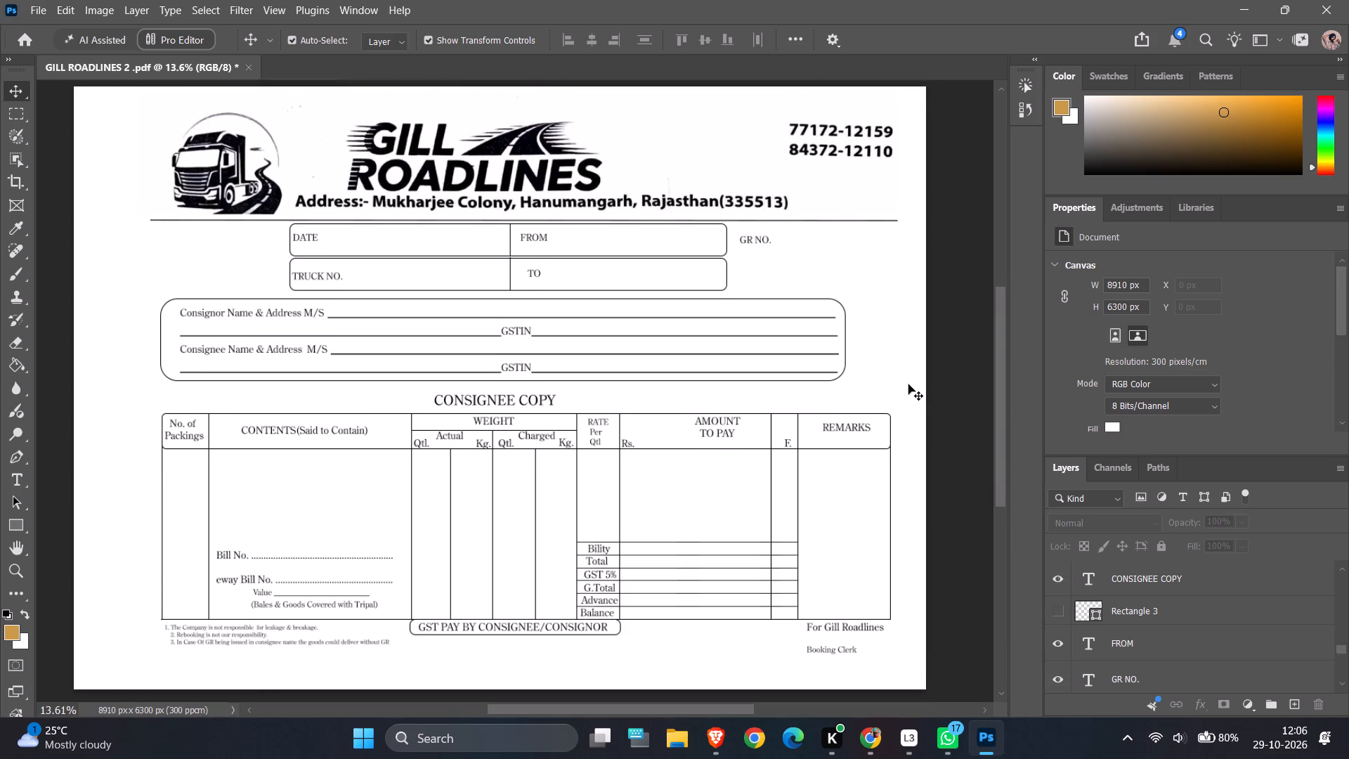
scroll(908, 384, "up", 1)
scroll(908, 384, "up", 3, "ctrl")
scroll(908, 384, "down", 3)
scroll(908, 384, "up", 2, "ctrl")
scroll(908, 384, "down", 4, "ctrl")
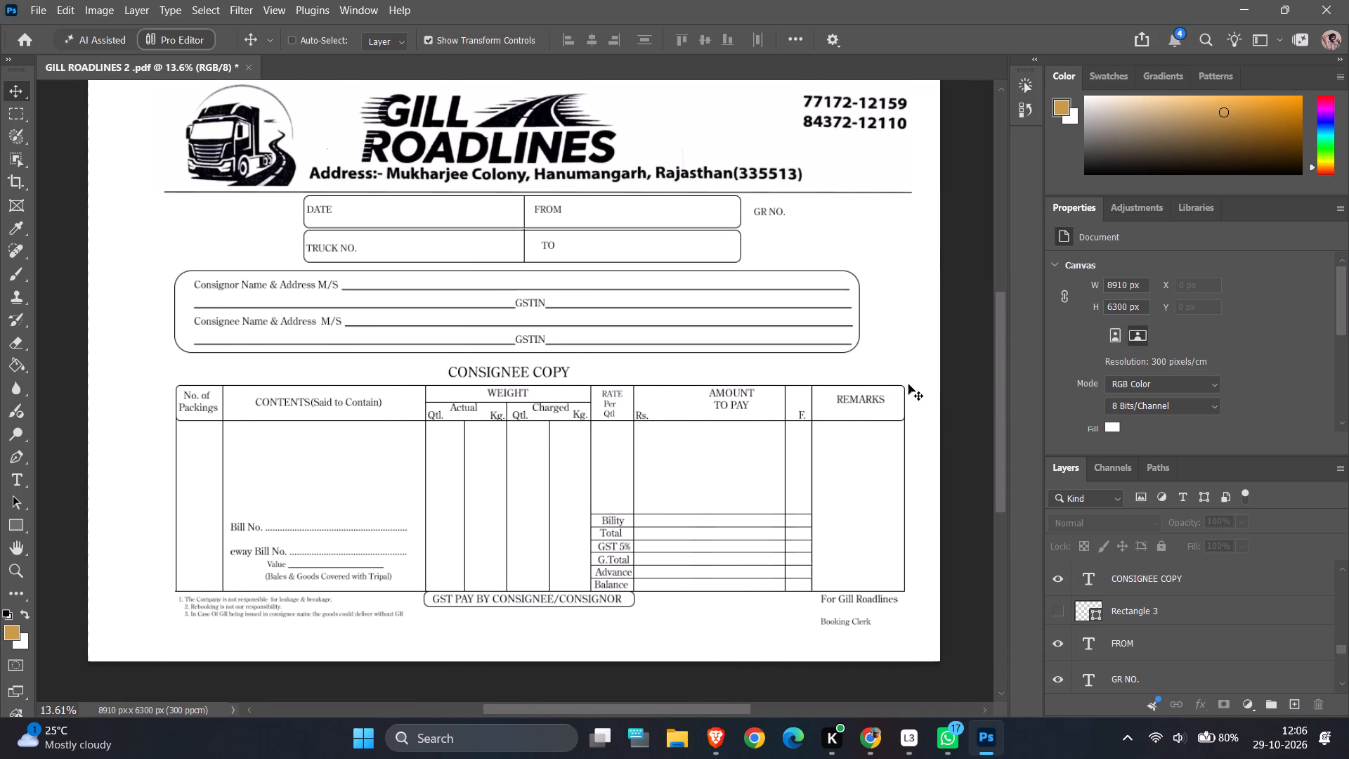
scroll(951, 384, "up", 2)
scroll(951, 384, "down", 1, "ctrl")
scroll(951, 384, "down", 1)
scroll(951, 384, "down", 1, "ctrl+alt")
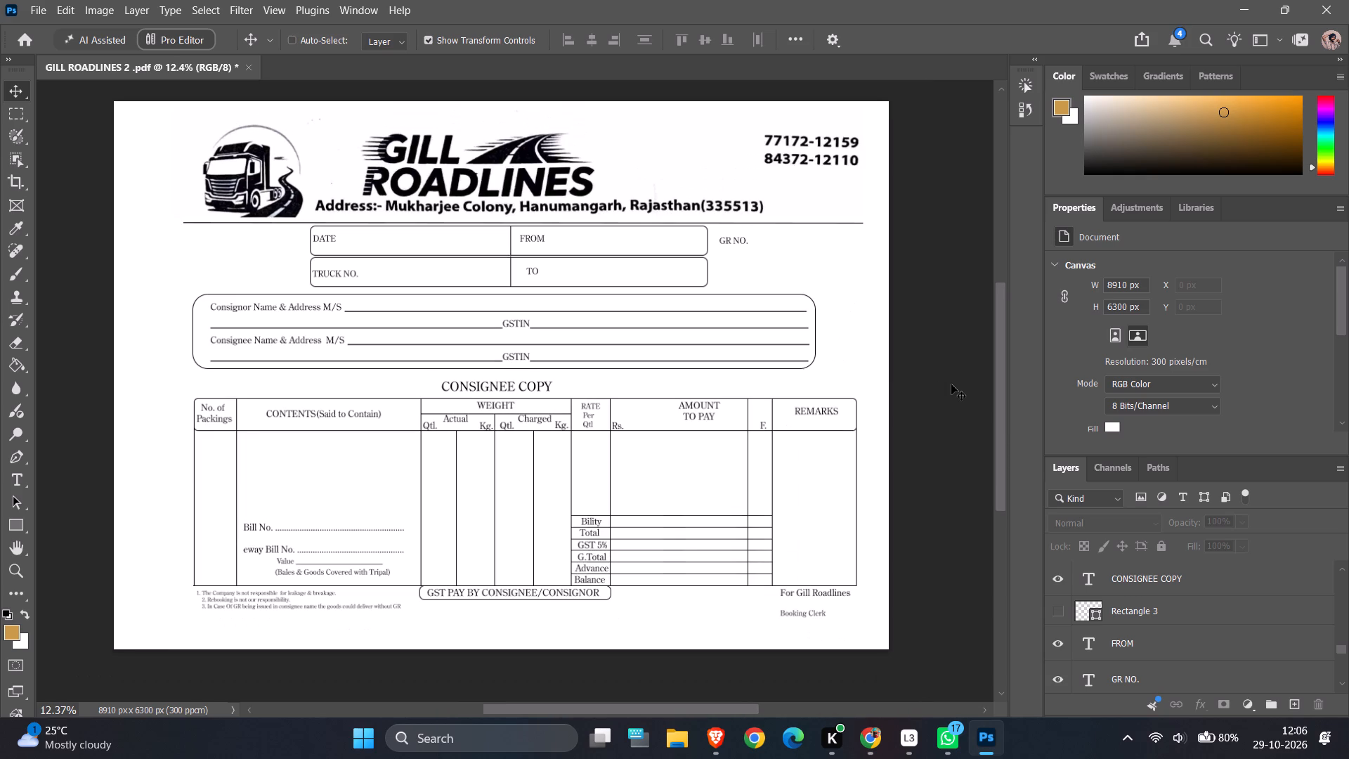
scroll(945, 386, "up", 1)
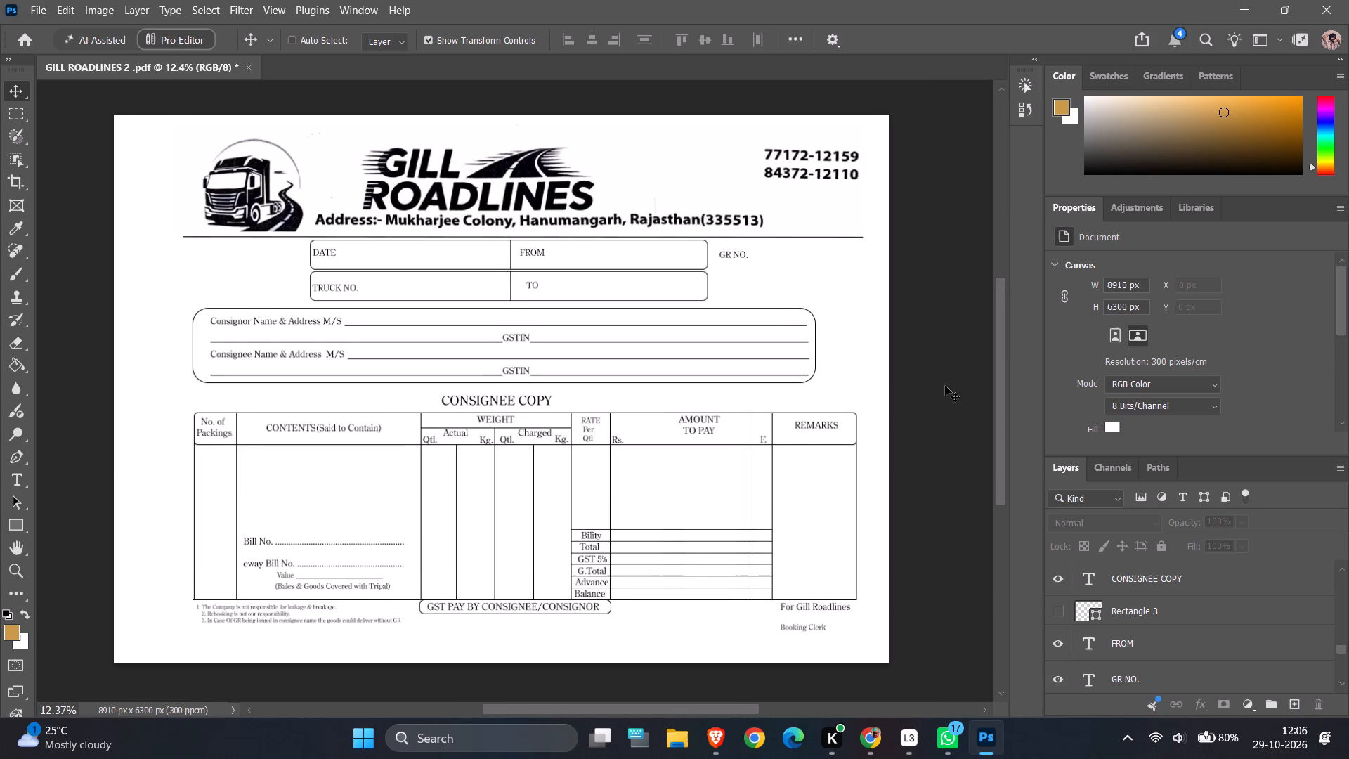
scroll(945, 386, "up", 1, "ctrl")
left_click_drag(1004, 375, 1004, 372)
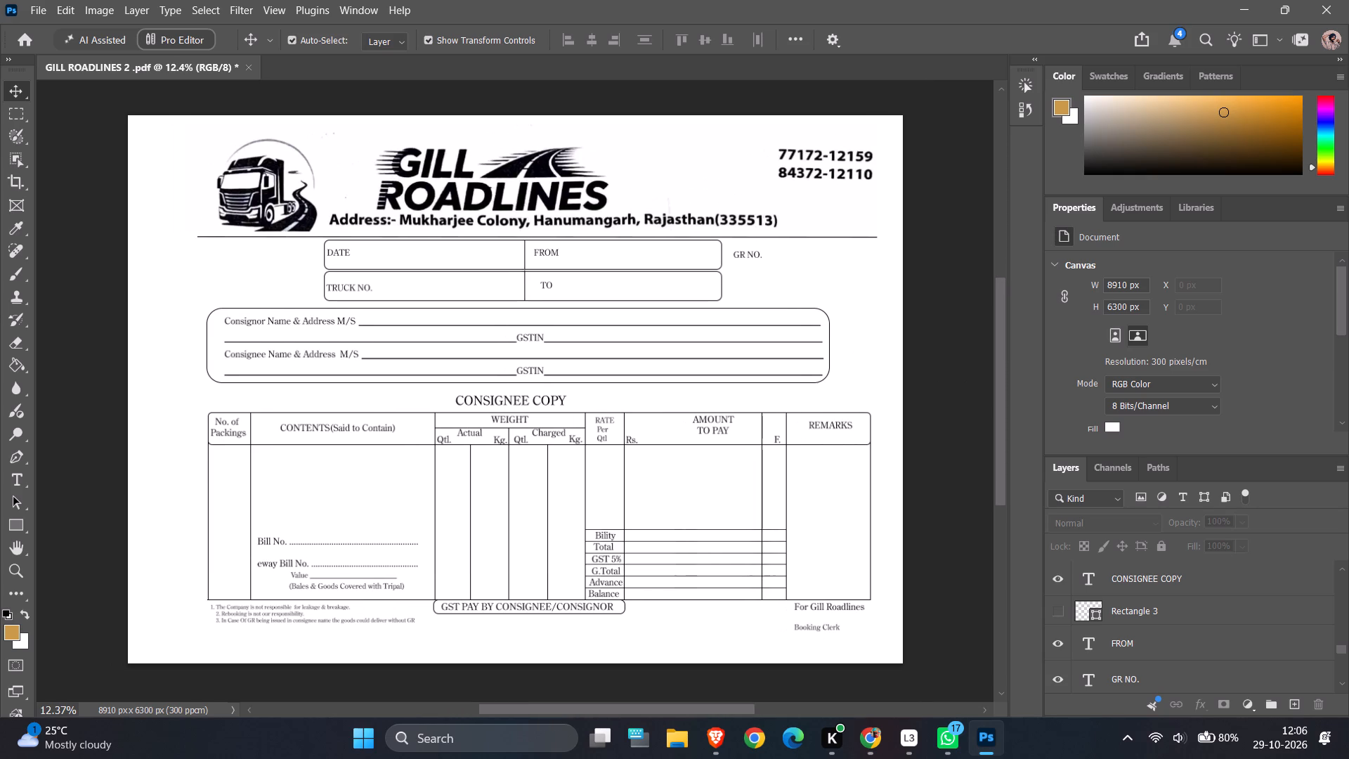
left_click_drag(1004, 372, 997, 373)
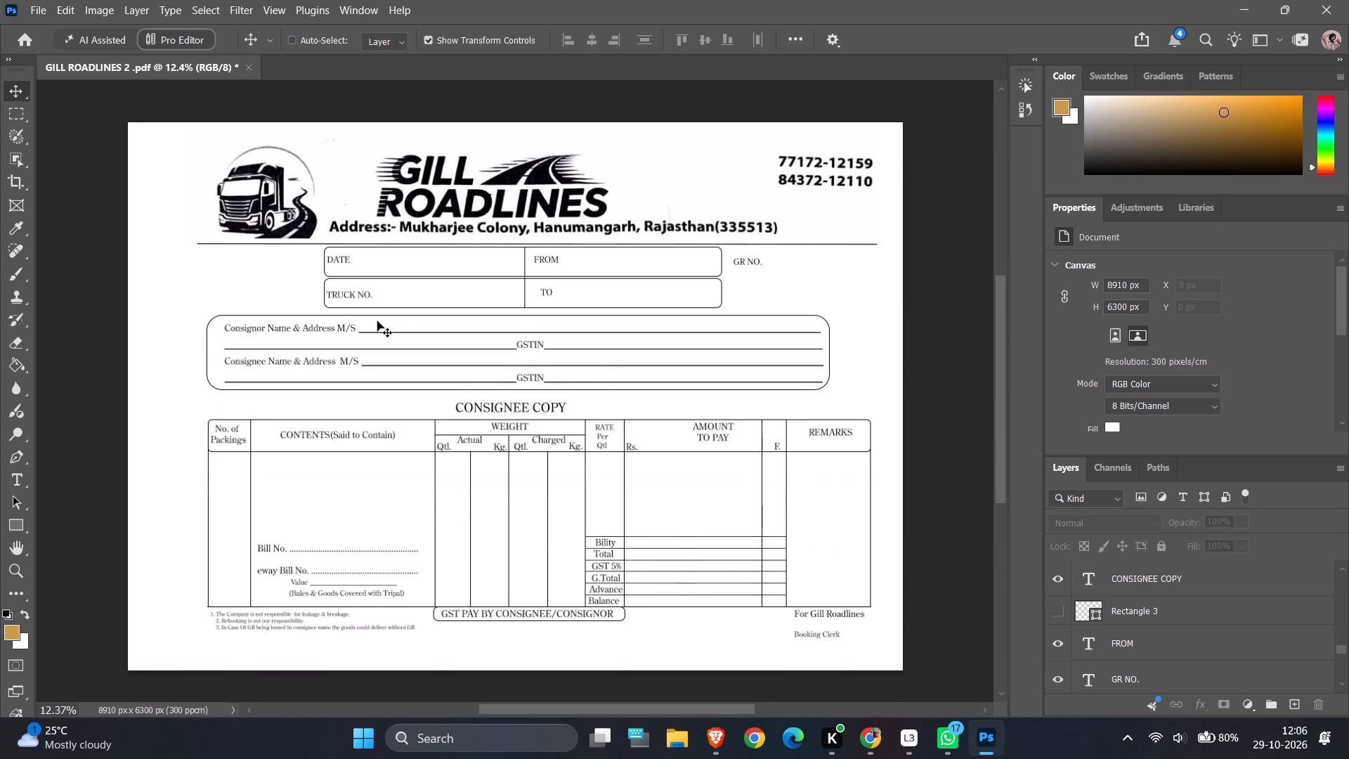
scroll(377, 321, "down", 1, "ctrl")
scroll(377, 321, "up", 1, "ctrl+alt")
scroll(377, 321, "down", 1)
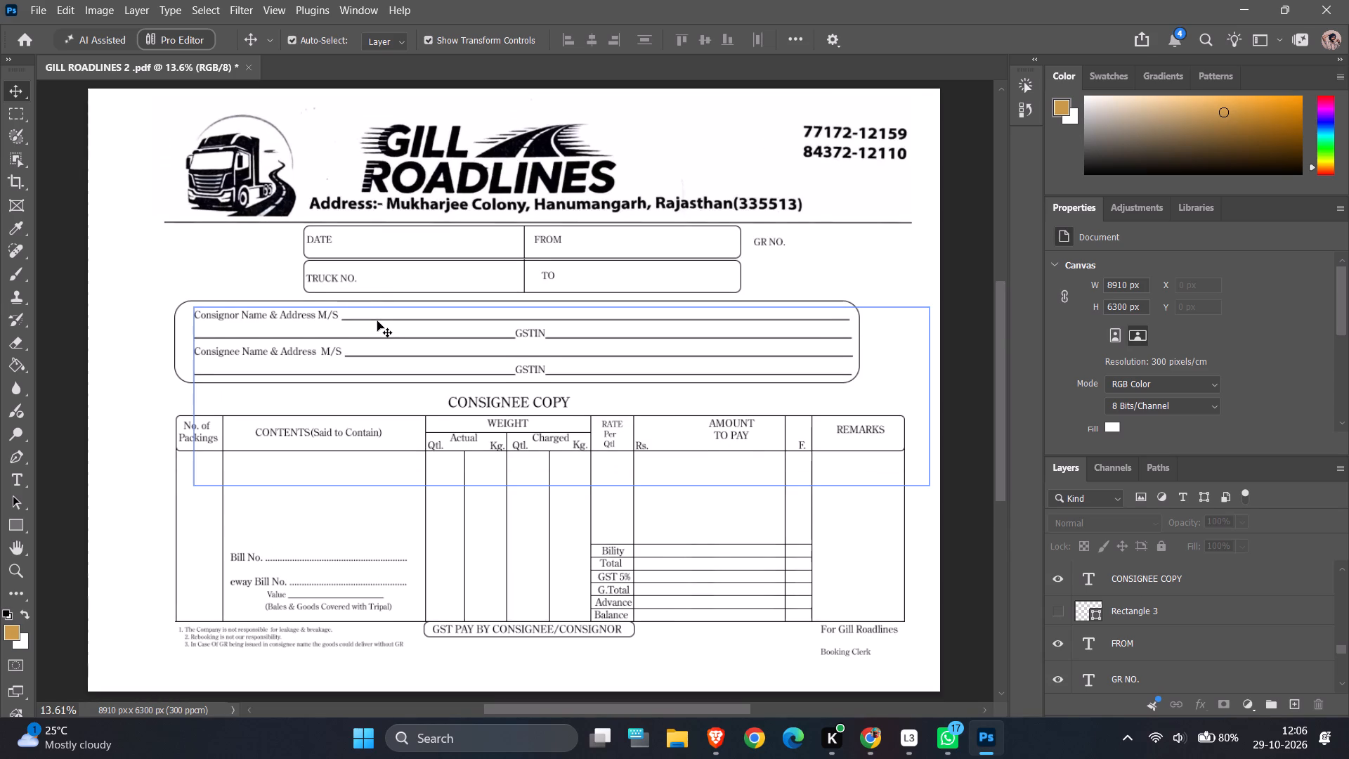
scroll(737, 322, "down", 2, "ctrl")
scroll(700, 322, "up", 1, "ctrl")
scroll(601, 322, "down", 2, "ctrl+alt")
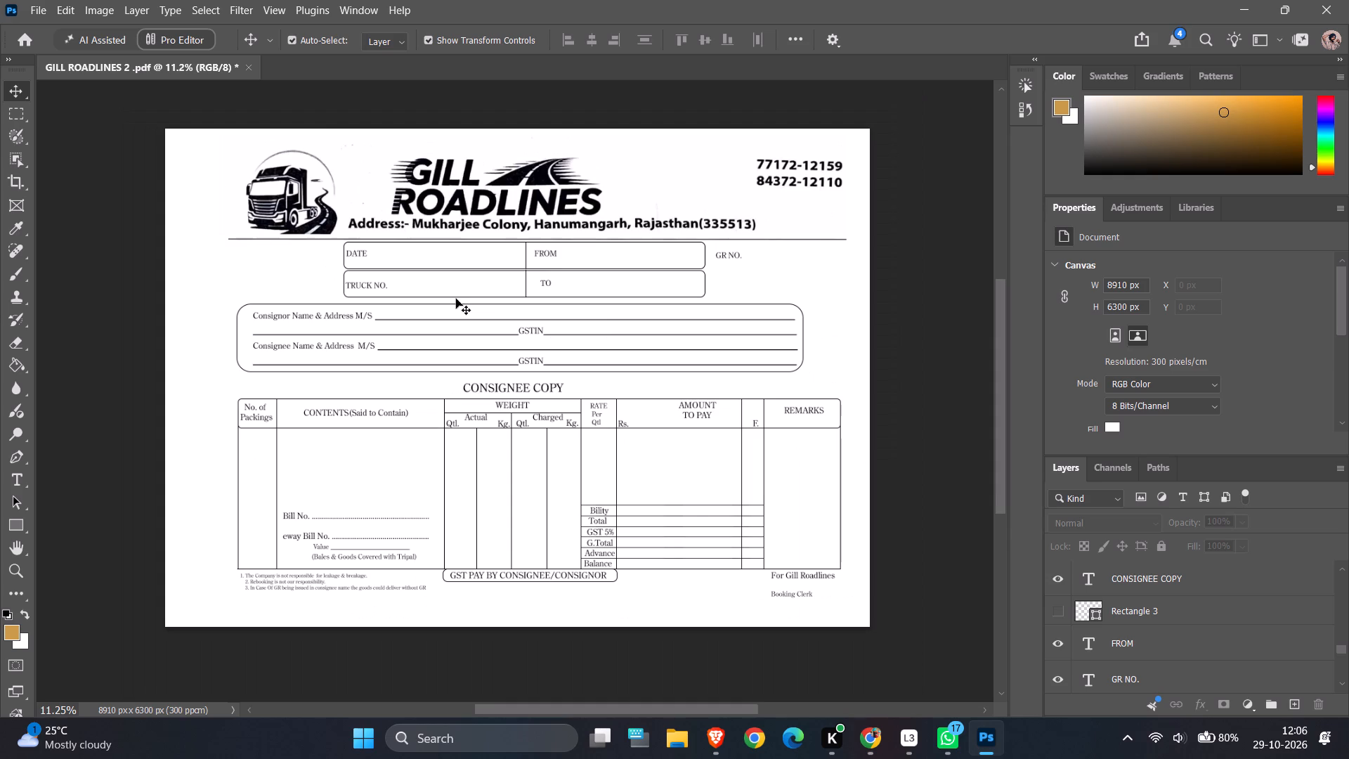
left_click(975, 353)
left_click(65, 195)
Examine the header, the DATE and TRUCK NO. boxes, and the consignor and consignee block within the page layout.
scroll(545, 190, "up", 17, "ctrl+alt")
scroll(545, 190, "down", 4, "ctrl+alt")
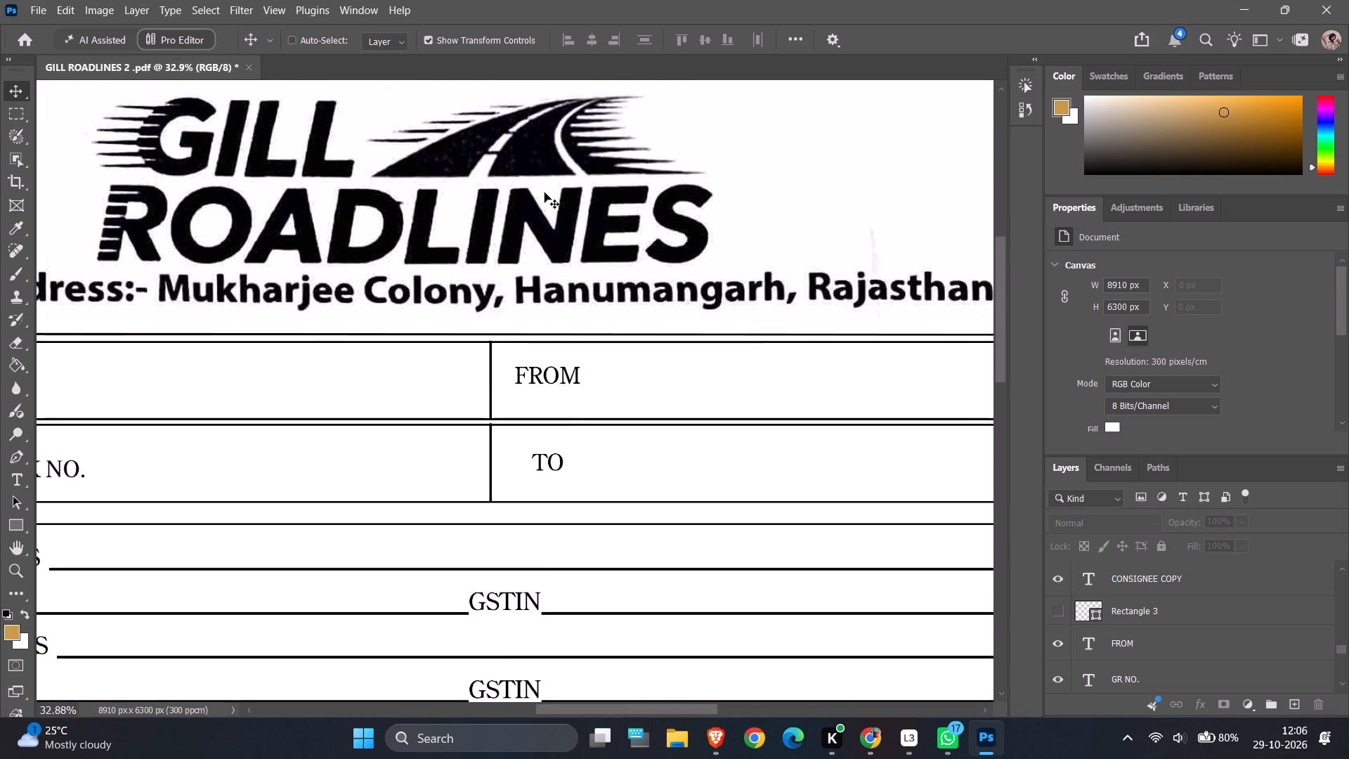
scroll(545, 193, "down", 9, "ctrl+alt")
scroll(533, 240, "down", 3)
scroll(533, 240, "down", 1, "ctrl")
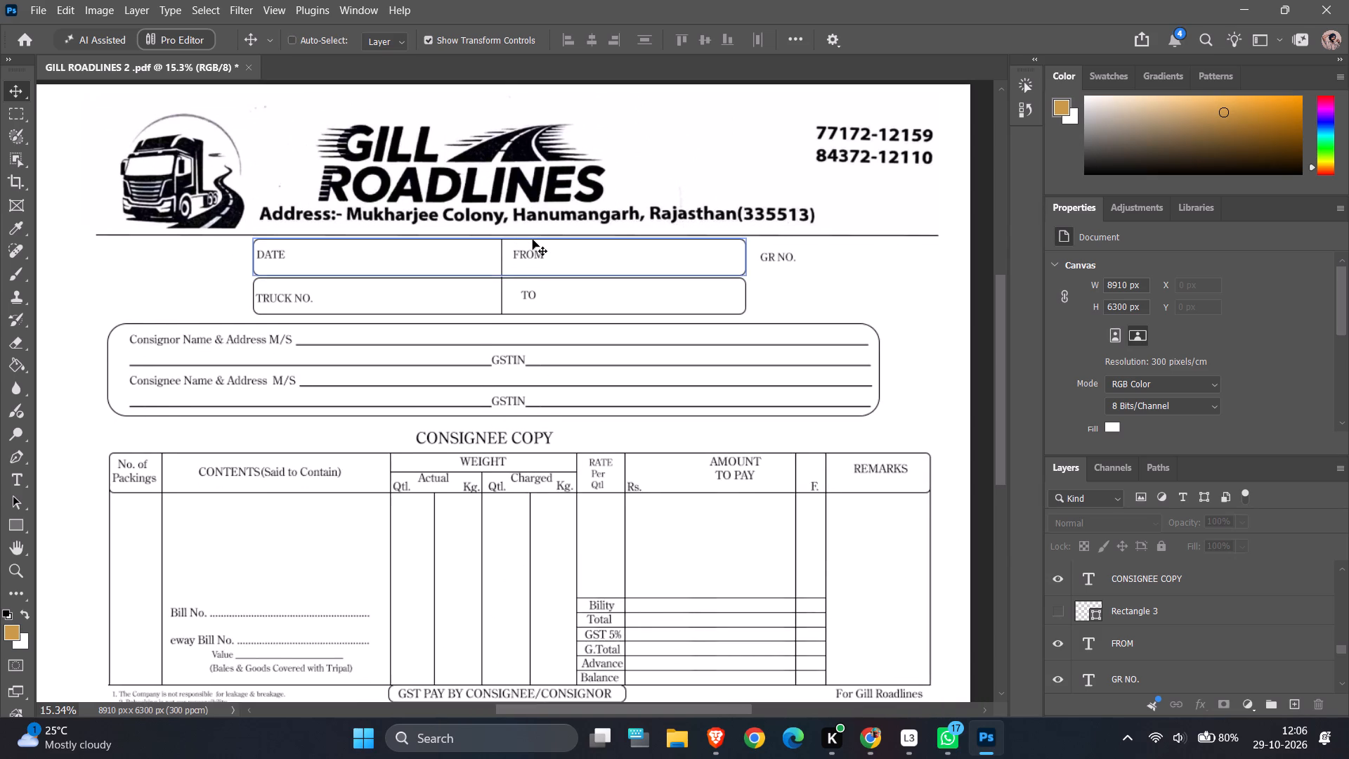
scroll(533, 240, "down", 1, "ctrl+alt")
scroll(533, 240, "up", 3, "ctrl")
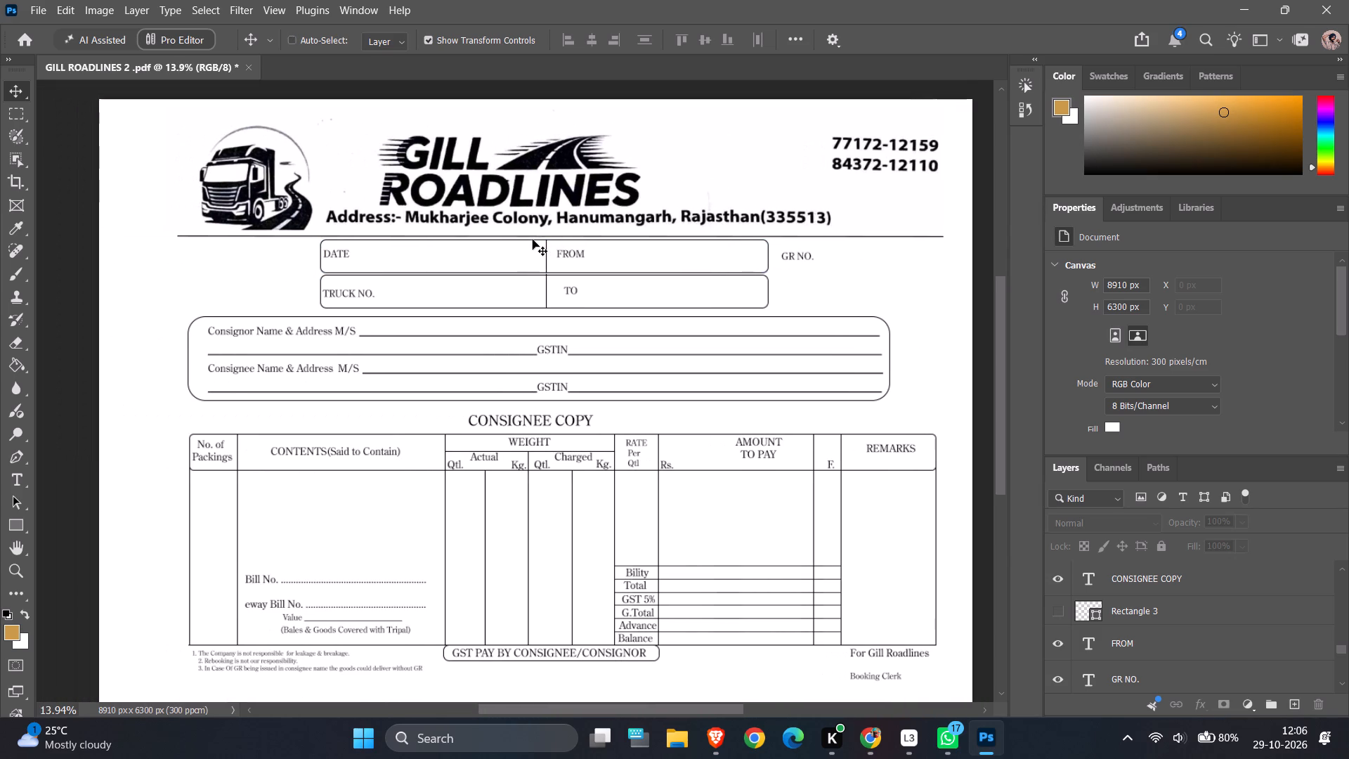
scroll(533, 240, "down", 1)
scroll(533, 240, "down", 2, "ctrl")
scroll(533, 240, "down", 3, "ctrl+alt")
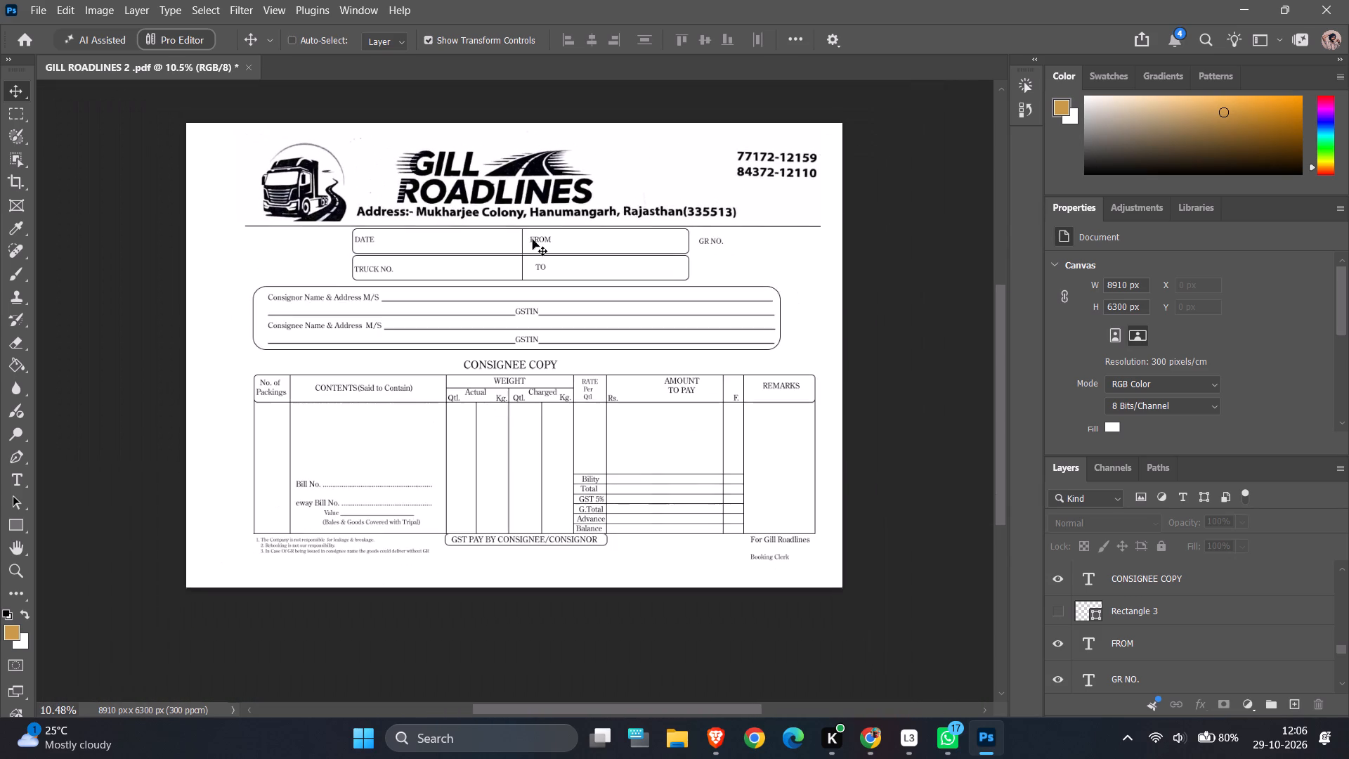
scroll(522, 384, "up", 3)
left_click(887, 337)
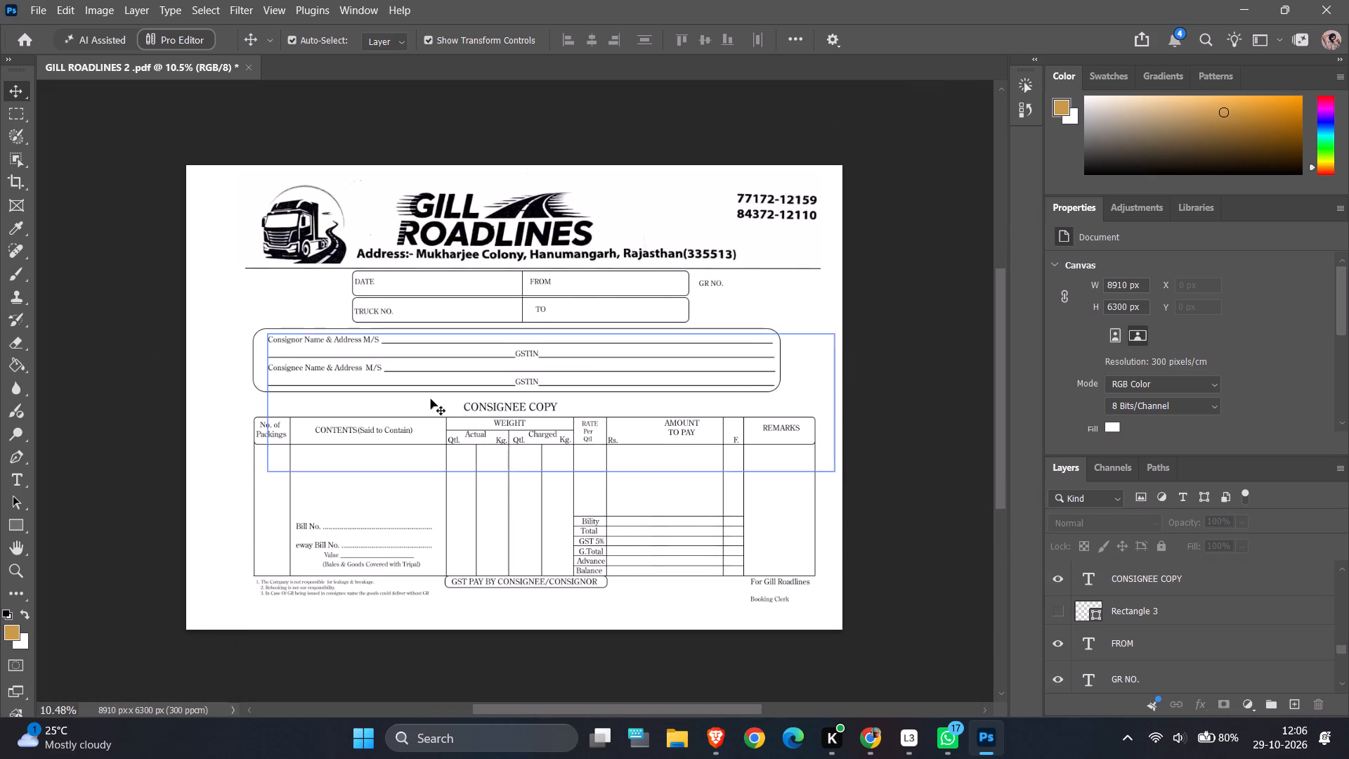
scroll(537, 410, "up", 5, "ctrl")
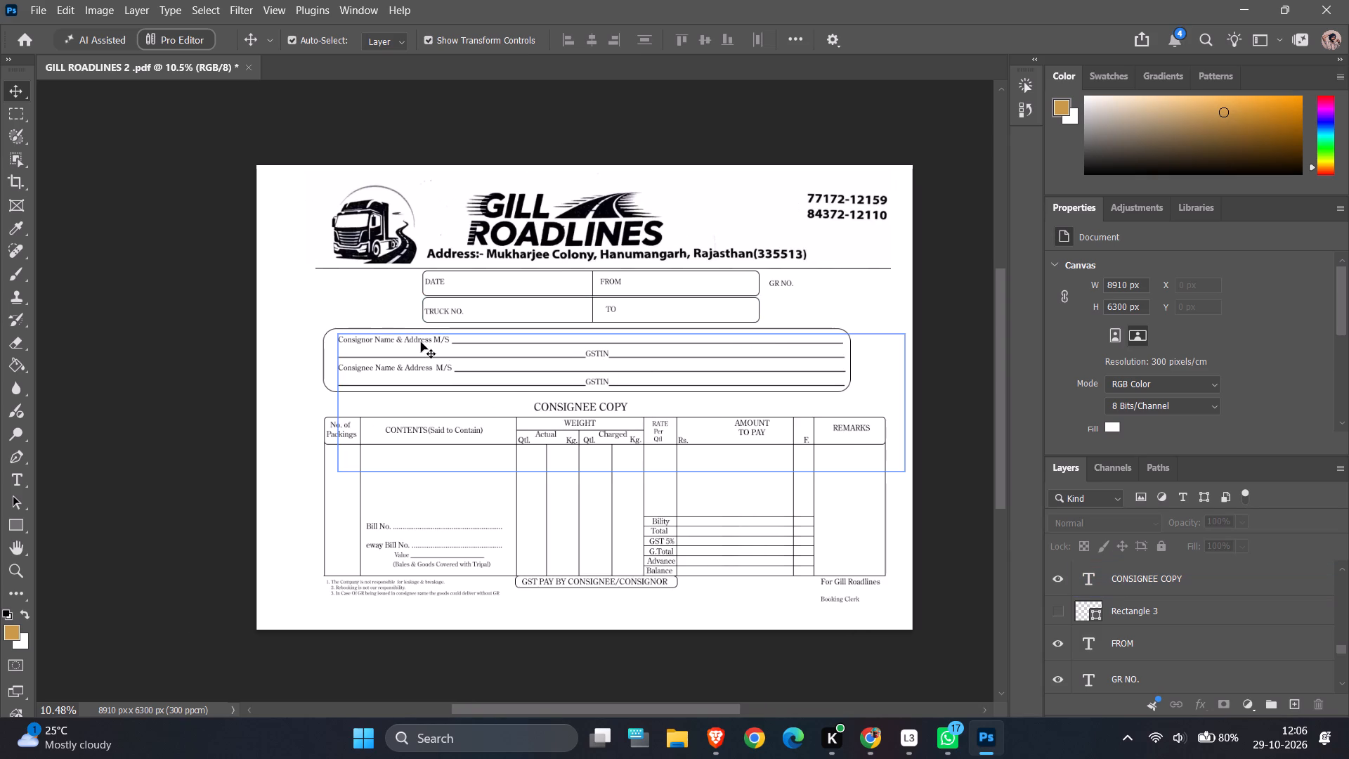
scroll(477, 346, "up", 10, "ctrl+alt")
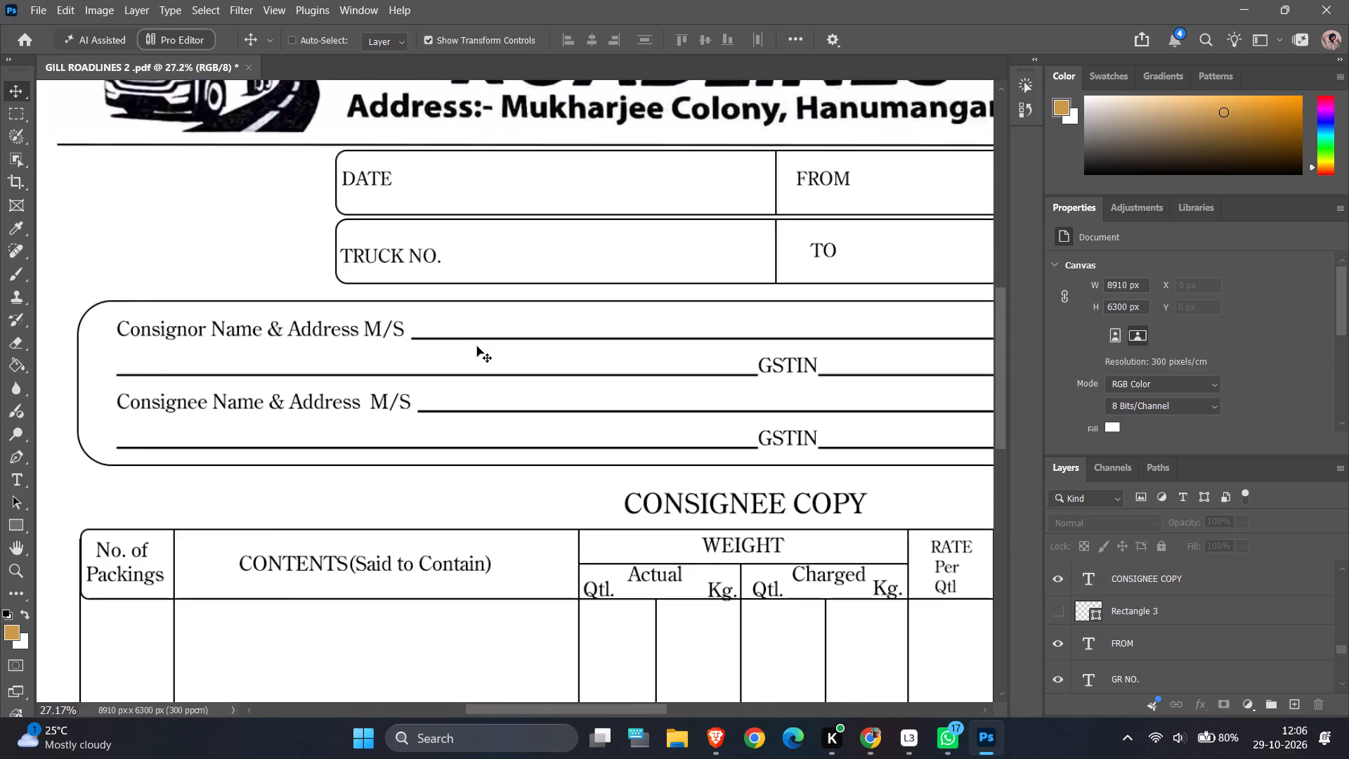
scroll(477, 346, "down", 13, "ctrl+alt")
scroll(477, 346, "down", 5, "ctrl")
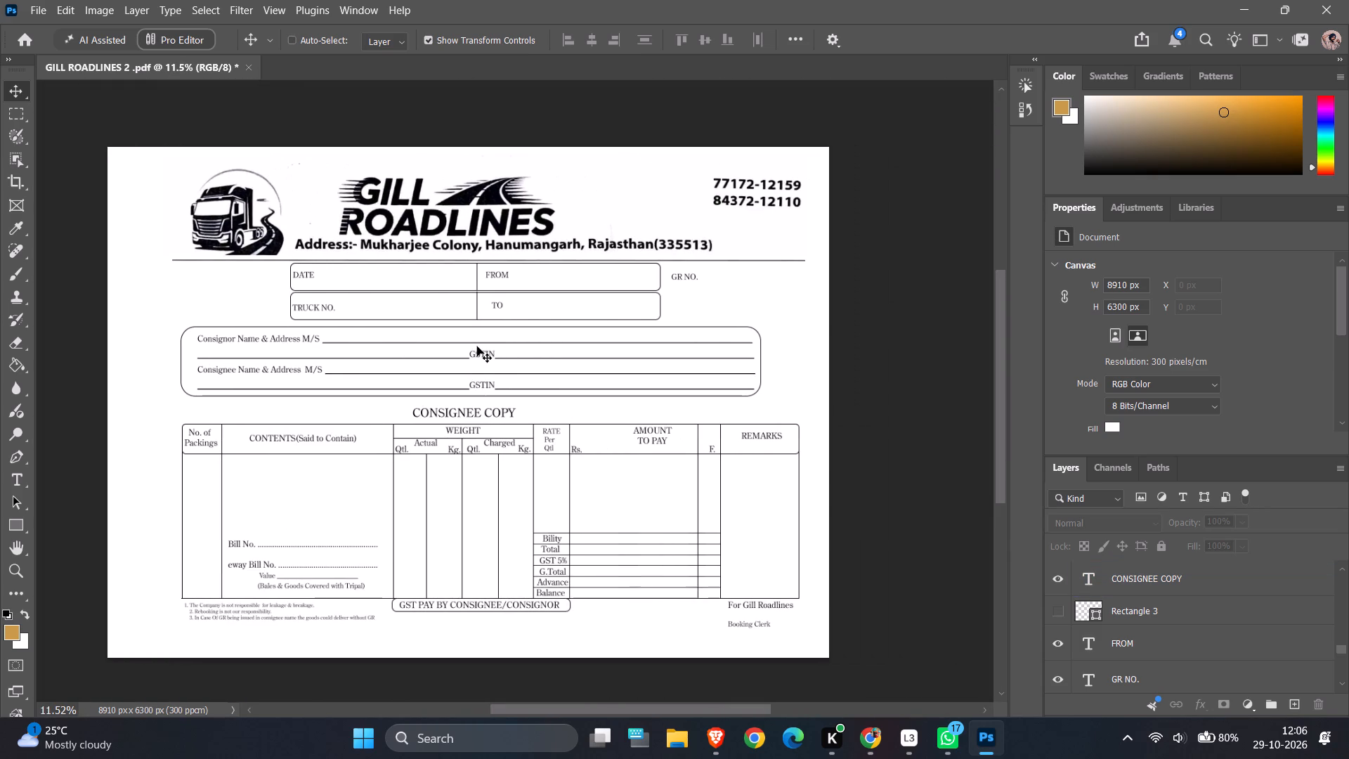
scroll(477, 346, "up", 5, "ctrl+alt")
scroll(477, 346, "down", 12, "ctrl+alt")
scroll(477, 346, "up", 9, "ctrl+alt")
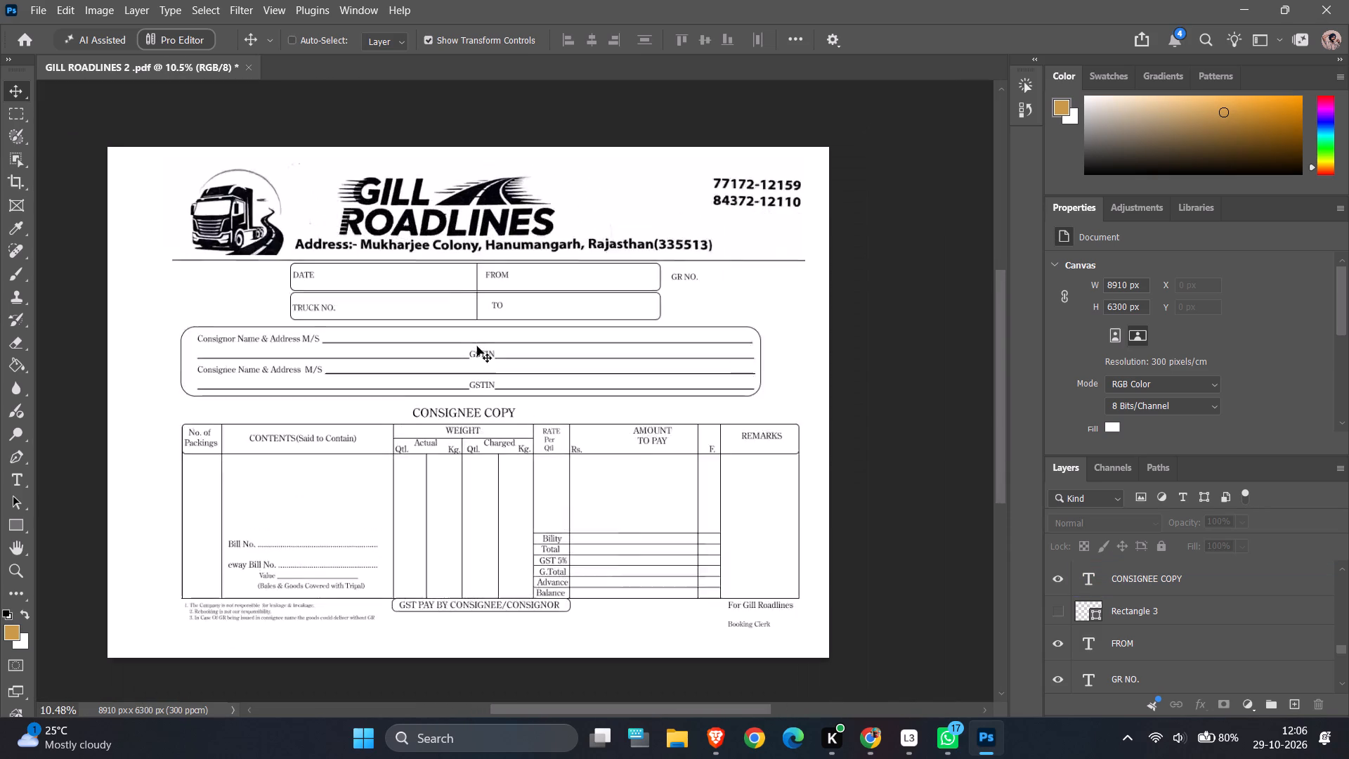
scroll(477, 346, "up", 4, "ctrl+alt")
scroll(477, 346, "down", 2, "ctrl+alt")
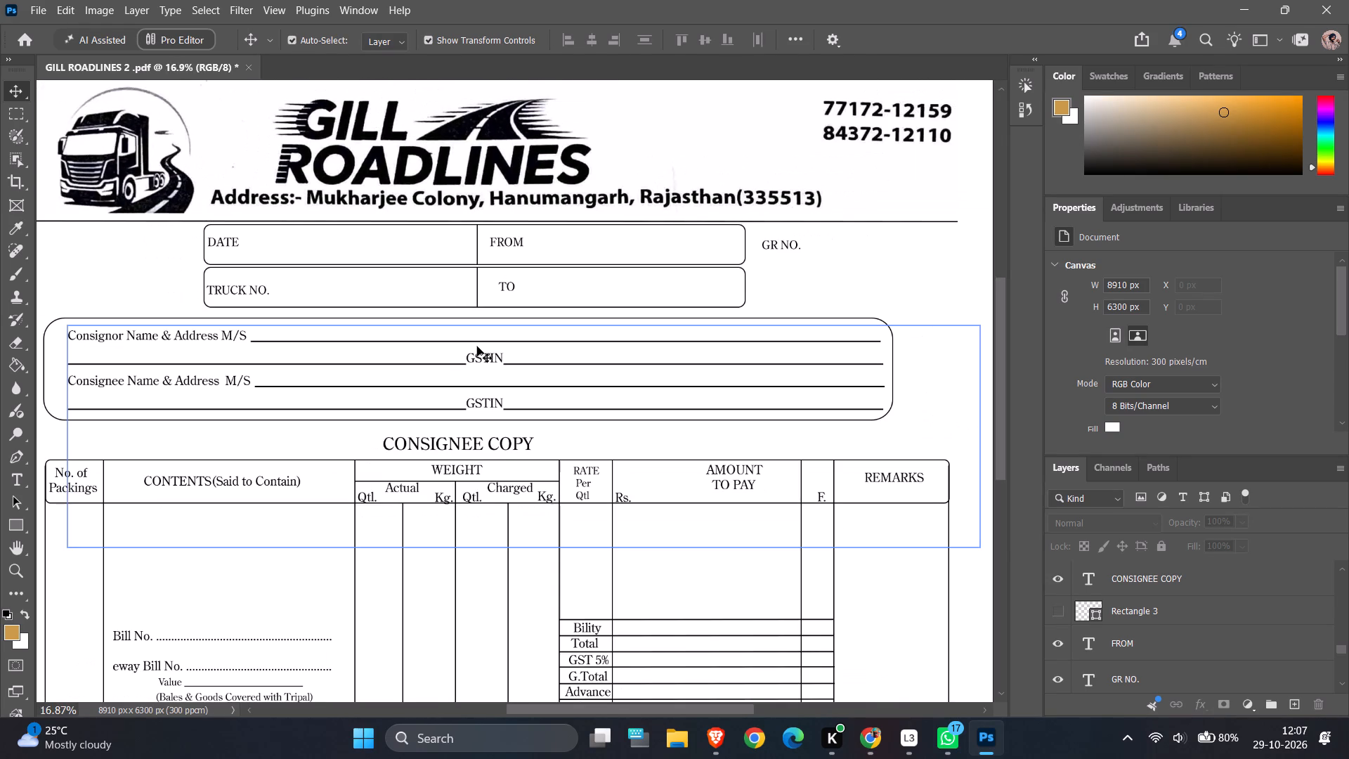
scroll(918, 271, "down", 6, "ctrl")
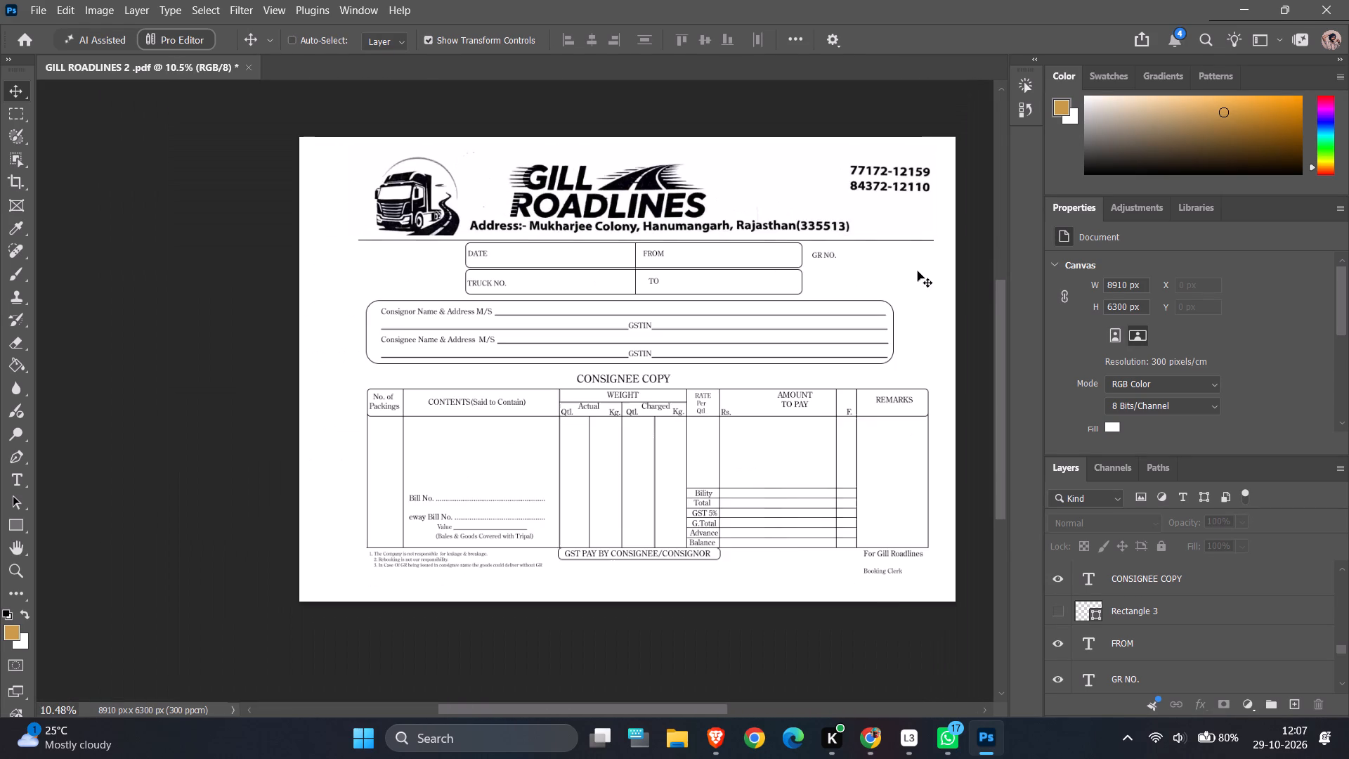
scroll(918, 271, "down", 4, "ctrl")
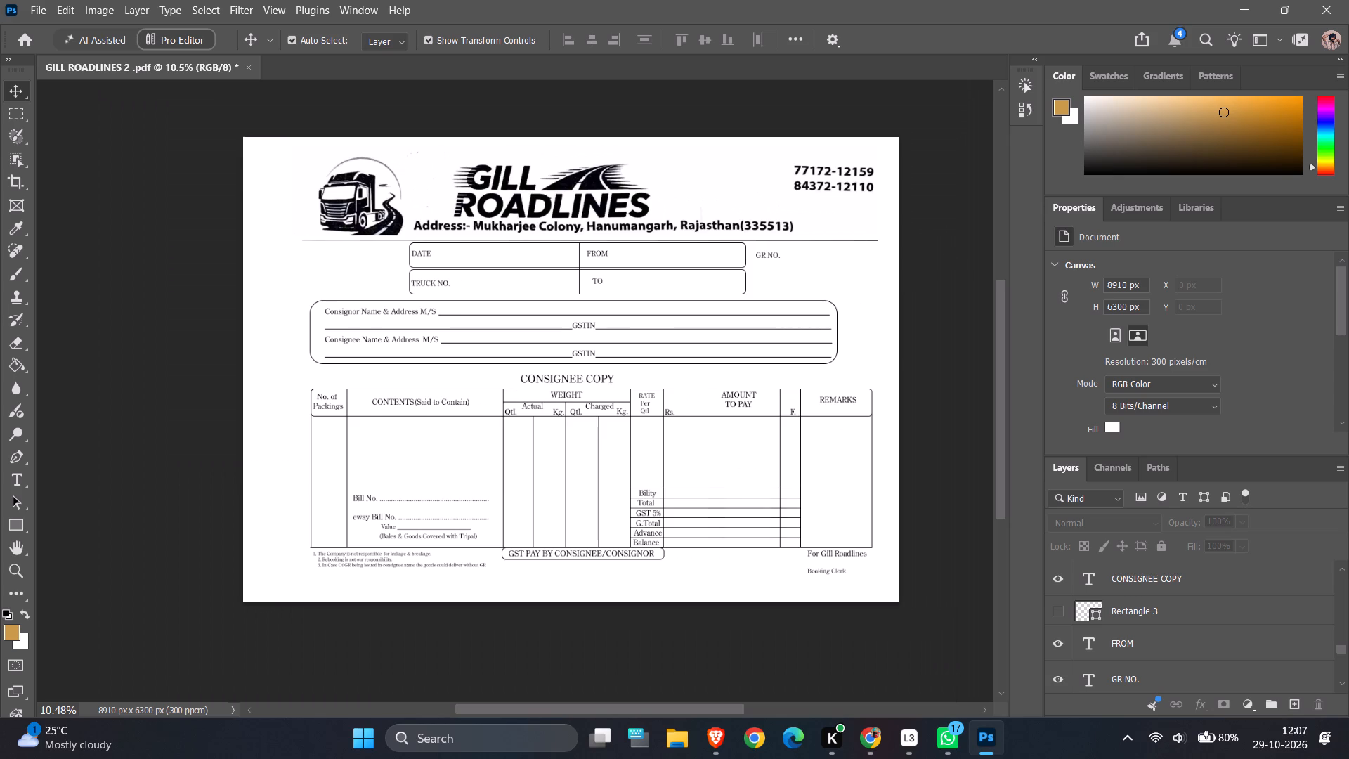
scroll(719, 408, "down", 1)
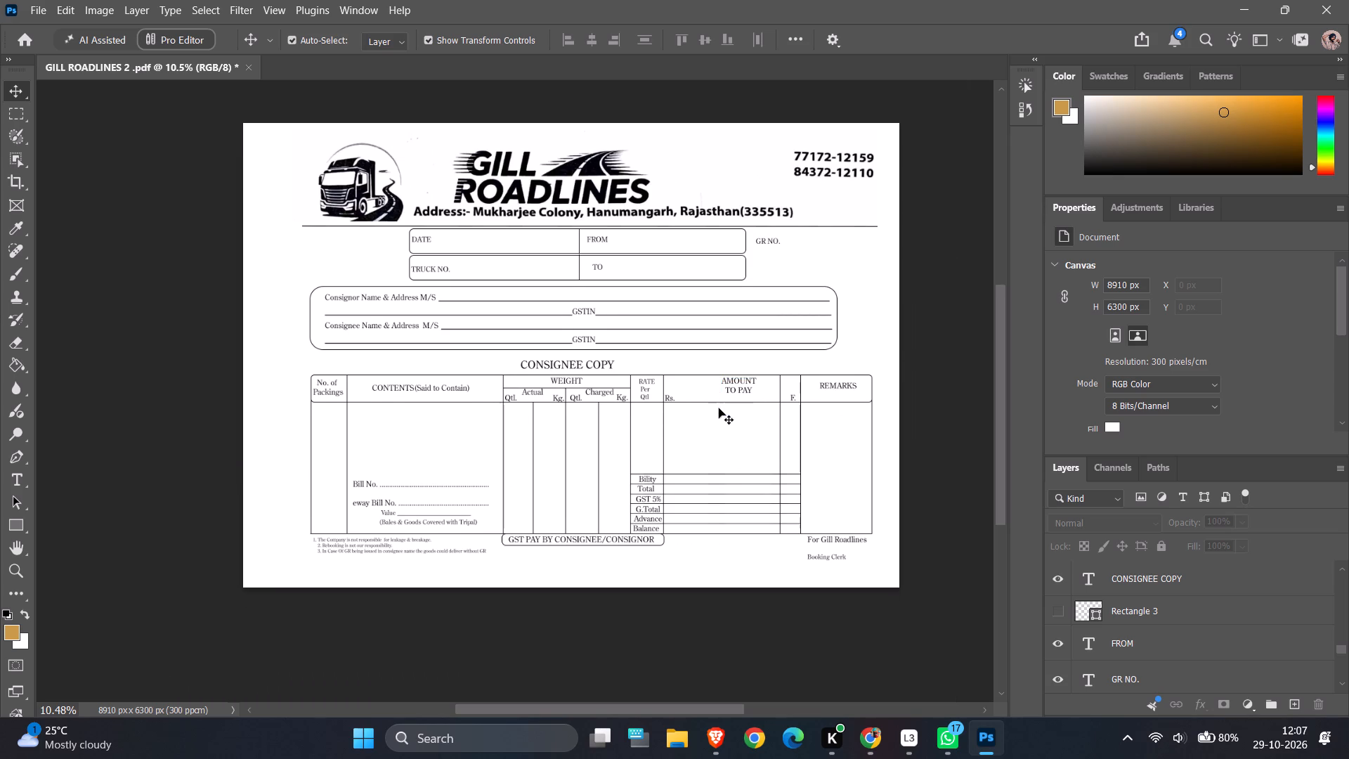
Delete the rounded rectangle that frames the DATE and FROM row.
scroll(719, 408, "up", 2)
scroll(701, 374, "up", 4, "ctrl+alt")
scroll(715, 371, "up", 4)
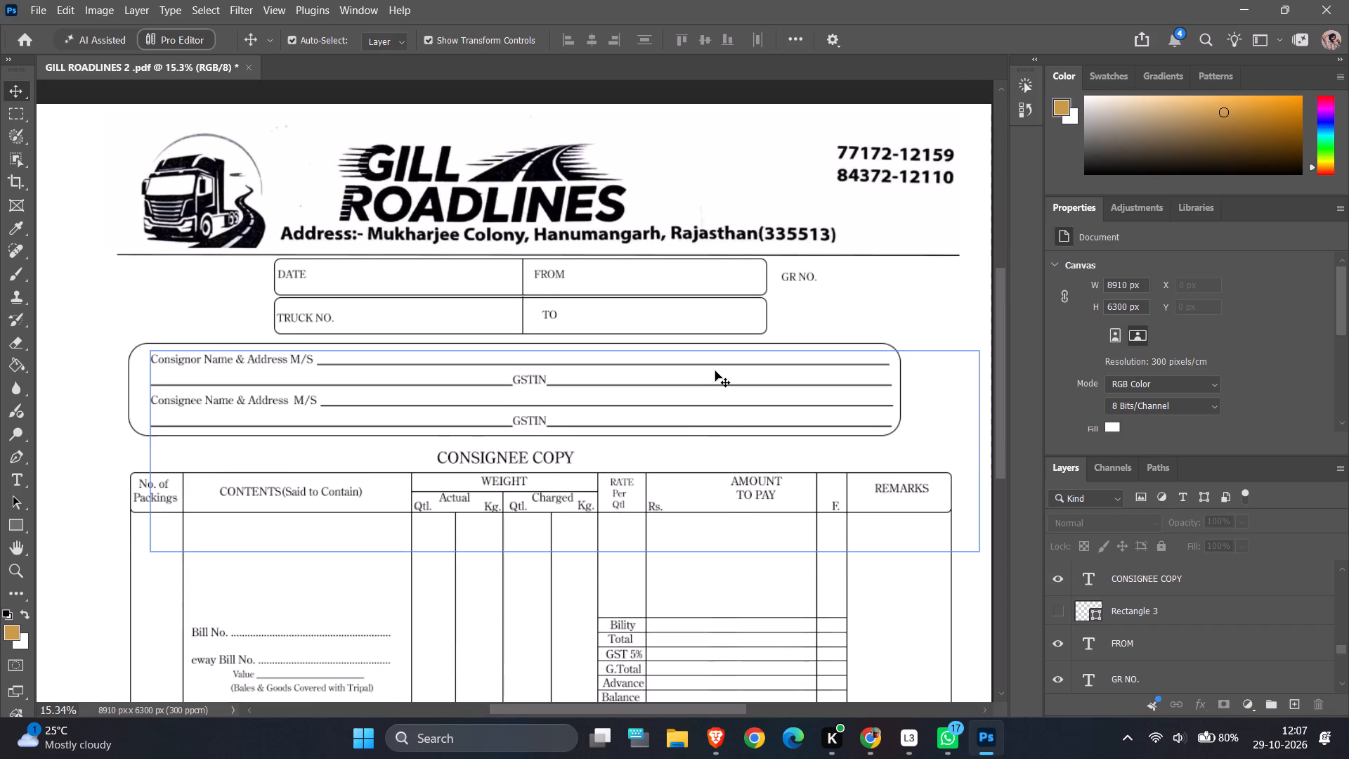
scroll(715, 369, "up", 3)
scroll(715, 369, "down", 4)
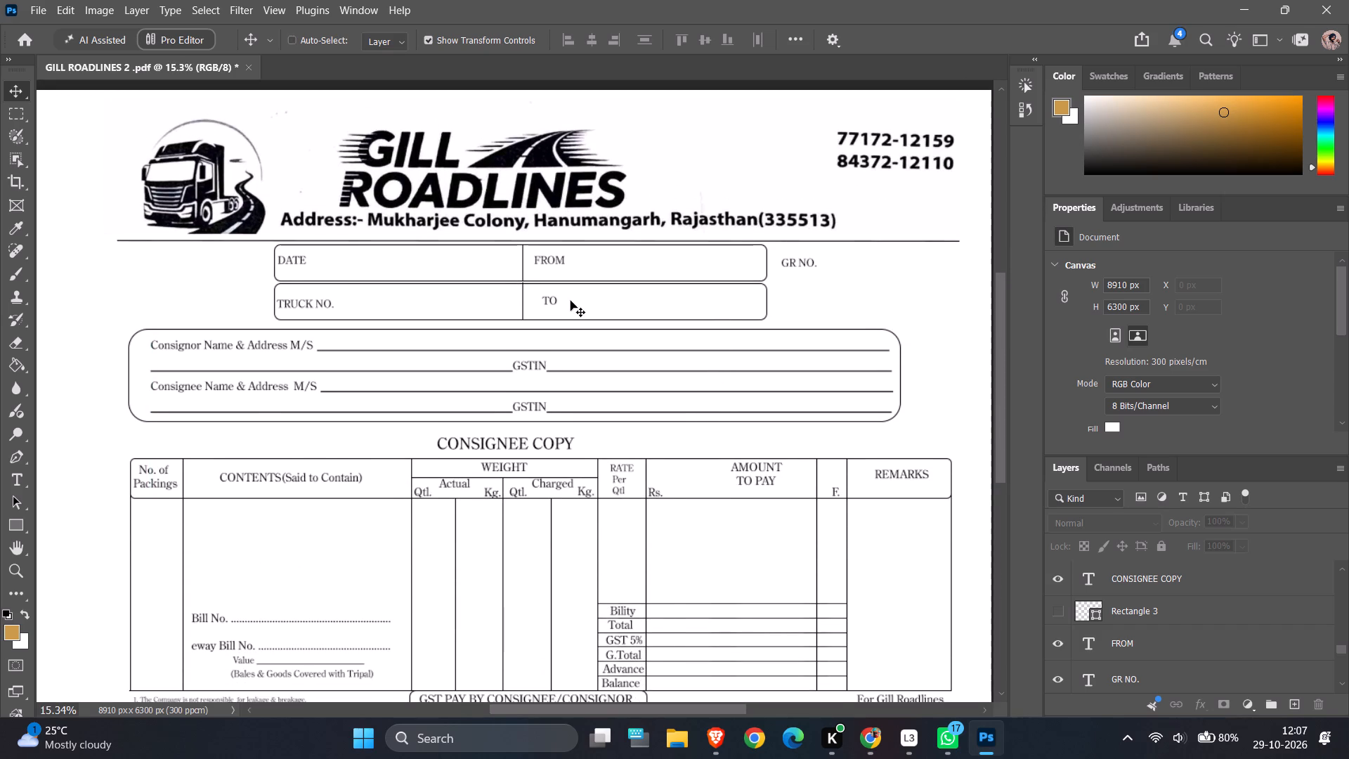
scroll(571, 301, "up", 4, "ctrl")
scroll(345, 264, "up", 10, "ctrl+alt")
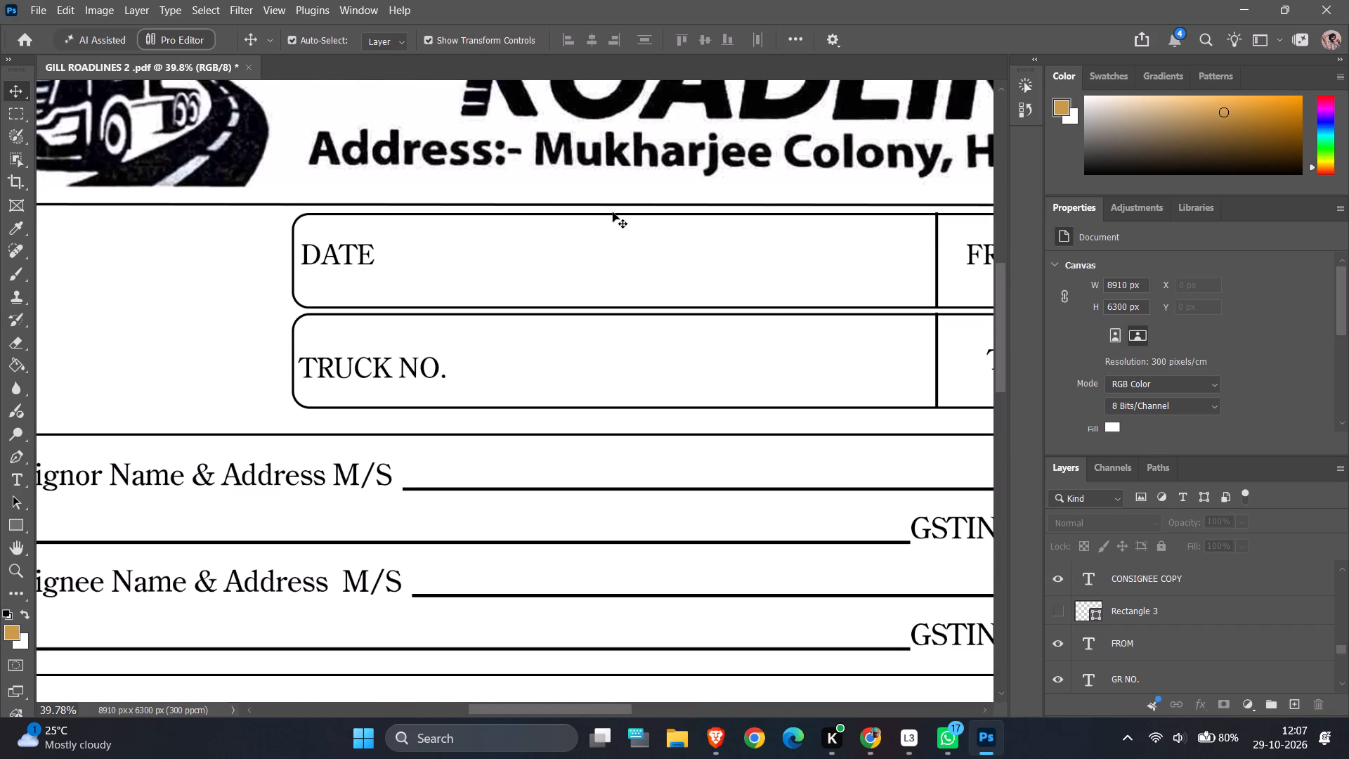
left_click(620, 214)
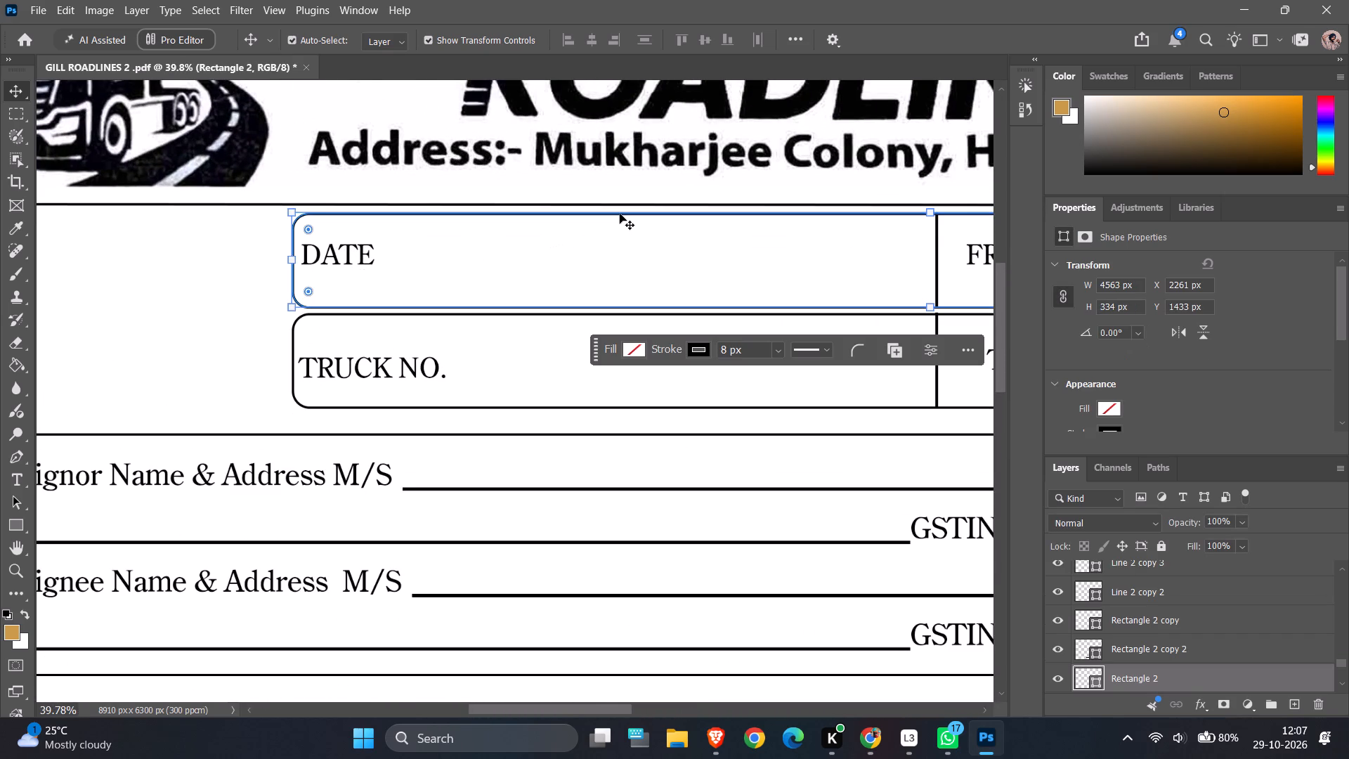
key("Delete")
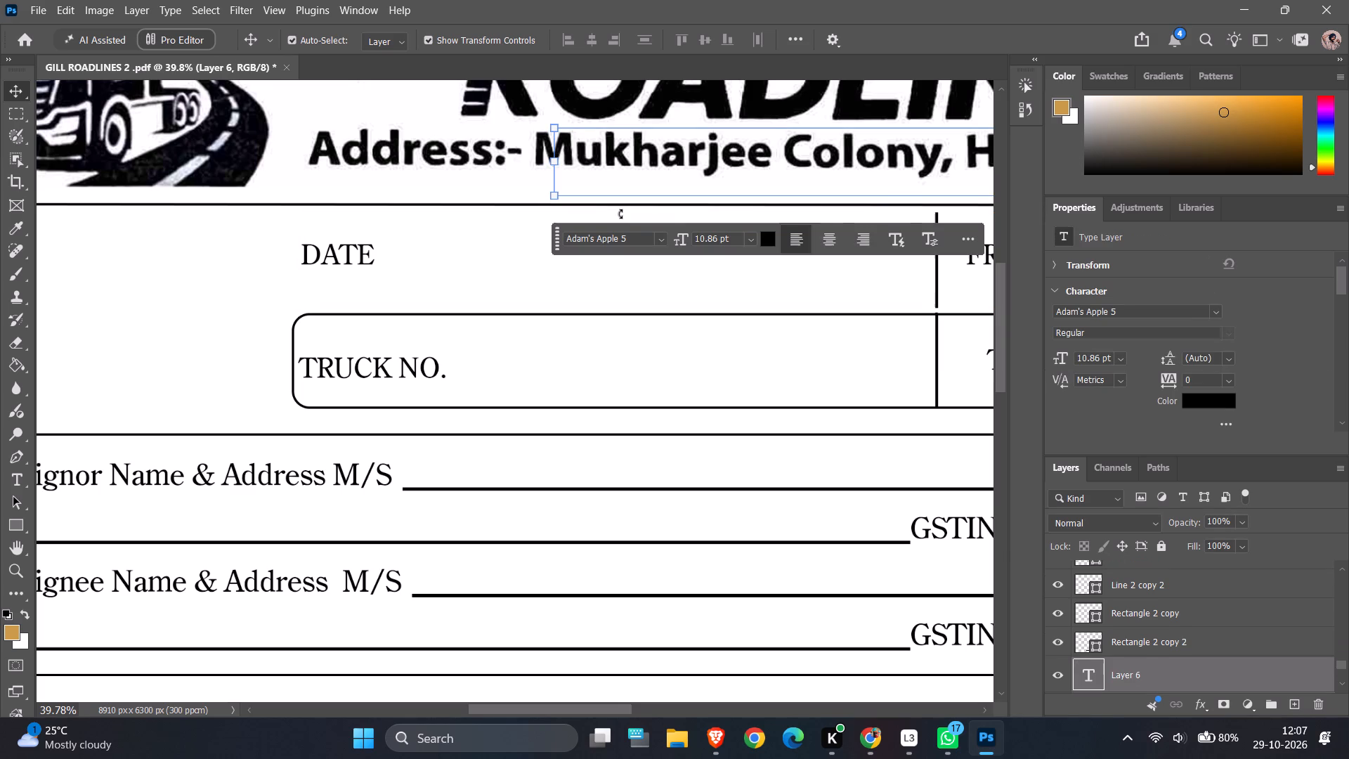
Delete the rounded rectangle that frames the TRUCK NO. and TO row.
scroll(620, 214, "down", 6, "ctrl+alt")
scroll(507, 293, "down", 4, "ctrl+alt")
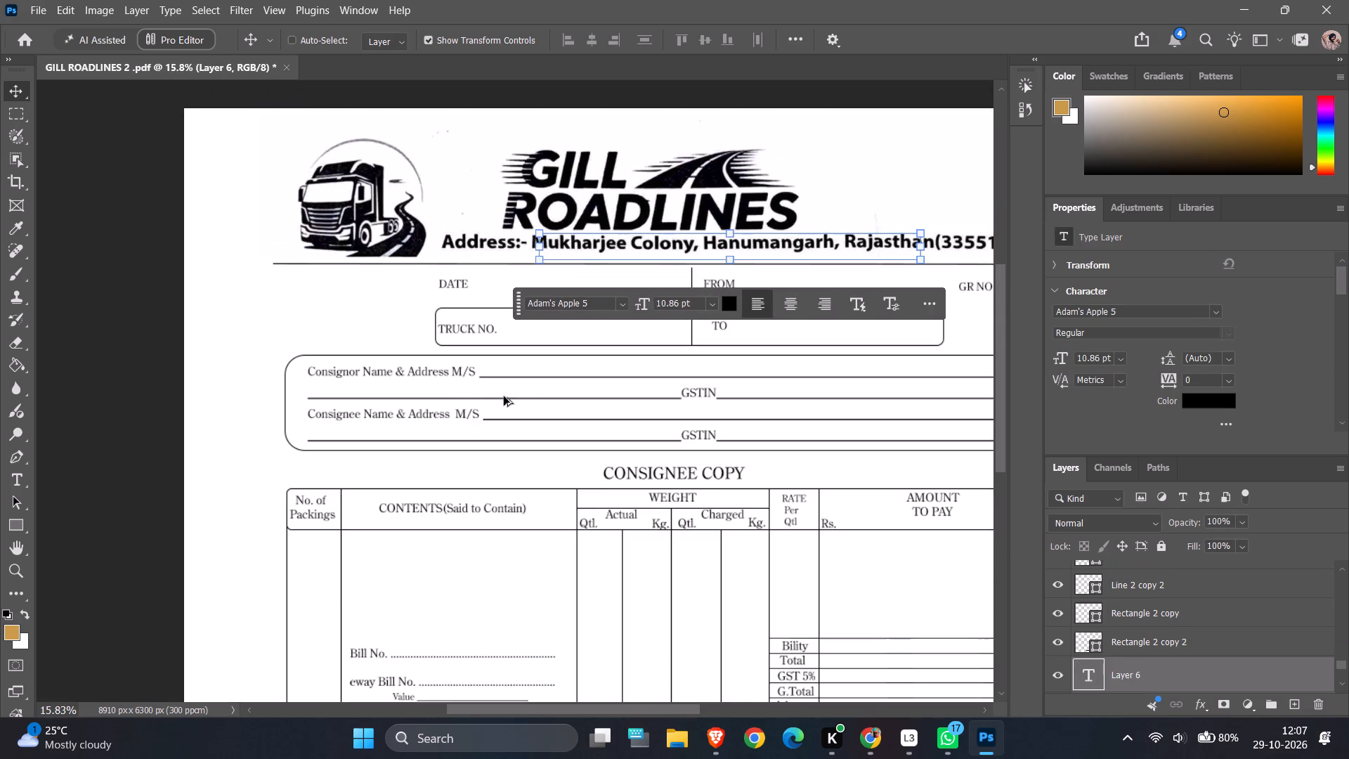
scroll(484, 386, "up", 10, "ctrl+alt")
left_click(549, 219)
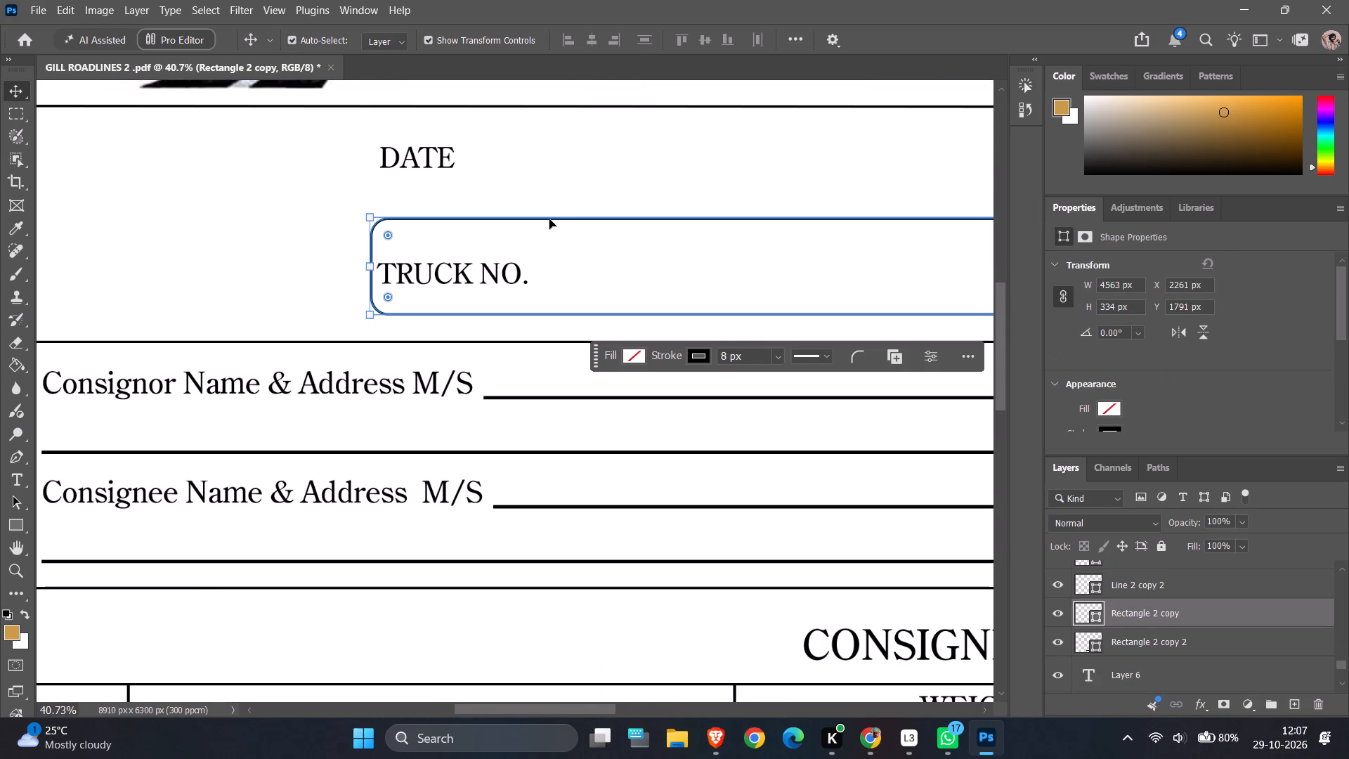
left_click(552, 216)
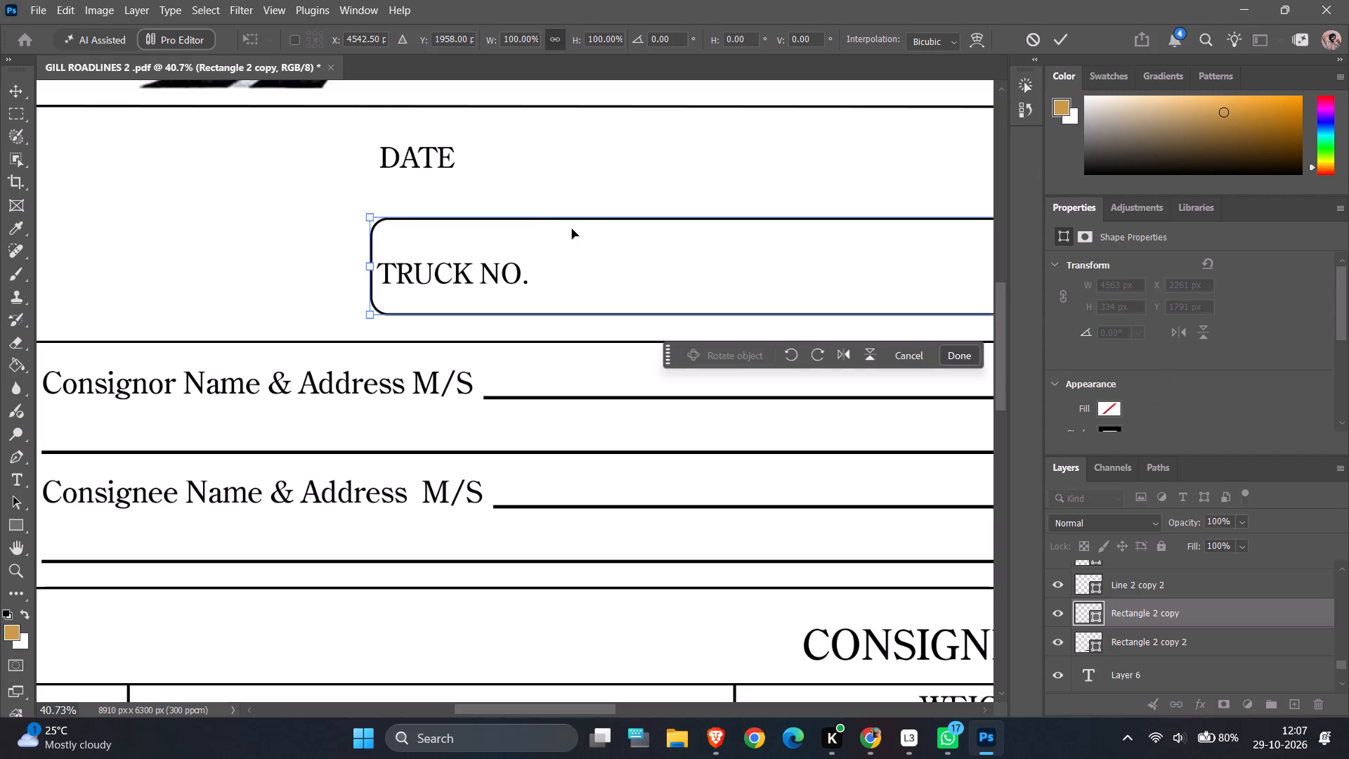
left_click(581, 219)
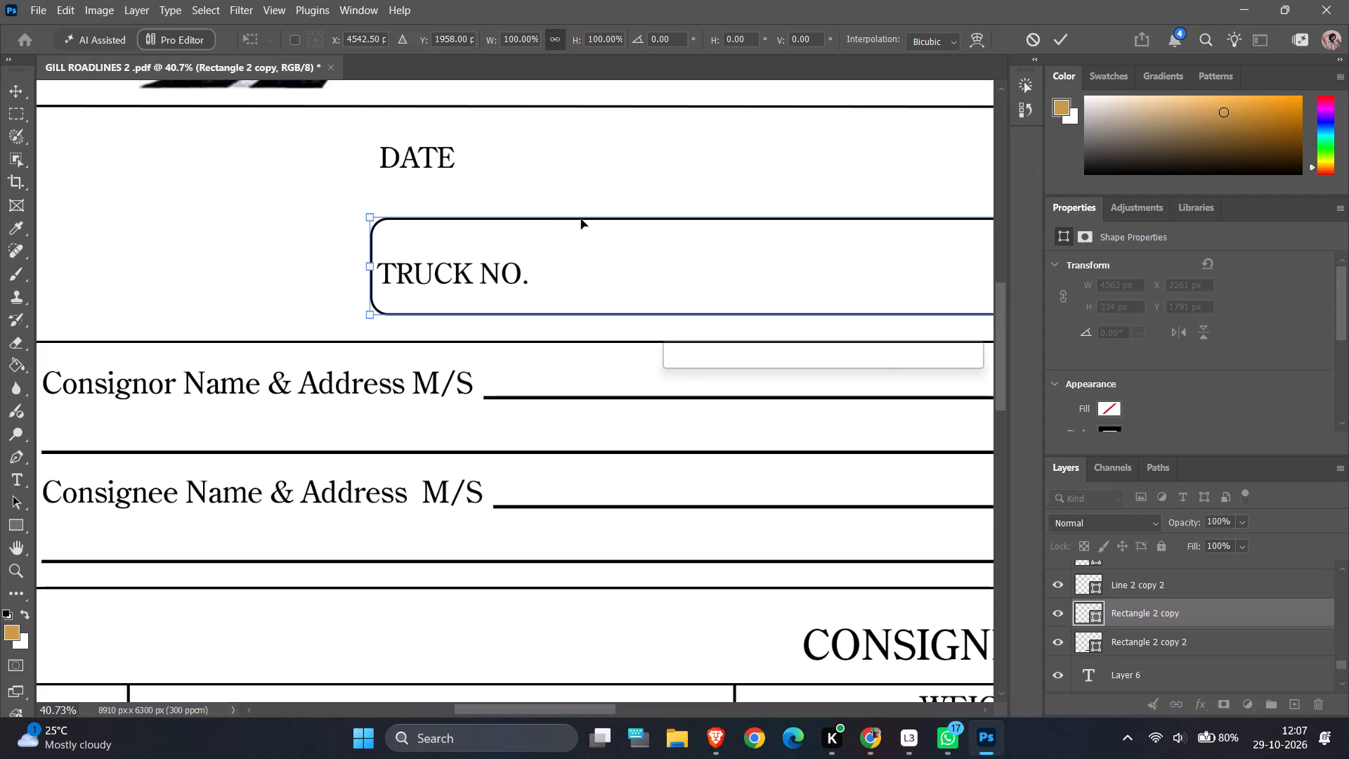
key("Delete")
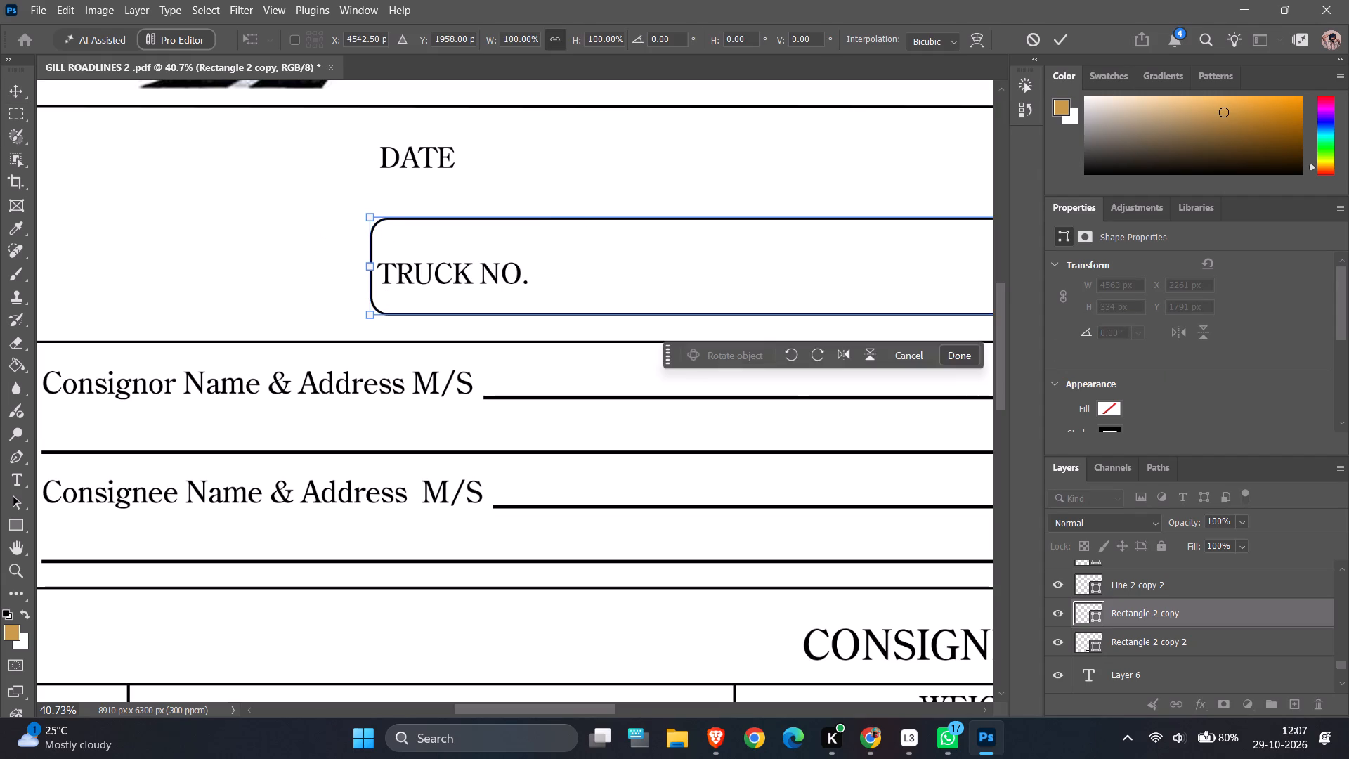
left_click(959, 351)
scroll(634, 136, "down", 6, "ctrl+alt")
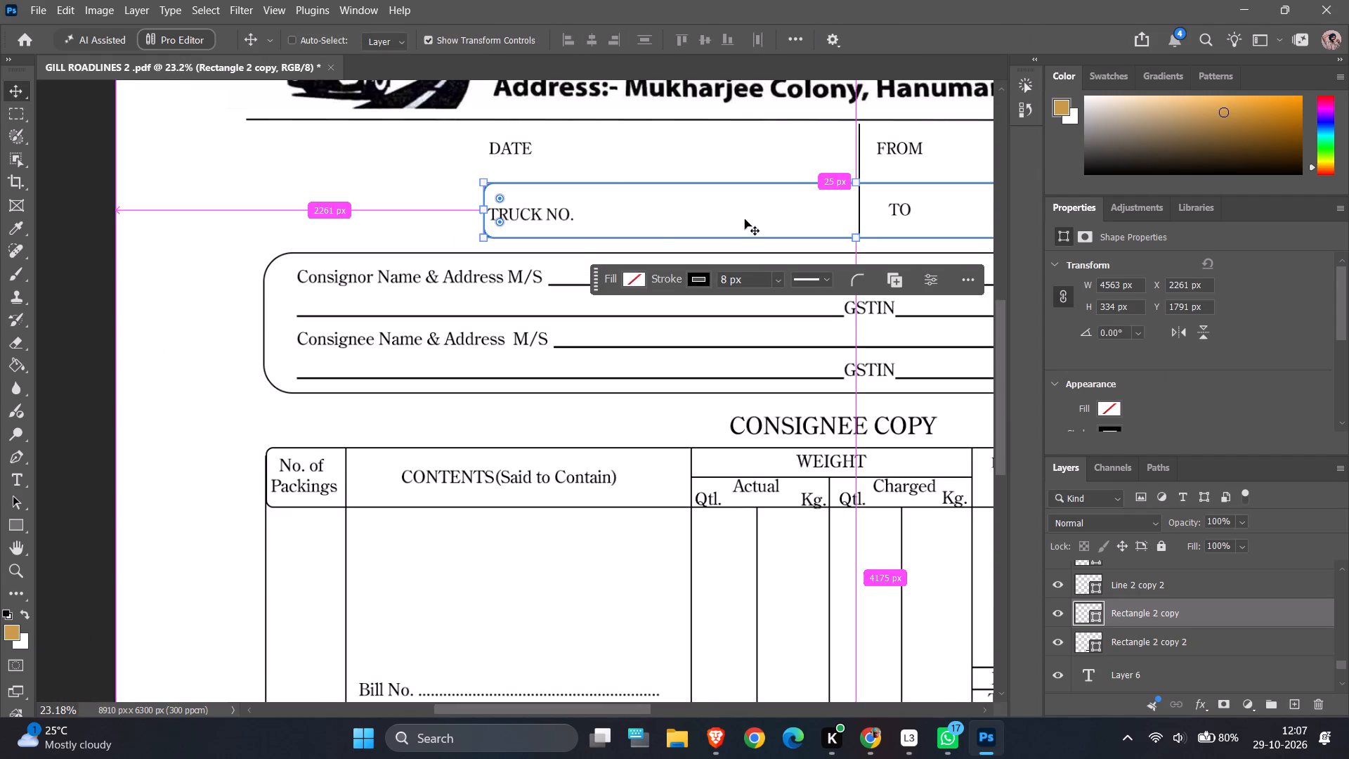
scroll(795, 202, "up", 12, "ctrl+alt")
left_click(734, 155)
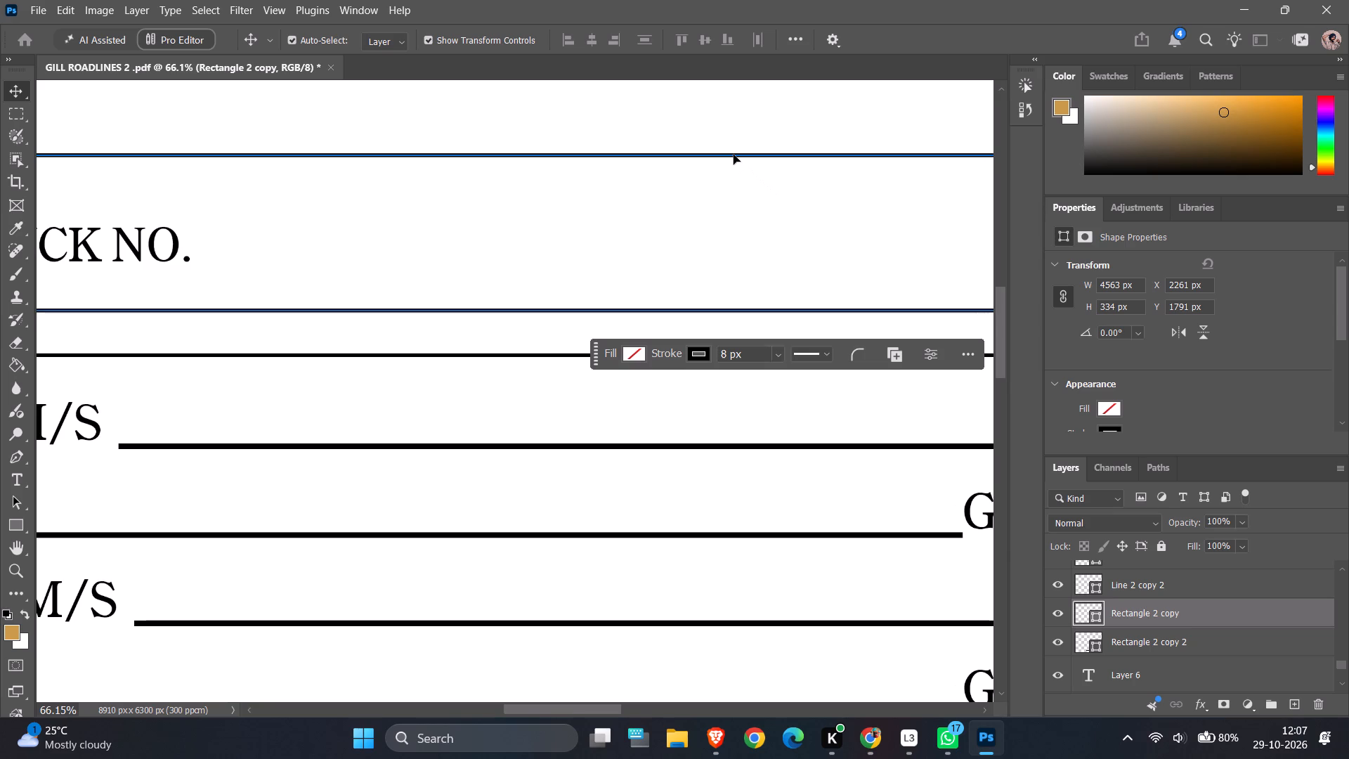
key("Delete")
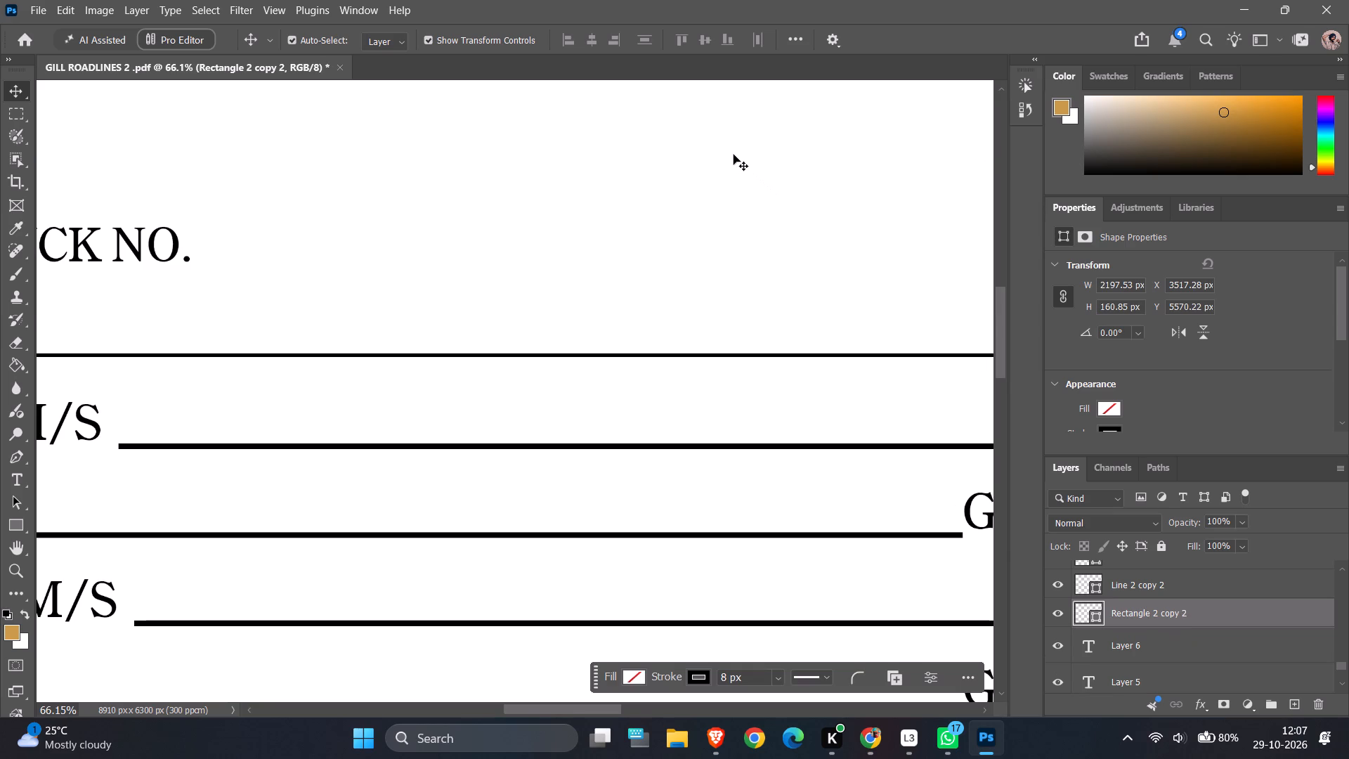
Delete the two short vertical divider lines beside the FROM and TO labels.
scroll(734, 161, "down", 12, "ctrl+alt")
scroll(625, 84, "up", 3)
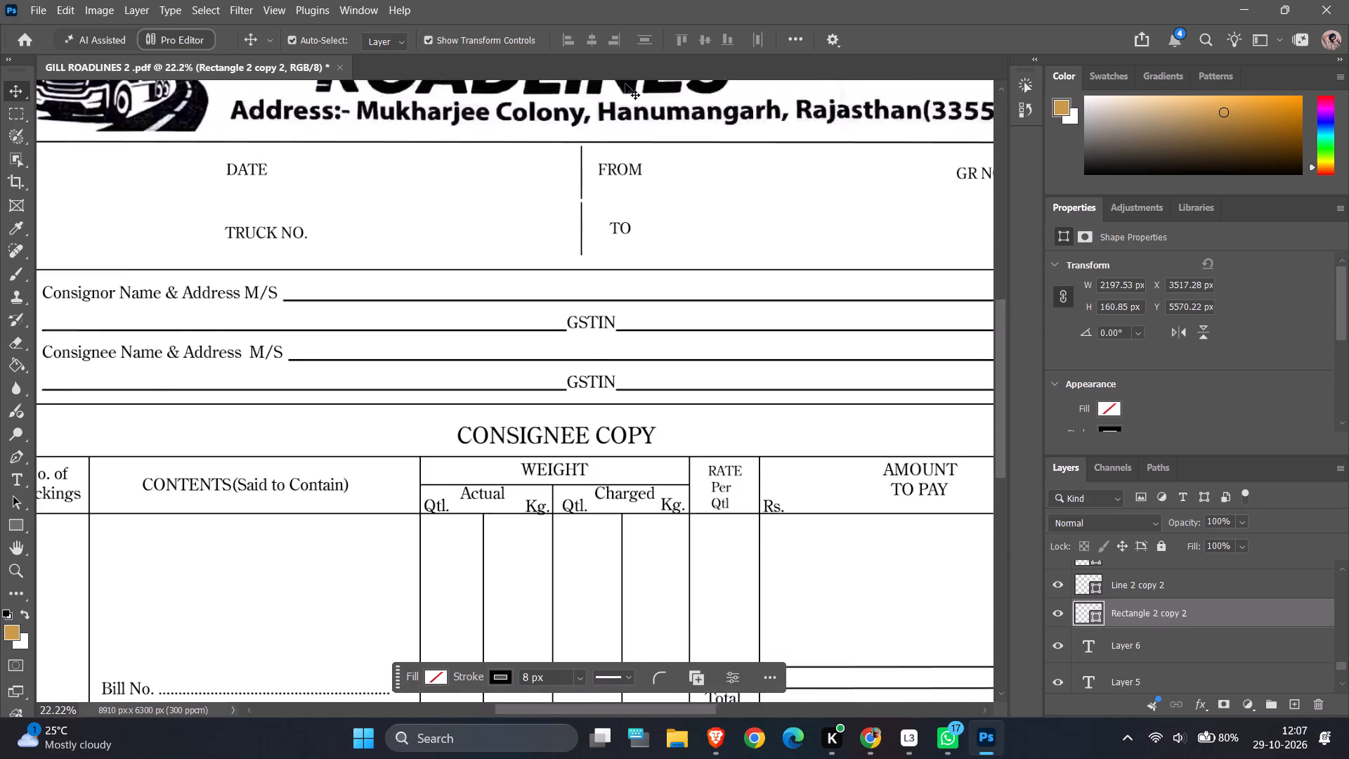
scroll(625, 84, "up", 4)
scroll(606, 265, "up", 20, "ctrl+alt")
scroll(606, 265, "up", 4, "ctrl+alt")
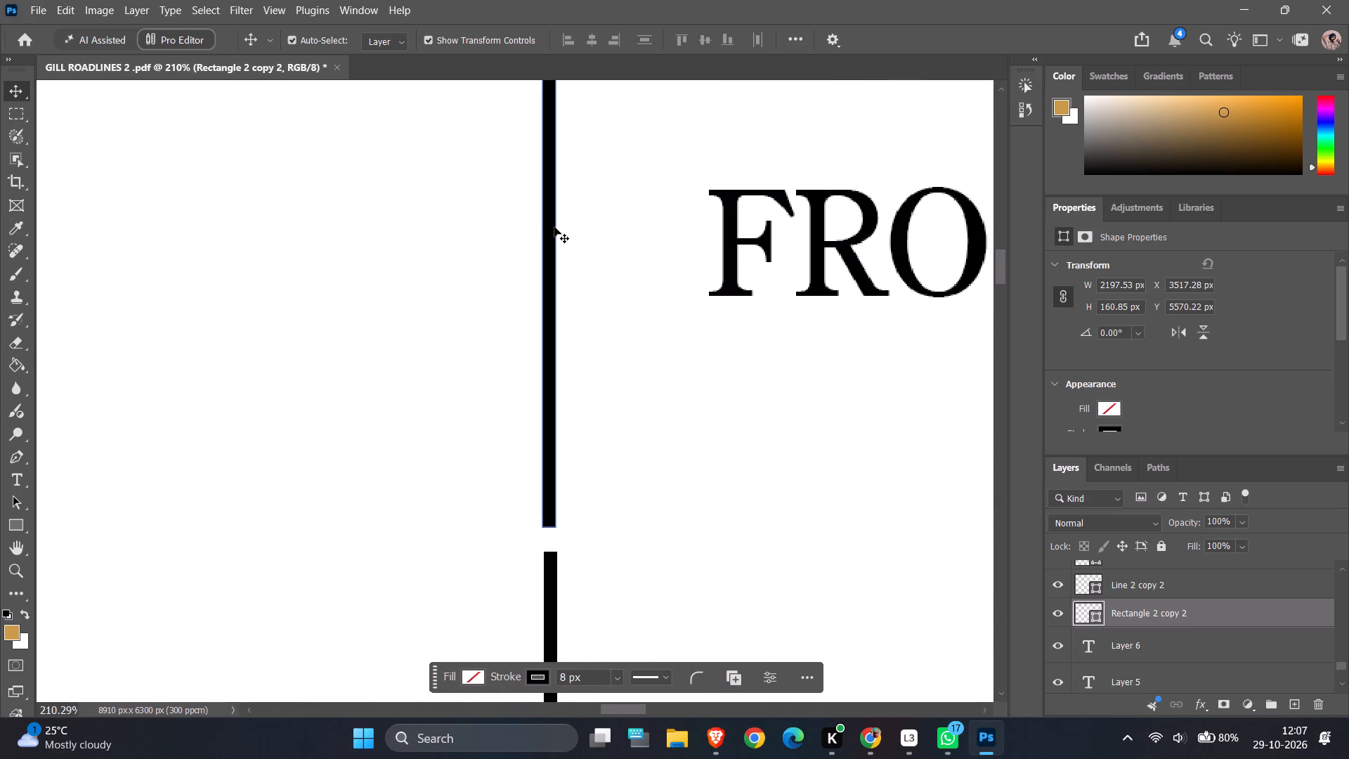
left_click(552, 233)
key("Delete")
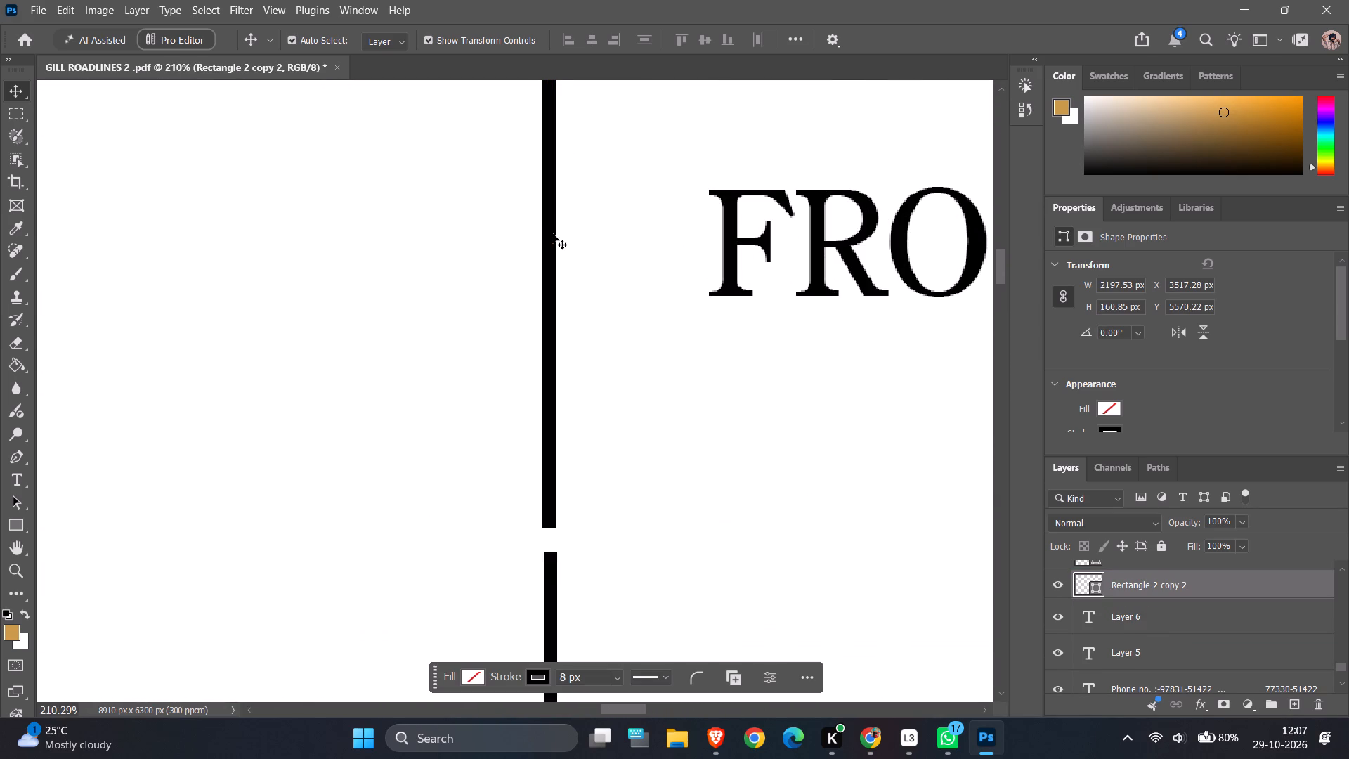
left_click(549, 628)
key("Delete")
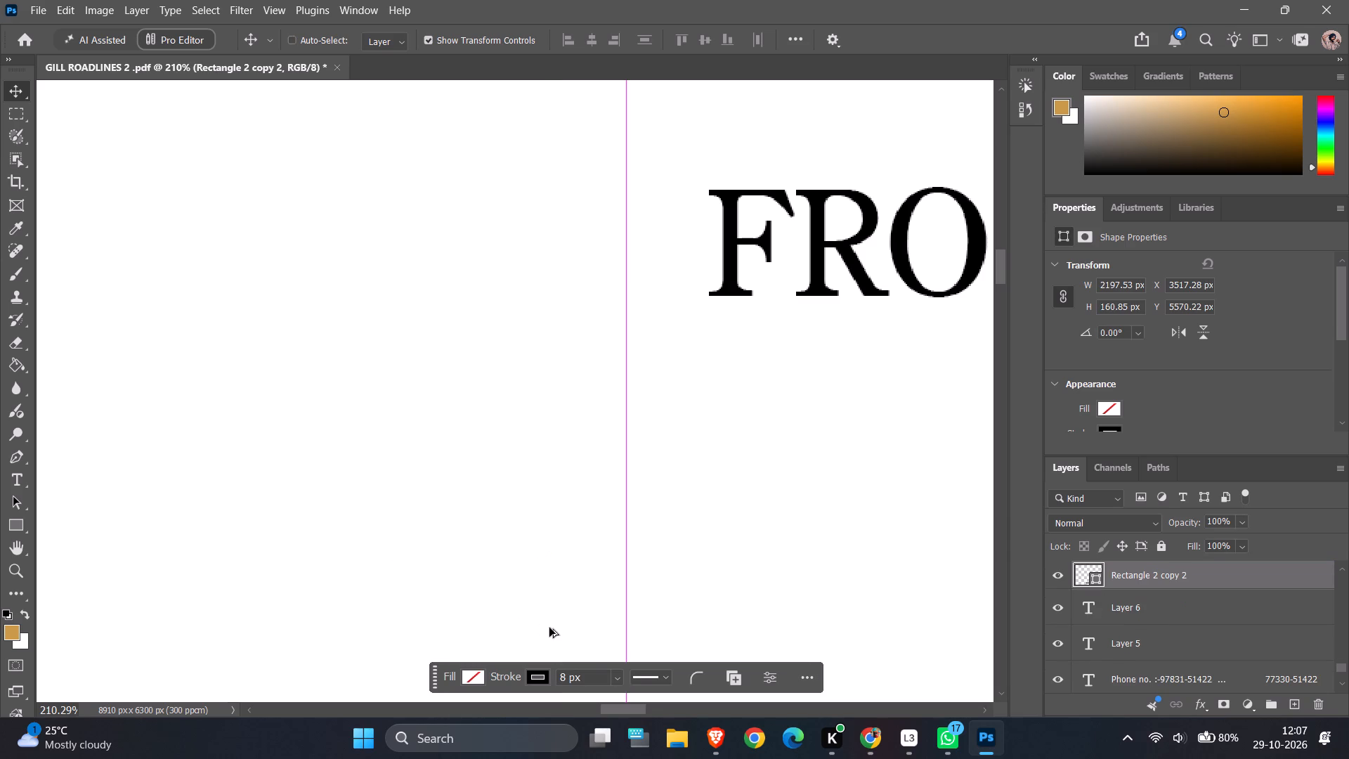
Check the unframed DATE, FROM, TRUCK NO., TO and GR NO. labels against the header, and clear the layer selection.
scroll(549, 629, "down", 13, "ctrl+alt")
scroll(725, 548, "up", 13, "ctrl+alt")
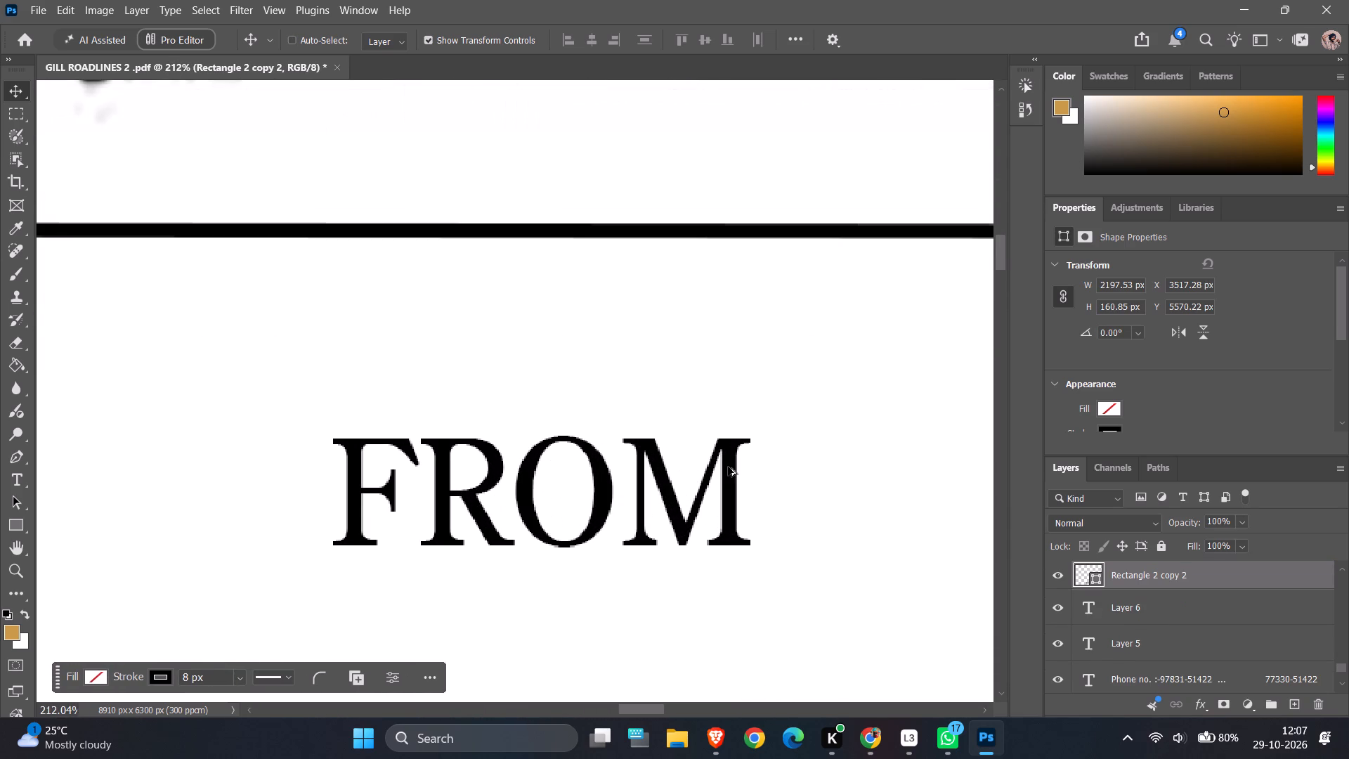
left_click(728, 467)
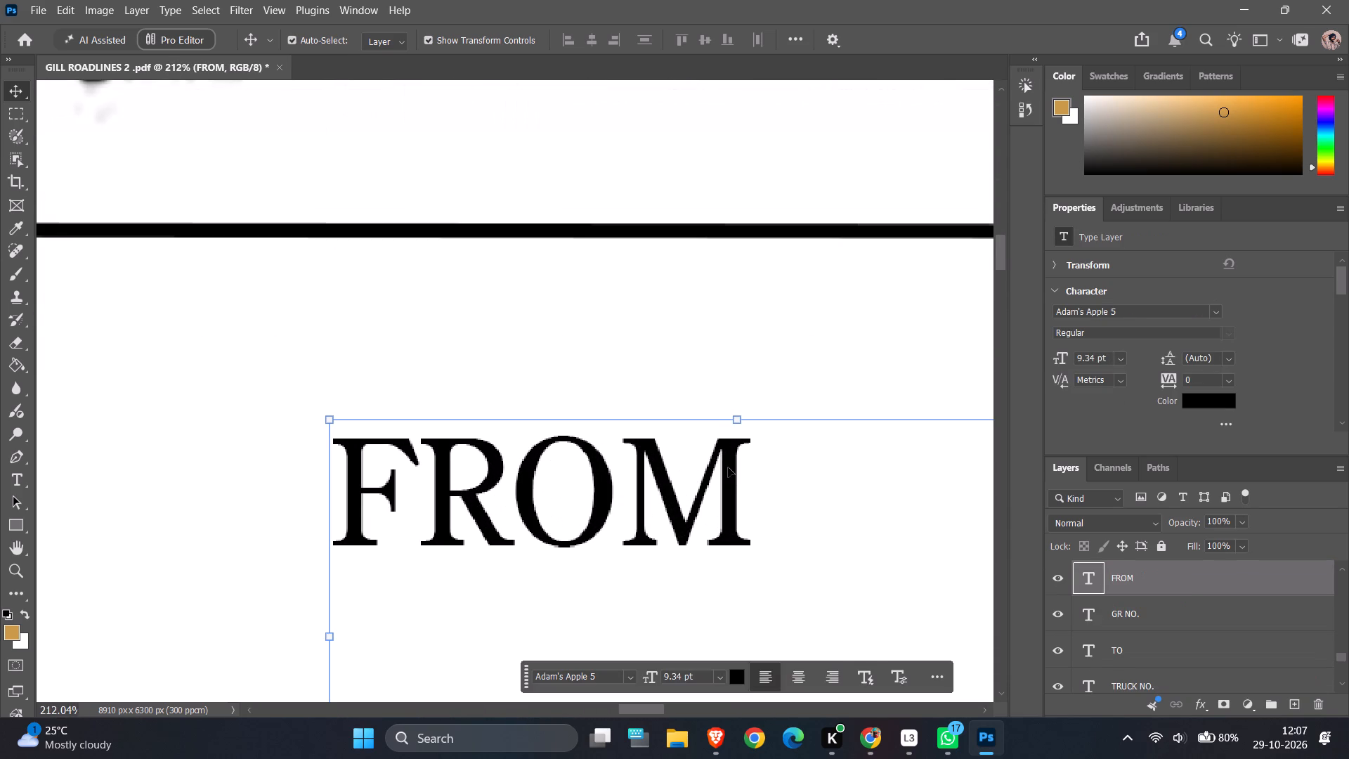
scroll(728, 470, "down", 20, "ctrl+alt")
scroll(728, 470, "down", 1, "ctrl+alt")
scroll(730, 508, "down", 4, "ctrl")
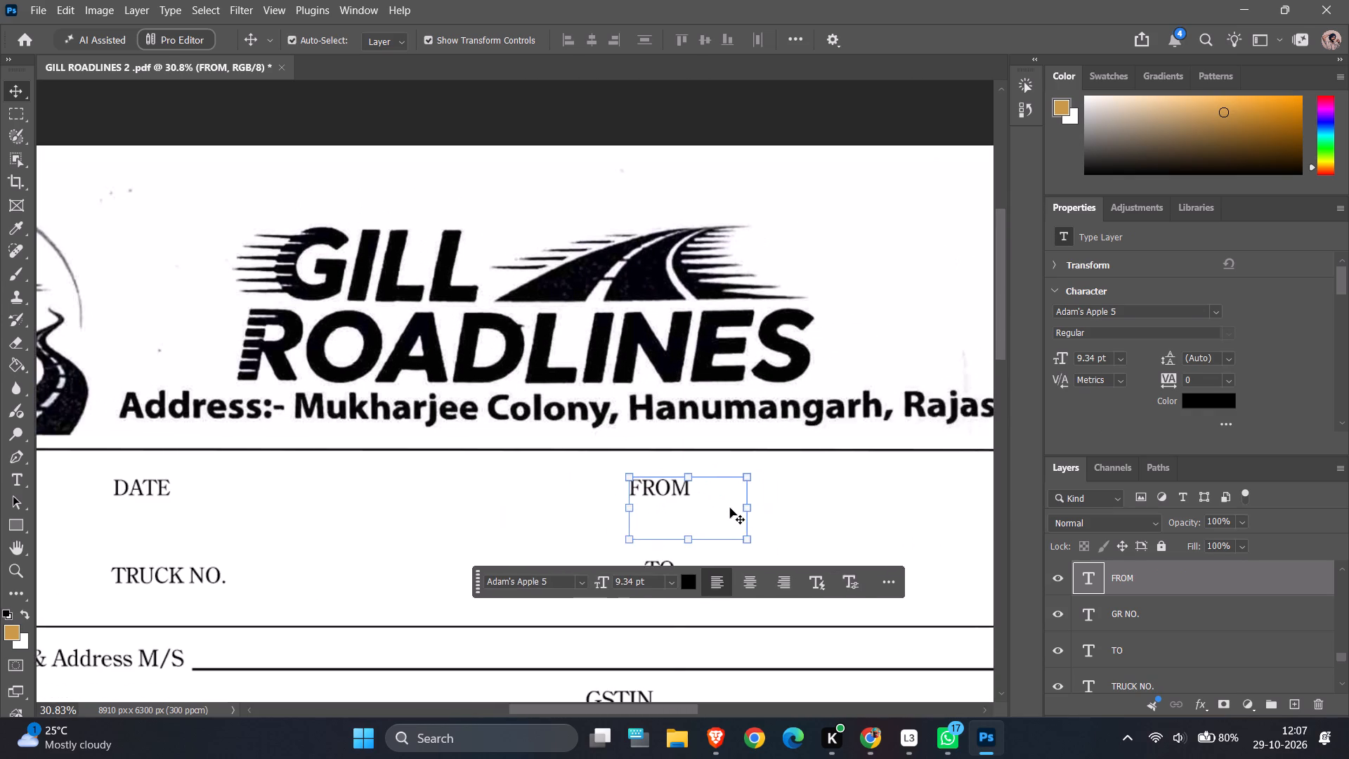
scroll(730, 508, "down", 15, "ctrl")
scroll(722, 546, "down", 7, "ctrl")
scroll(450, 583, "up", 15, "ctrl")
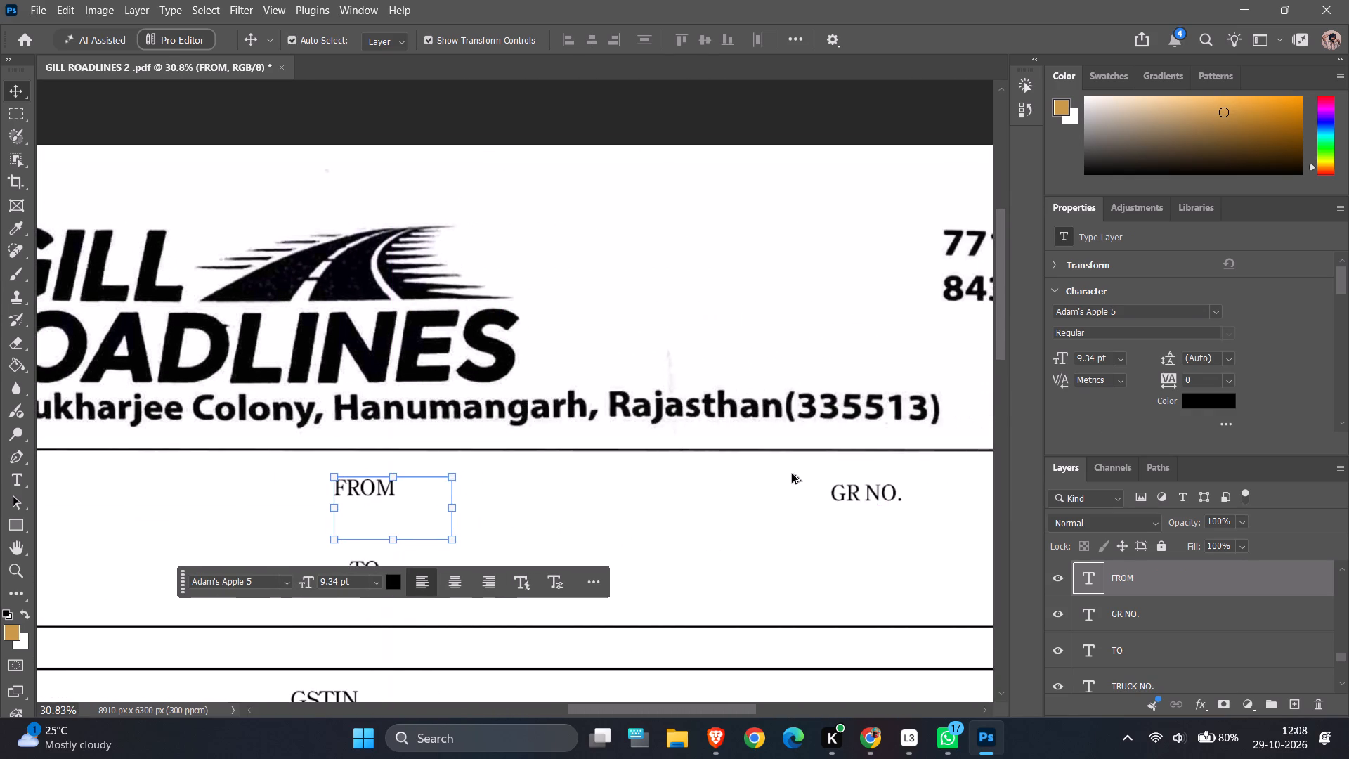
scroll(759, 490, "down", 6, "ctrl+alt")
scroll(321, 547, "up", 6)
scroll(1070, 538, "up", 6, "ctrl")
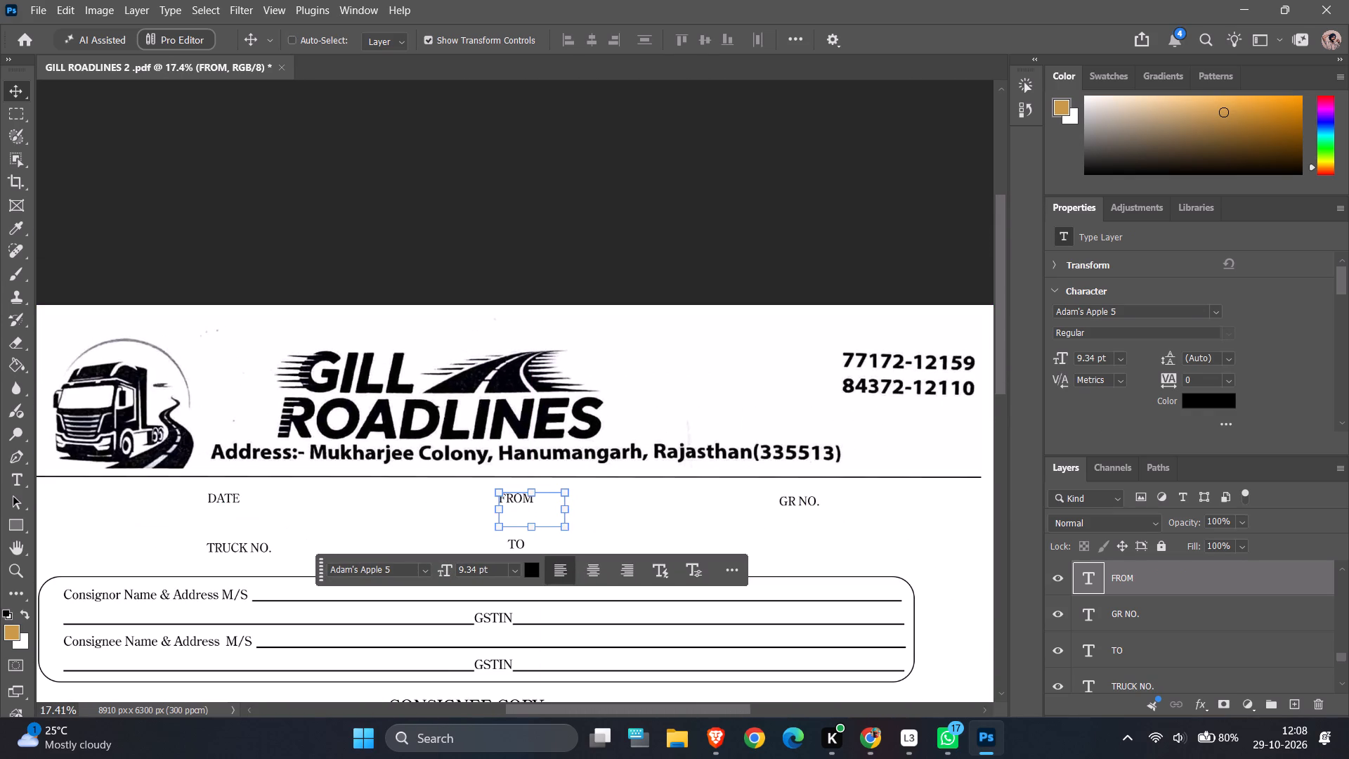
scroll(828, 500, "down", 6, "ctrl+alt")
scroll(134, 432, "up", 1)
scroll(79, 421, "down", 6)
left_click(279, 453)
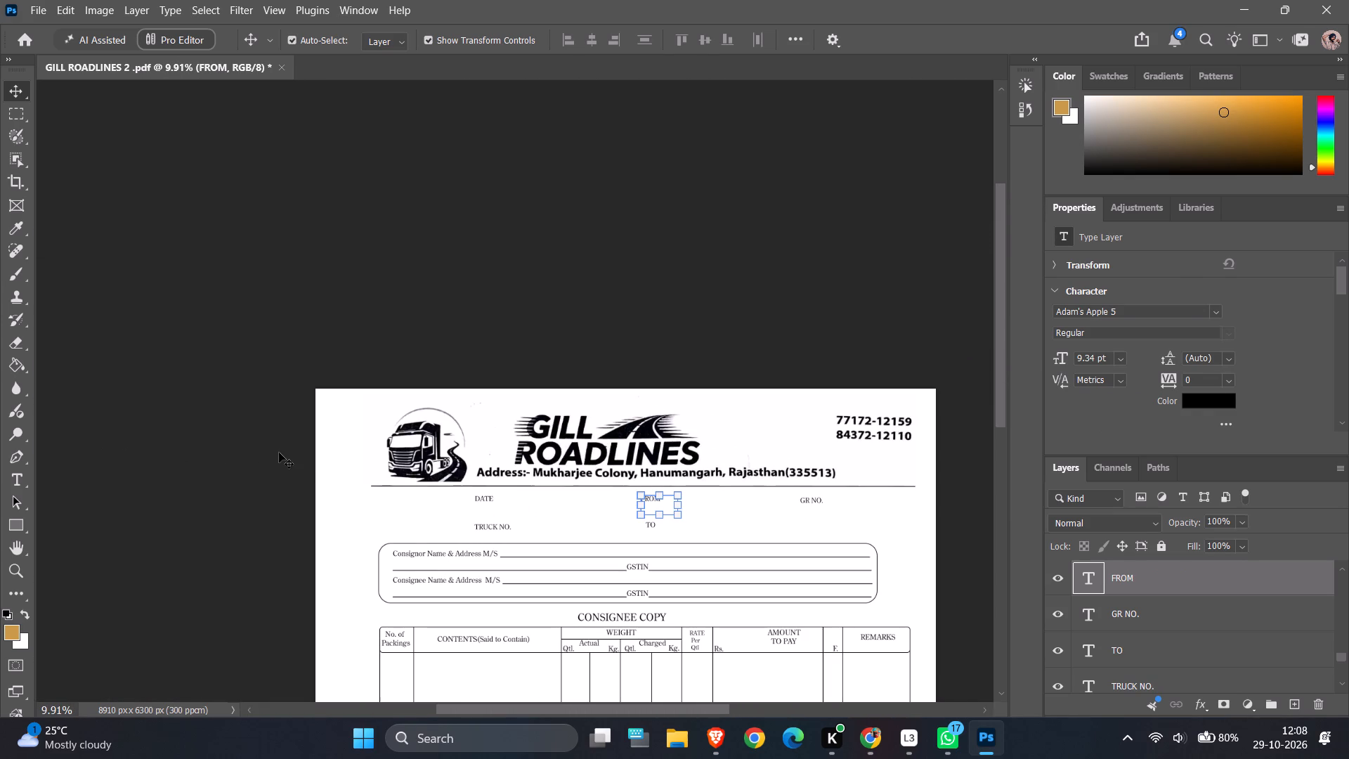
Examine the overall form layout from the header and unframed labels down to the table.
scroll(554, 481, "down", 5)
scroll(640, 510, "down", 6, "ctrl+alt")
scroll(640, 512, "up", 11, "ctrl+alt")
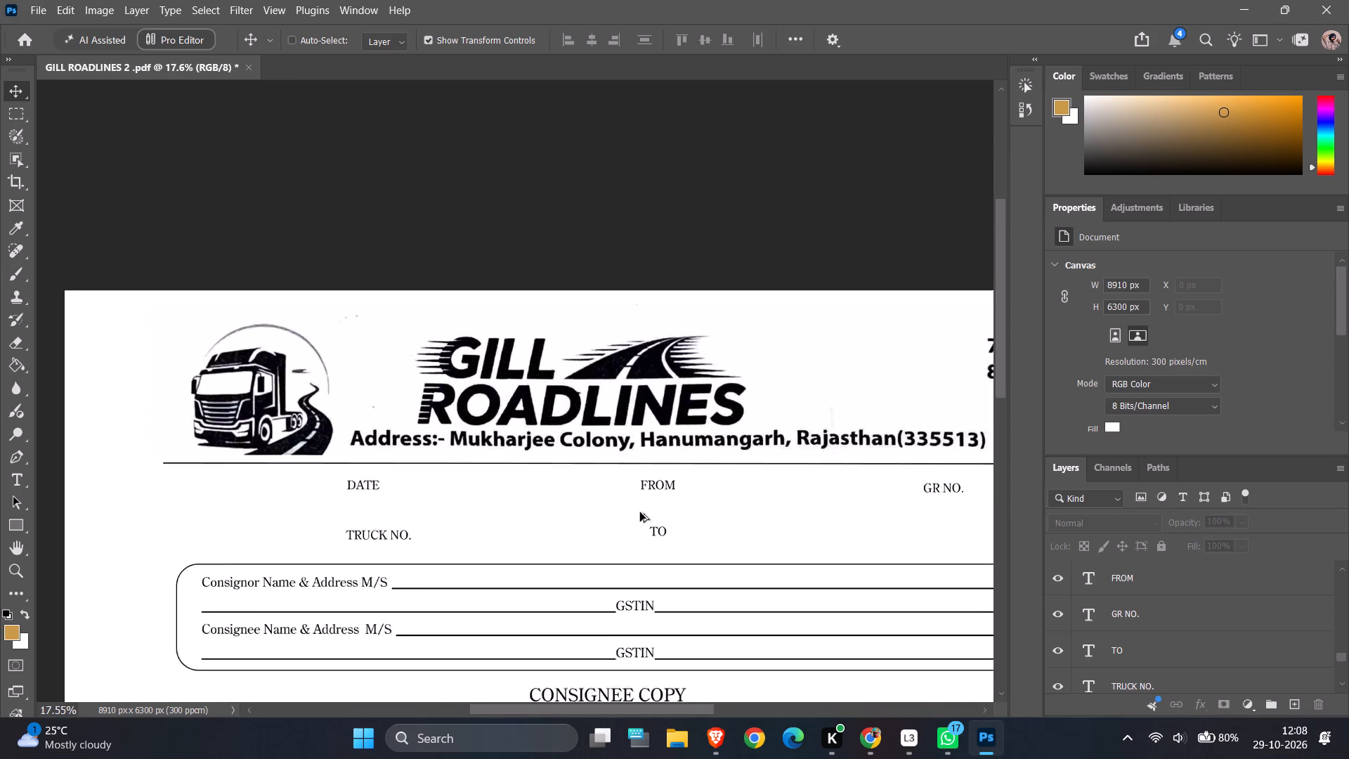
scroll(640, 512, "up", 3, "ctrl+alt")
scroll(640, 512, "down", 17)
scroll(640, 512, "up", 6)
scroll(640, 512, "up", 4, "ctrl")
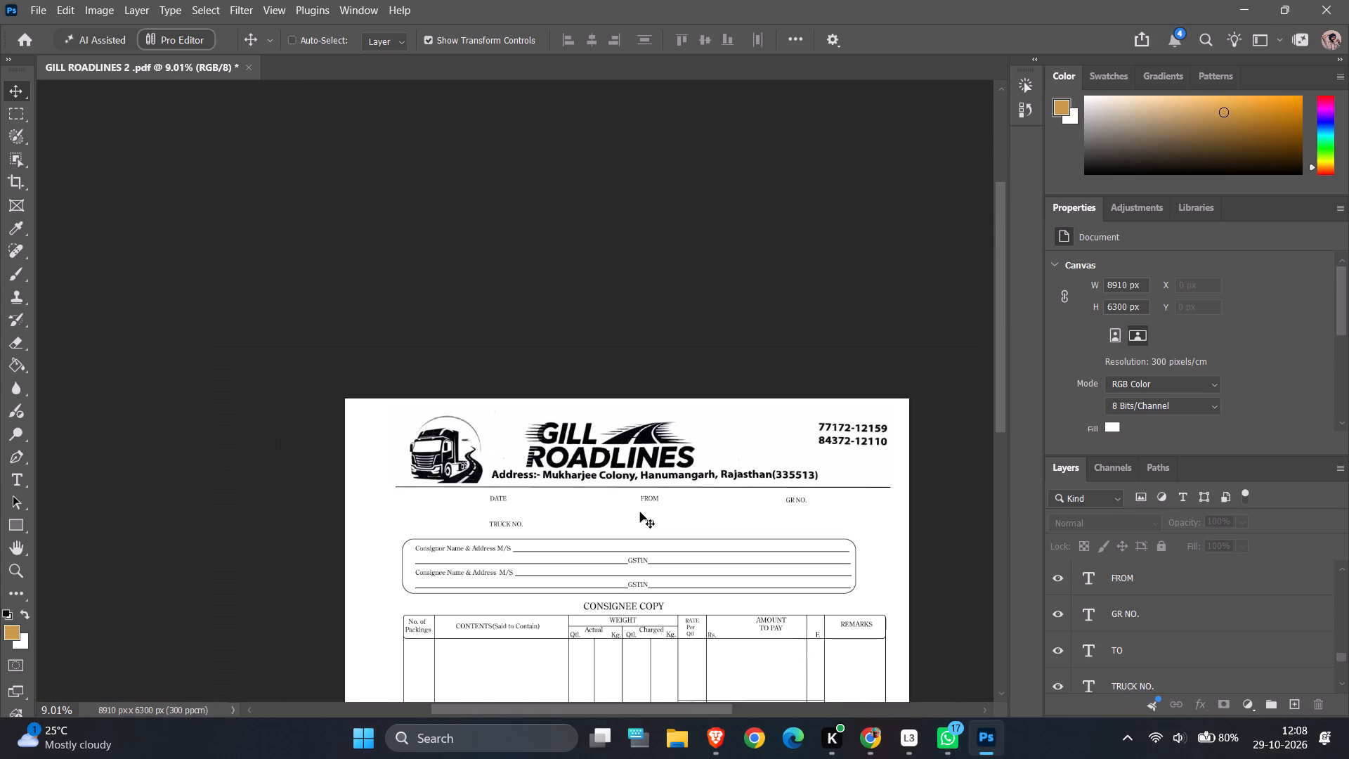
scroll(640, 512, "up", 2, "ctrl")
scroll(640, 512, "down", 8, "ctrl")
left_click_drag(1005, 281, 1005, 288)
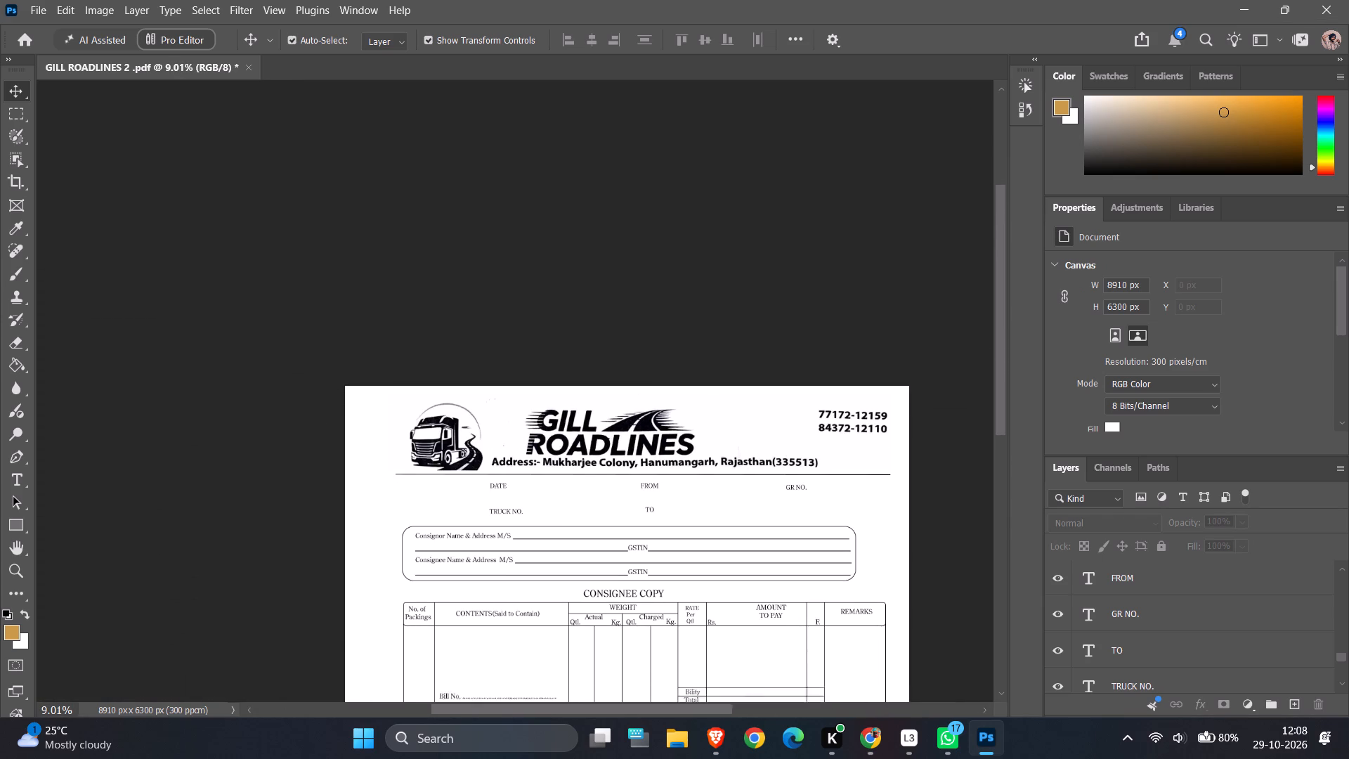
left_click_drag(1005, 288, 1003, 365)
scroll(939, 358, "up", 5, "ctrl")
scroll(939, 358, "down", 7, "ctrl")
scroll(870, 364, "up", 6, "ctrl+alt")
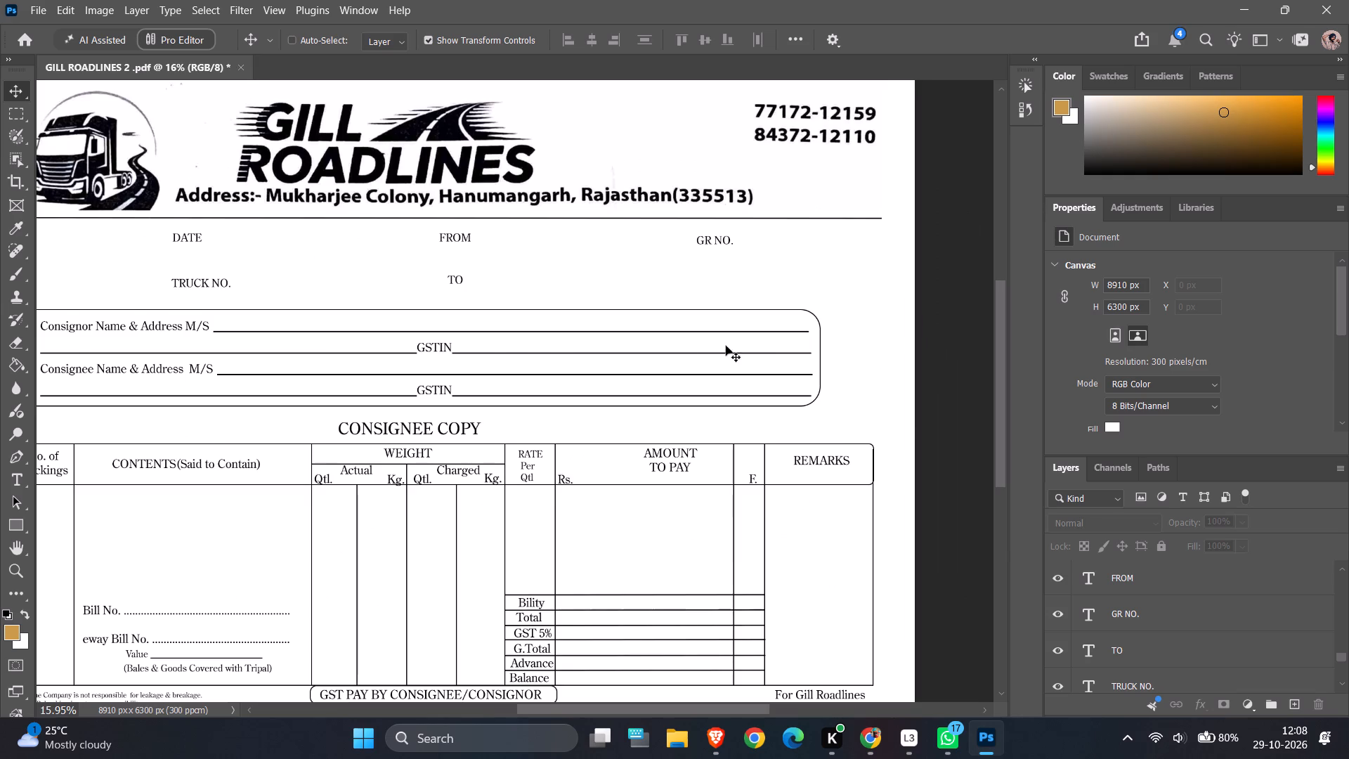
scroll(482, 351, "down", 1, "ctrl+alt")
scroll(309, 366, "up", 6, "ctrl")
scroll(270, 340, "up", 3, "ctrl+alt")
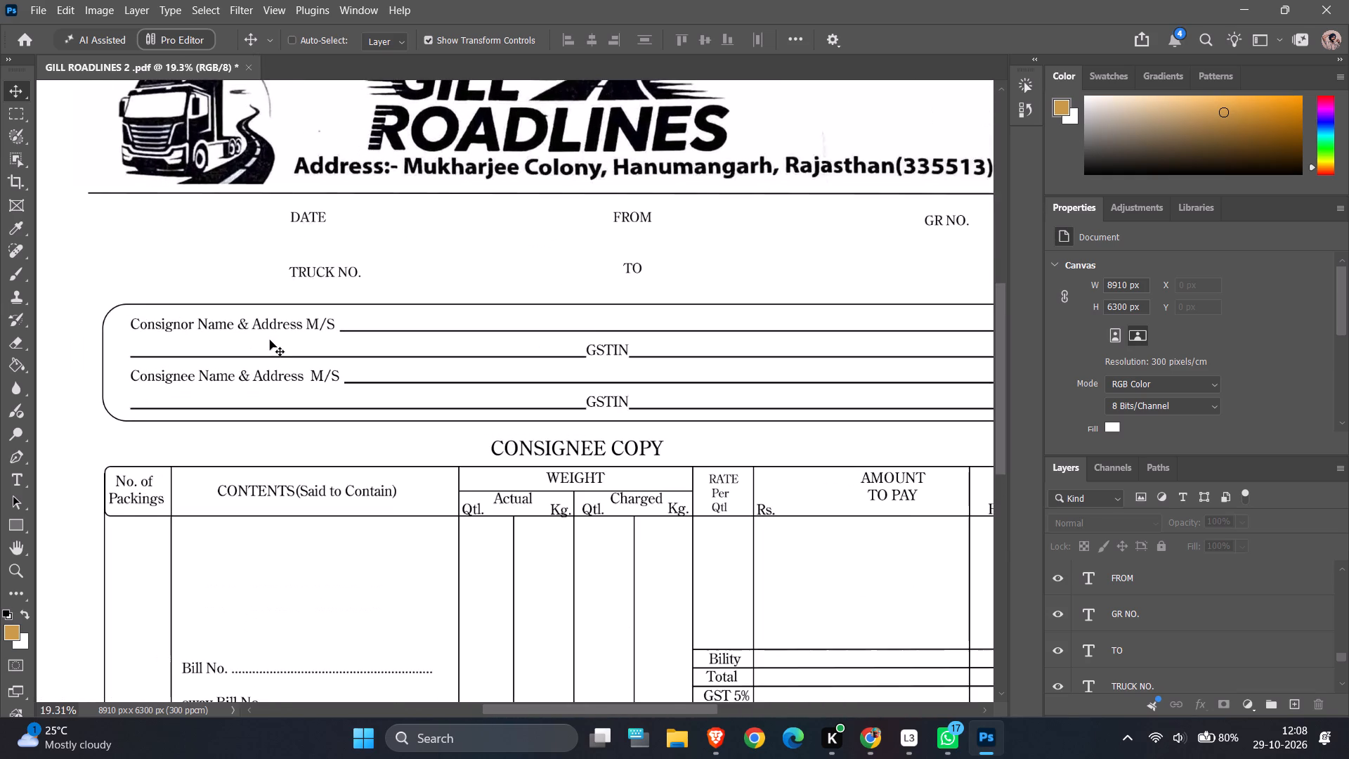
Examine the consignor and consignee block with its GSTIN lines and rounded frame, relative to the labels above.
scroll(270, 340, "down", 1, "ctrl+alt")
scroll(529, 364, "up", 3, "ctrl+alt")
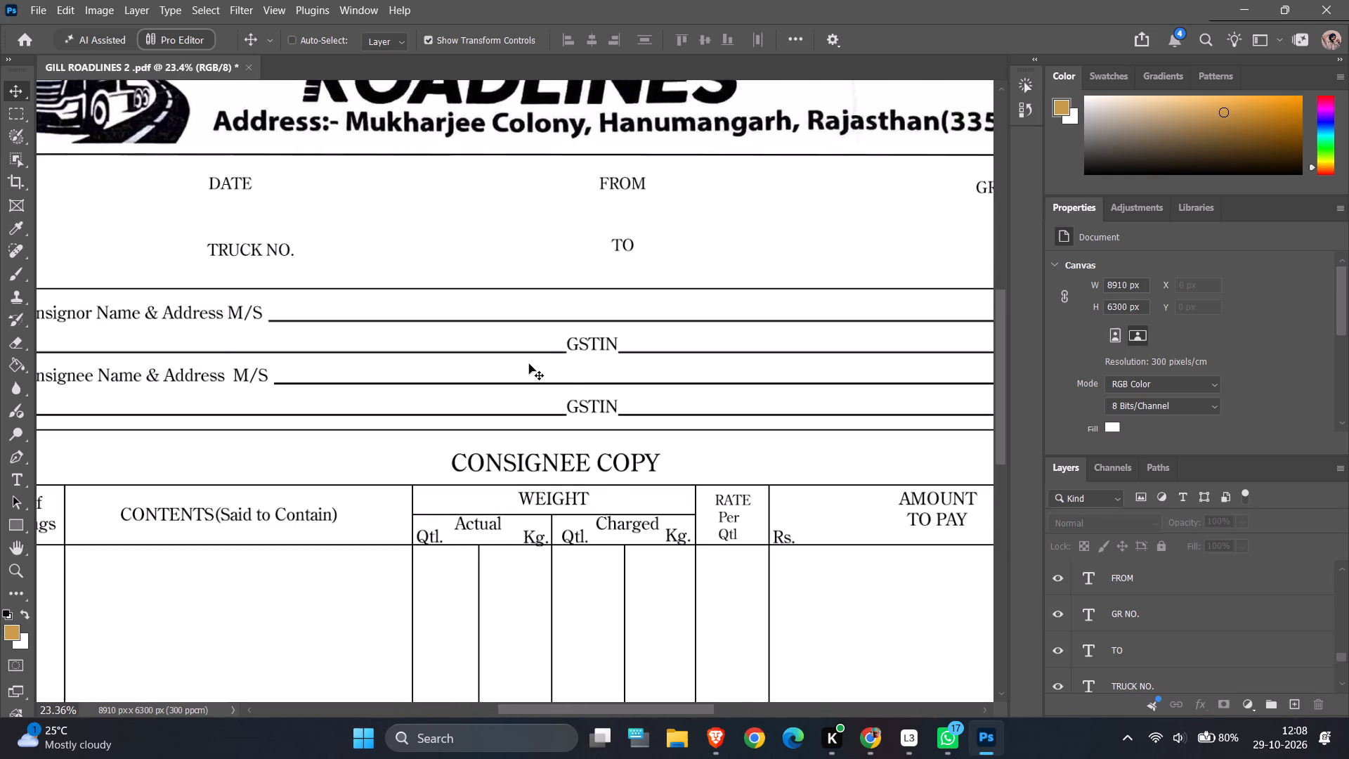
scroll(529, 364, "up", 6, "ctrl+alt")
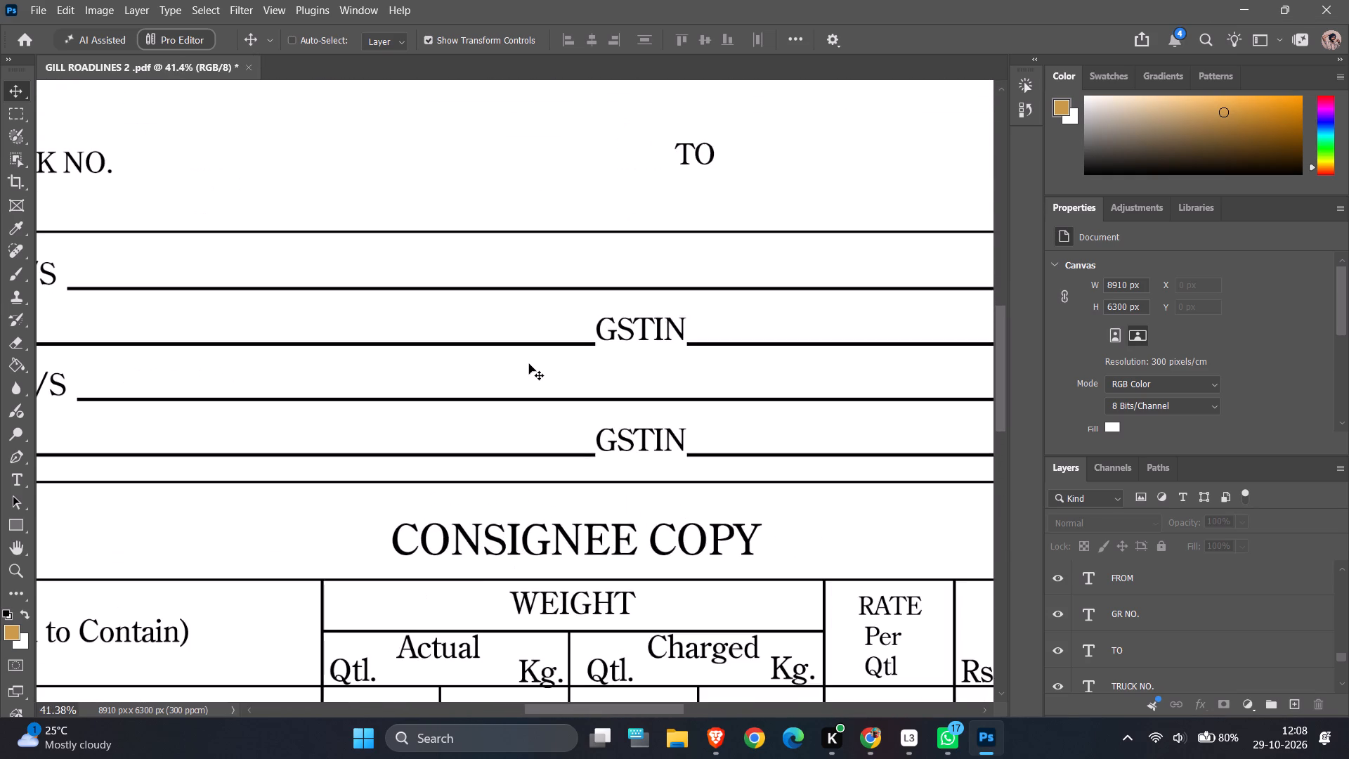
scroll(529, 364, "down", 10, "ctrl+alt")
scroll(529, 364, "up", 2, "ctrl+alt")
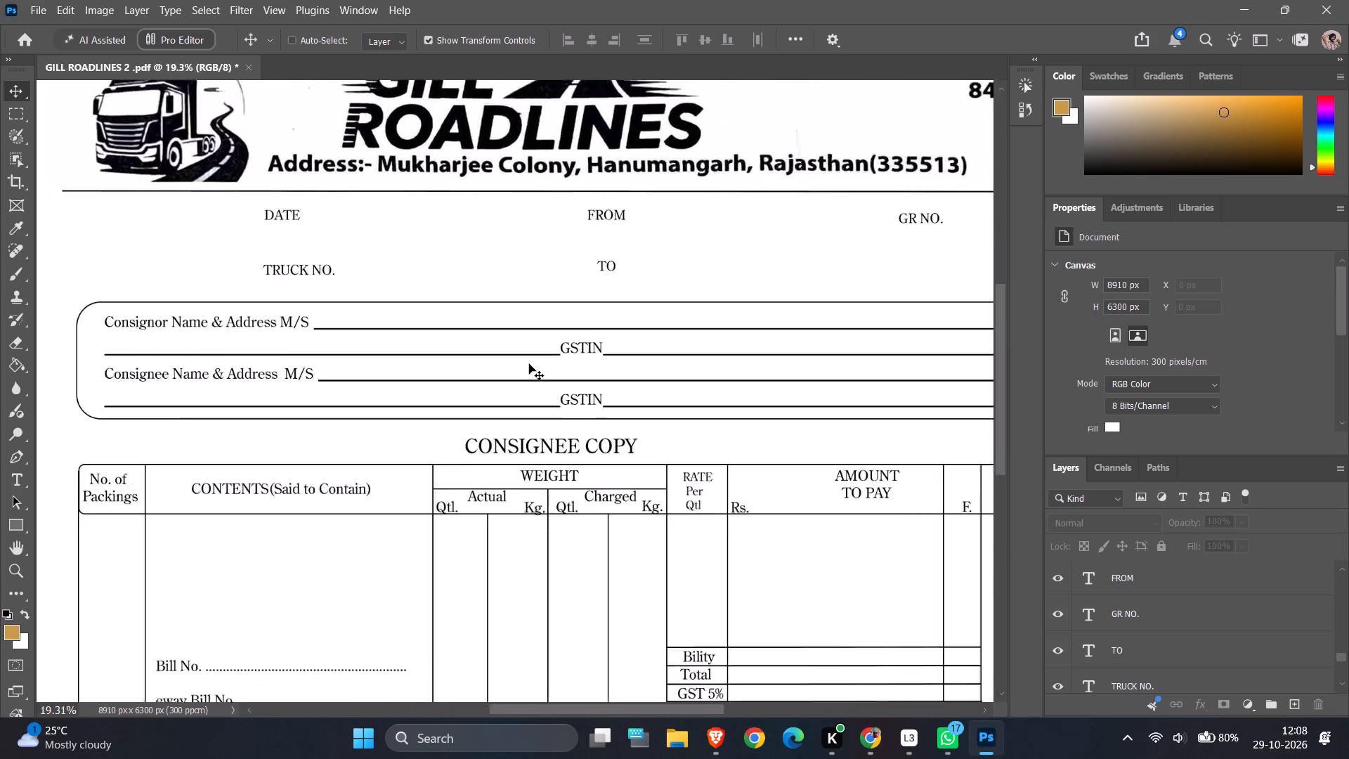
scroll(529, 364, "up", 2, "ctrl+alt")
scroll(209, 326, "up", 5, "ctrl+alt")
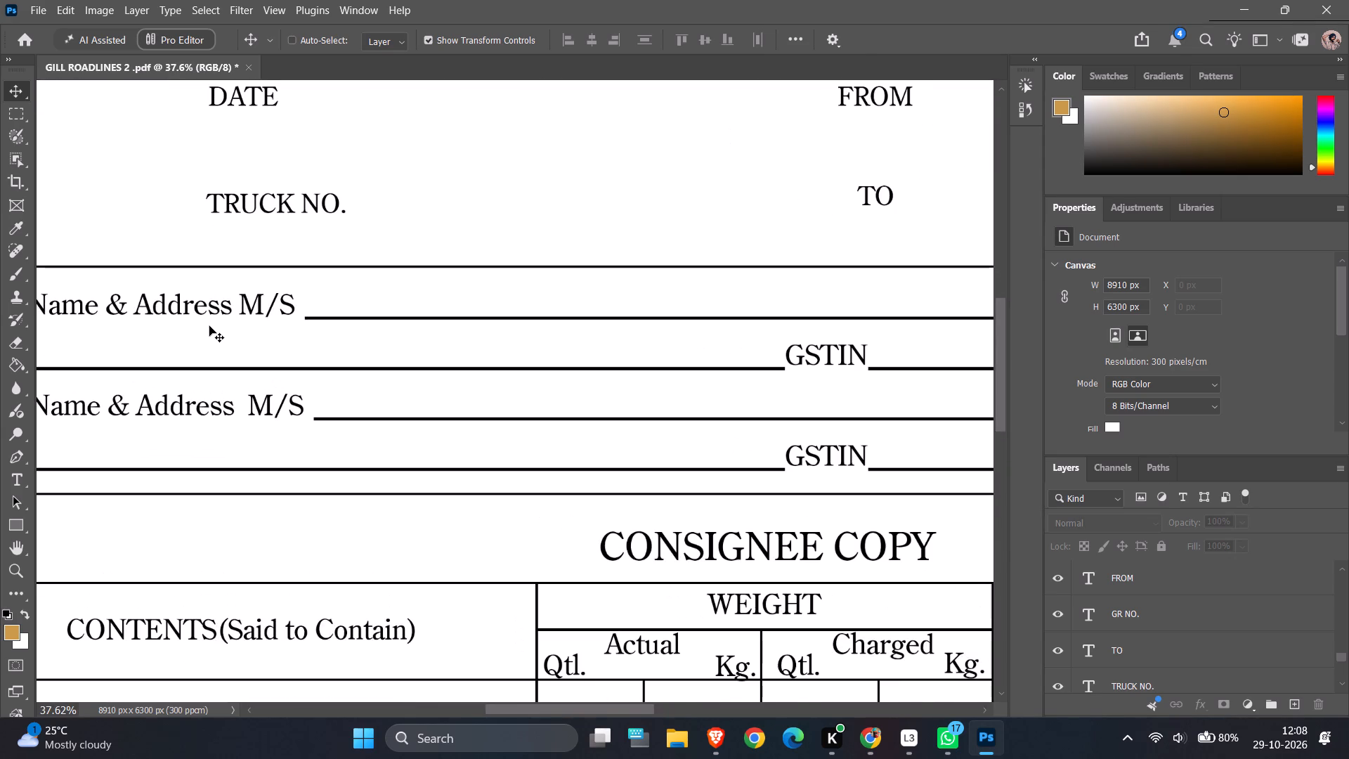
scroll(209, 326, "down", 6, "ctrl+alt")
scroll(209, 326, "up", 5, "ctrl+alt")
scroll(209, 326, "down", 5, "ctrl+alt")
scroll(209, 326, "up", 12, "ctrl")
scroll(563, 258, "up", 5, "ctrl+alt")
scroll(563, 258, "down", 5, "ctrl+alt")
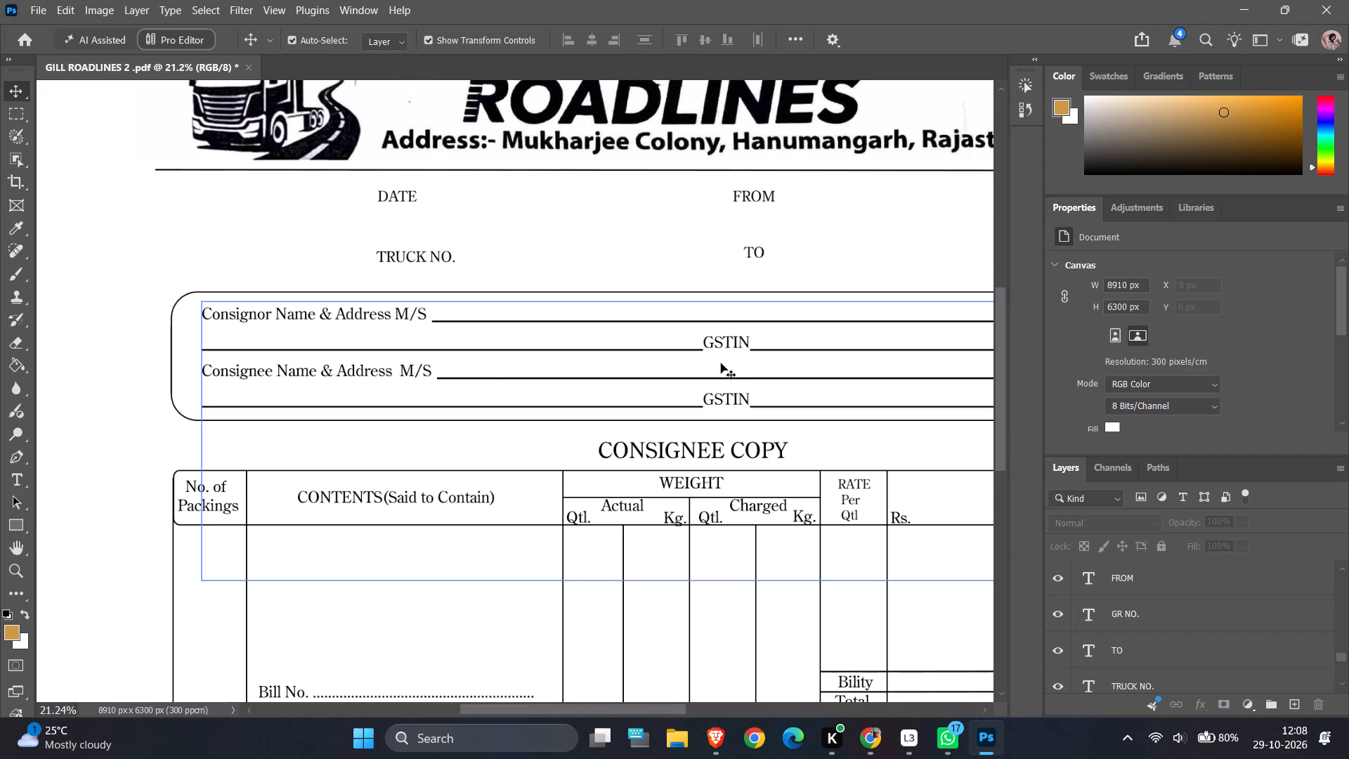
Delete the GSTIN label and the blank line following it from the line below Consignee Name & Address.
left_click(743, 320)
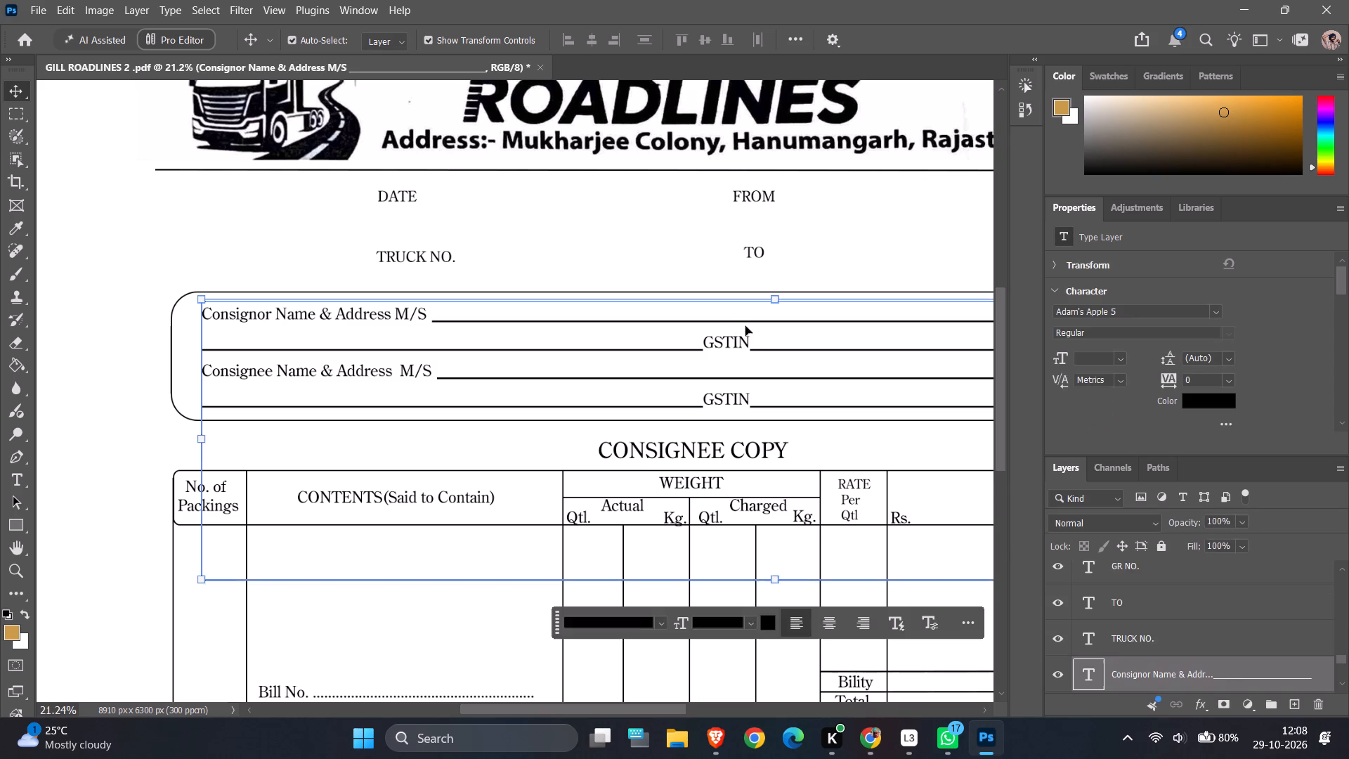
left_click(755, 347)
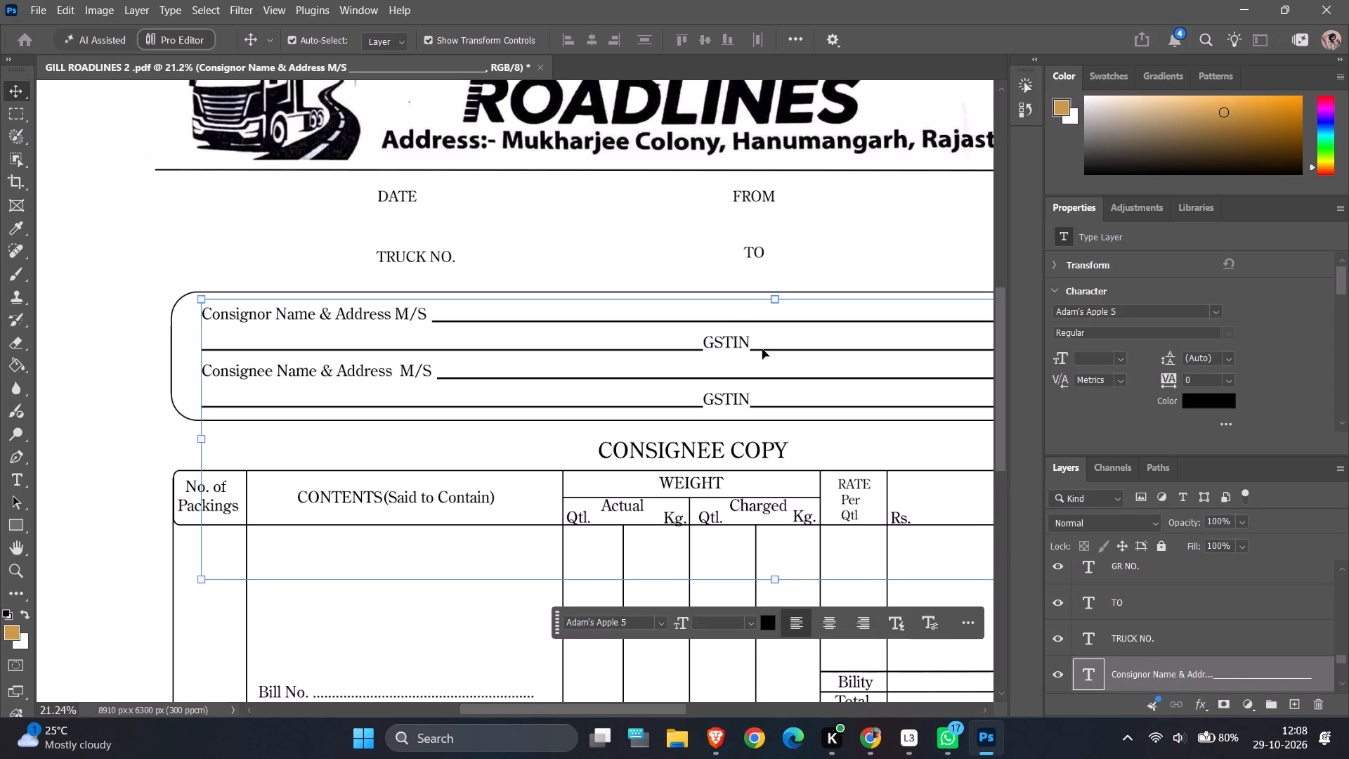
double_click(762, 349)
scroll(762, 349, "down", 7, "ctrl")
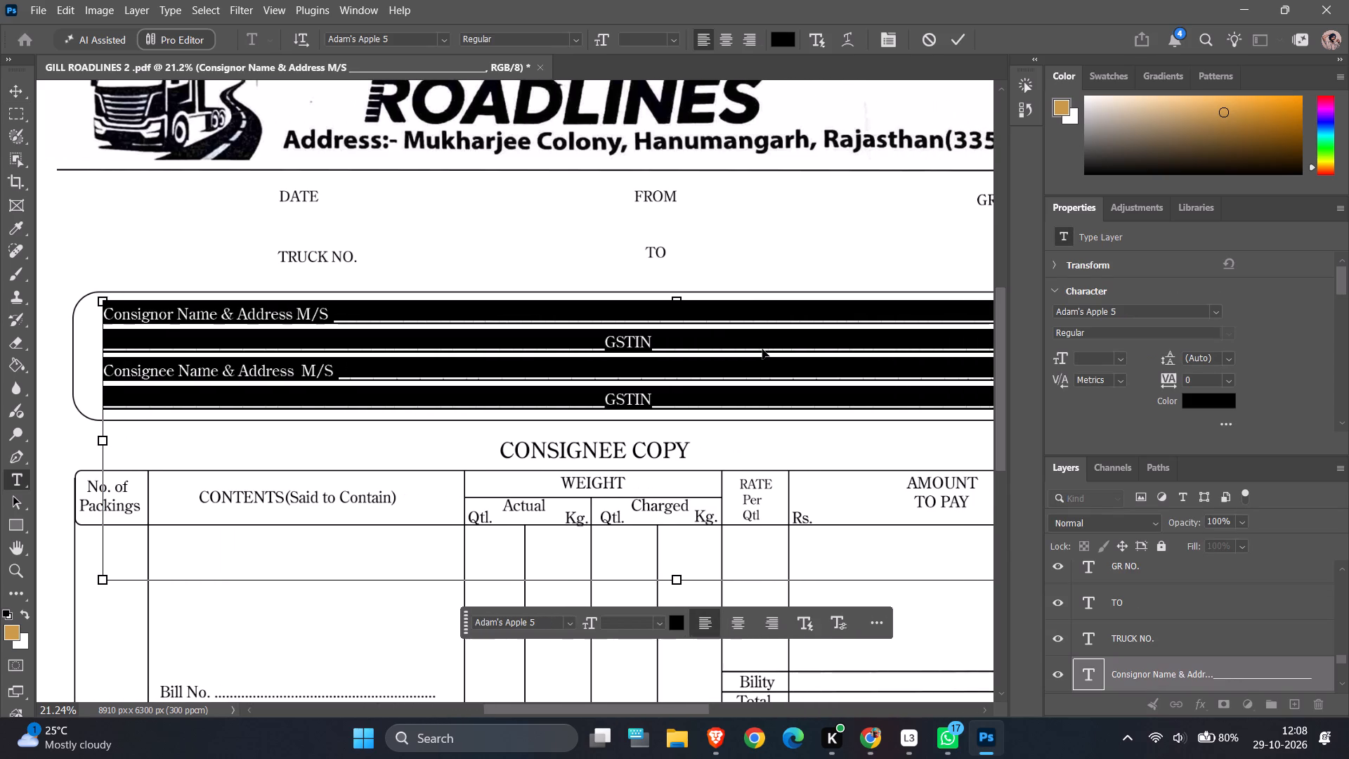
scroll(762, 349, "down", 15, "ctrl")
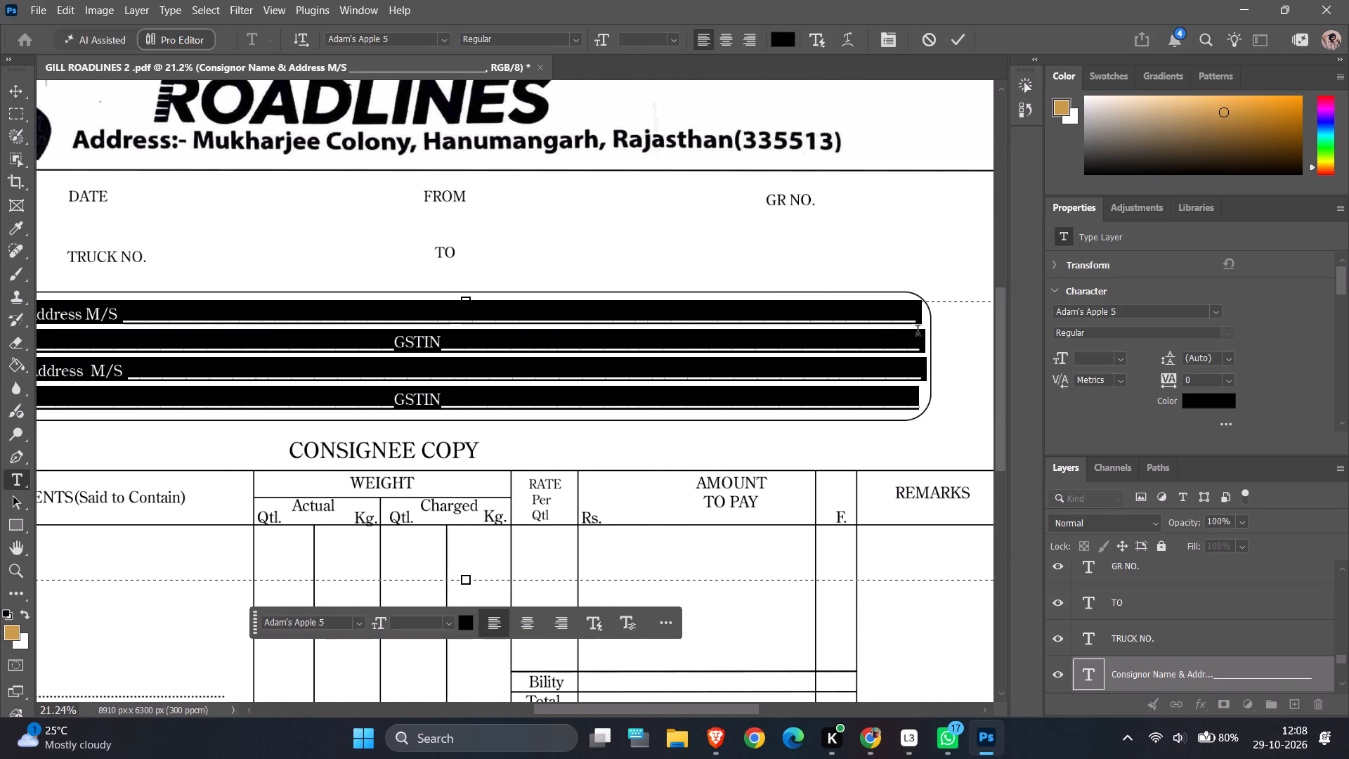
left_click(925, 349)
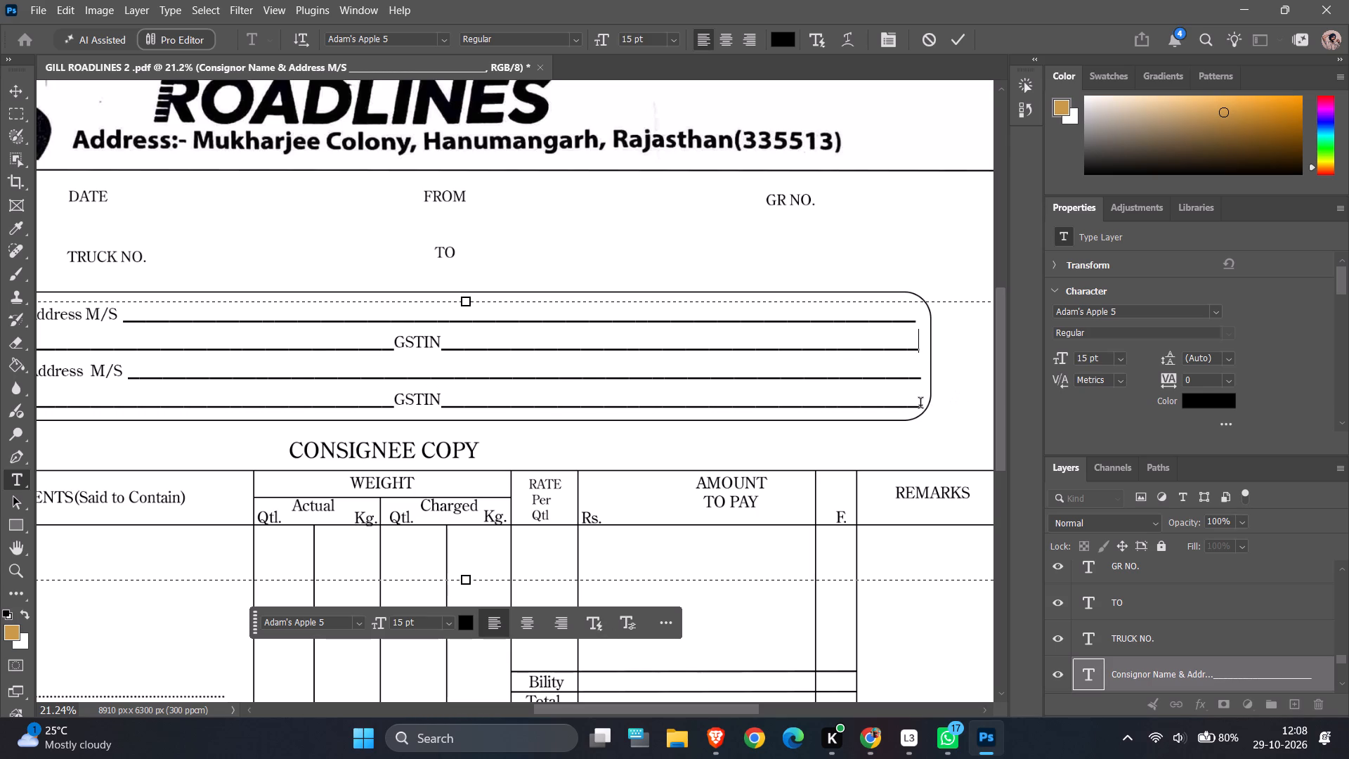
left_click(920, 405)
key("BackSpace")
key("BackSpace")
key("BackSpace")
key("BackSpace")
key("BackSpace")
key("BackSpace")
key("BackSpace")
key("BackSpace")
key("BackSpace")
key("BackSpace")
key("BackSpace")
key("BackSpace")
key("BackSpace")
key("BackSpace")
key("BackSpace")
key("BackSpace")
key("BackSpace")
key("BackSpace")
key("BackSpace")
key("BackSpace")
key("BackSpace")
key("BackSpace")
key("BackSpace")
key("BackSpace")
key("BackSpace")
key("BackSpace")
key("BackSpace")
key("BackSpace")
key("BackSpace")
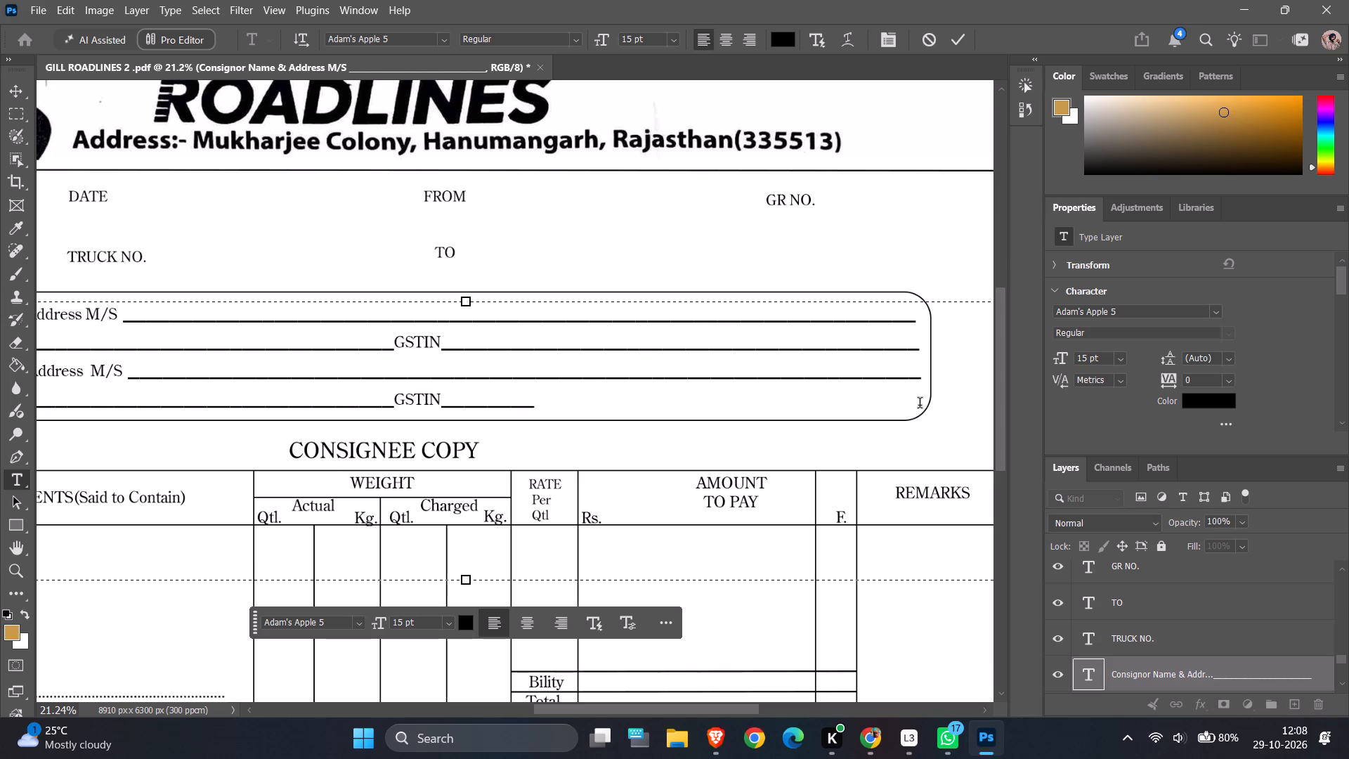
key("BackSpace")
key("BackSpace")
key("BackSpace")
key("BackSpace")
key("BackSpace")
key("BackSpace")
key("BackSpace")
key("BackSpace")
key("BackSpace")
key("BackSpace")
key("BackSpace")
key("BackSpace")
key("BackSpace")
Insert the letter G at the very start of the fill-in line below Consignee Name & Address.
key("Left")
key("Left")
key("Left")
key("Left")
key("Left")
key("Left")
key("Left")
key("Left")
key("Left")
key("Left")
key("Left")
key("Left")
key("Left")
key("Left")
key("Left")
key("Left")
key("Left")
key("Left")
key("Left")
key("Left")
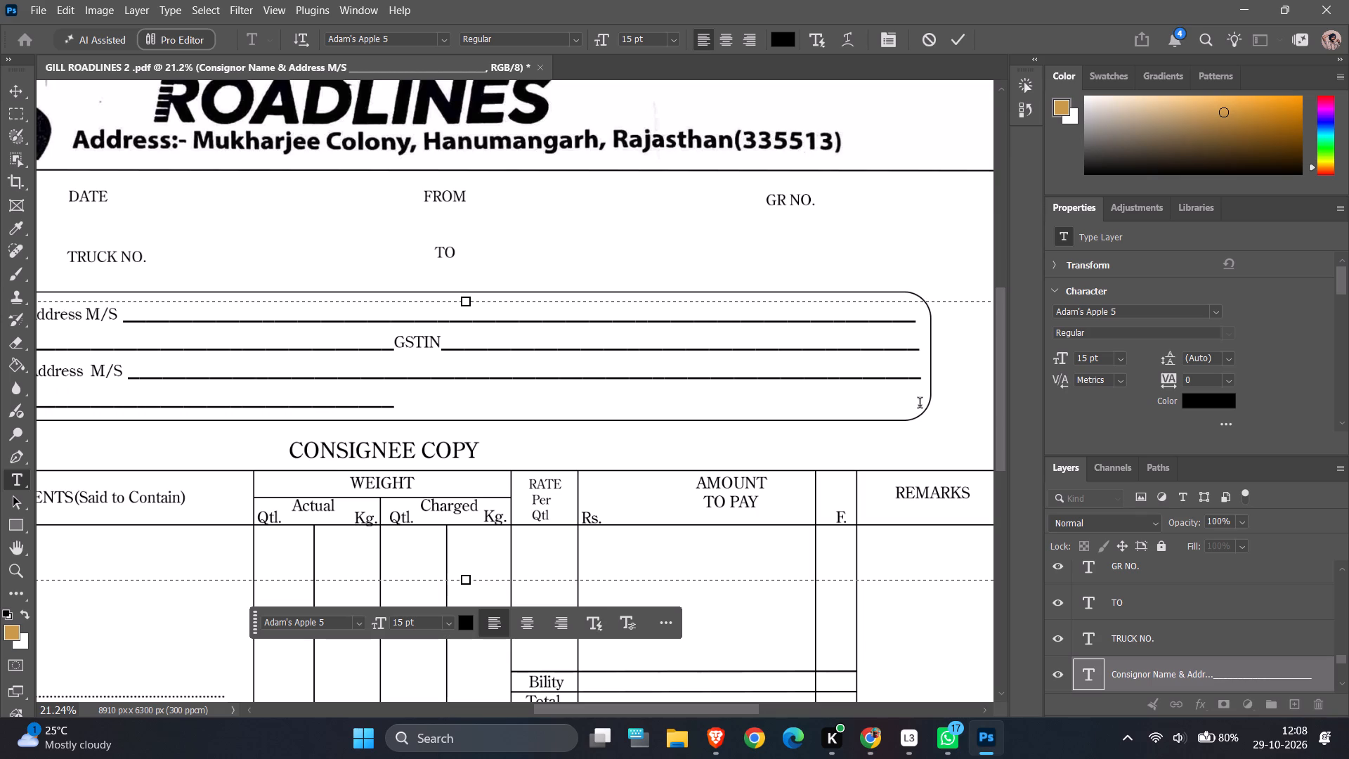
scroll(920, 405, "up", 15, "ctrl")
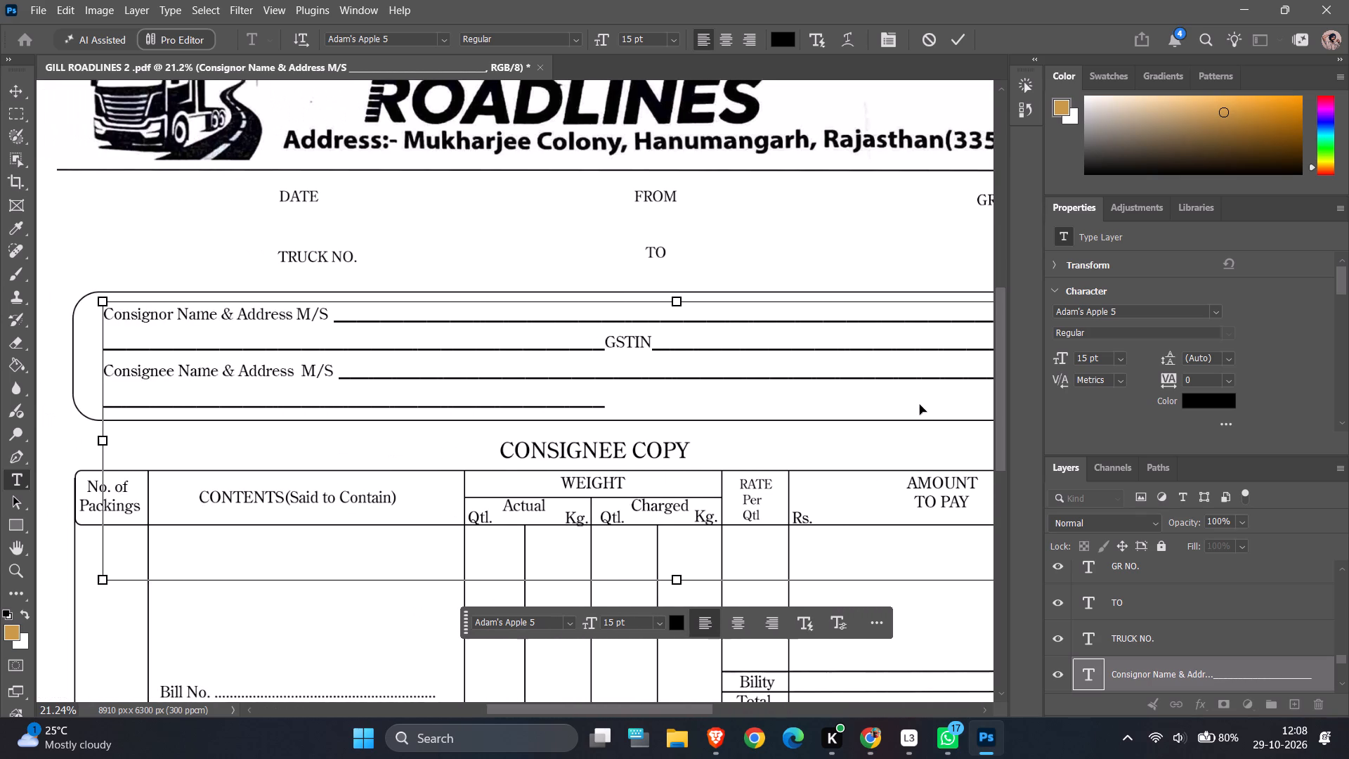
scroll(920, 405, "up", 1, "ctrl")
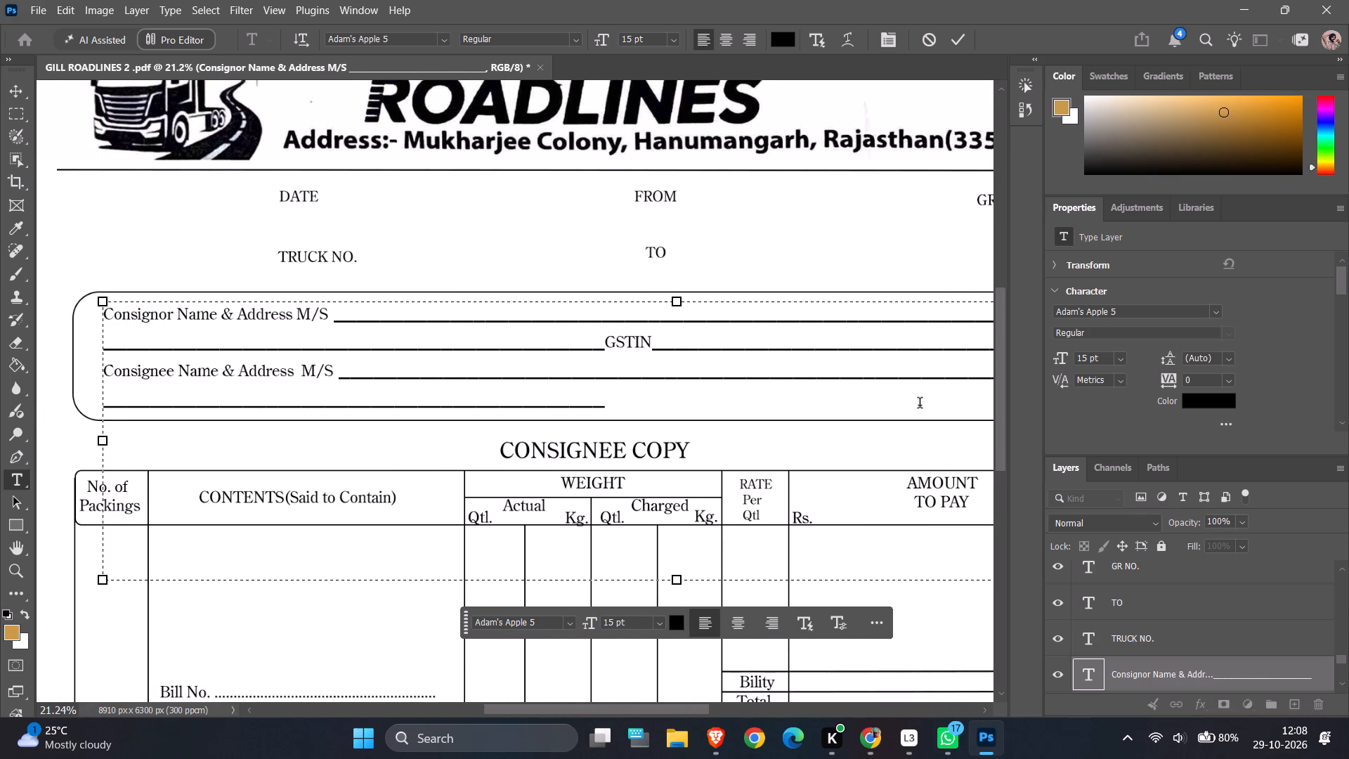
key("Left")
key("Left")
key("Left")
key("Left")
key("Left")
key("Left")
key("Left")
key("Left")
key("Left")
key("Left")
key("BackSpace")
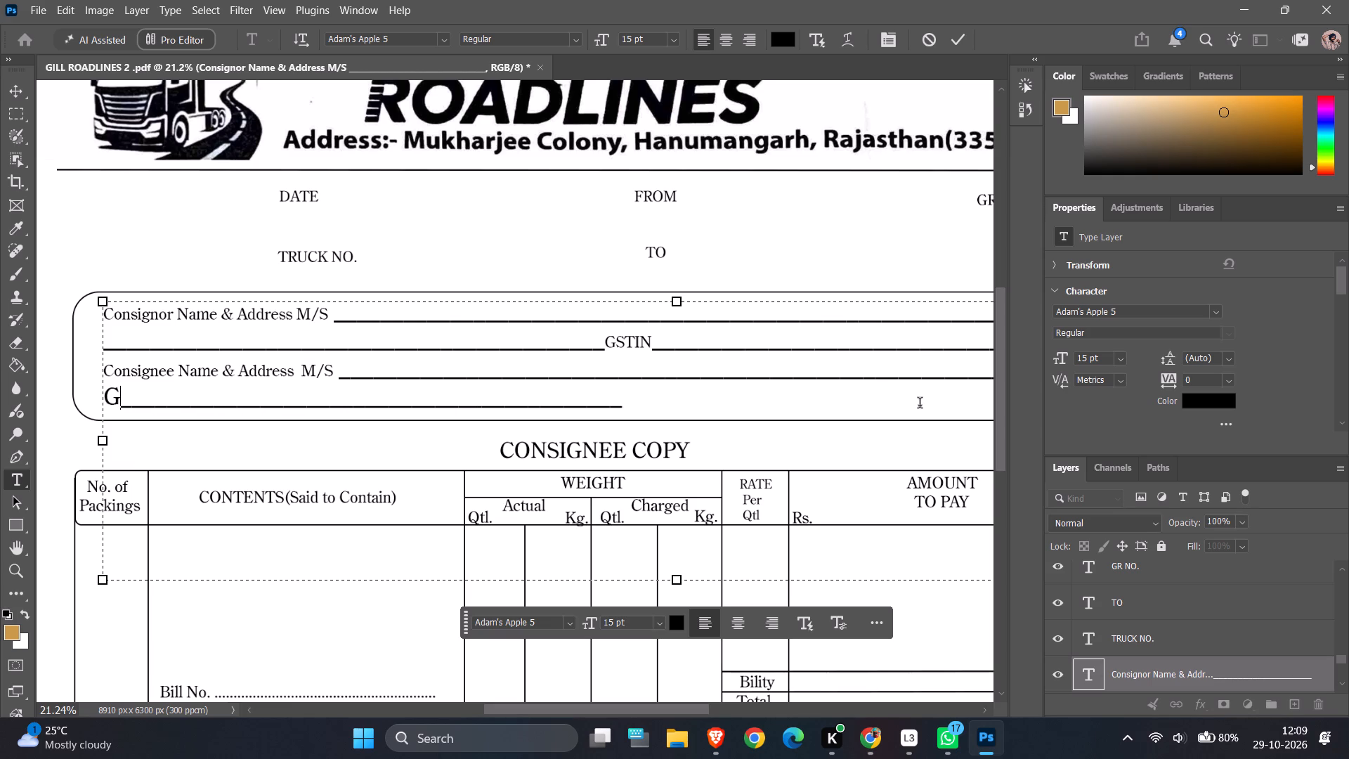
Set the new G to 10 pt and complete the label as GSTIN before the consignee's fill-in line.
double_click(203, 376)
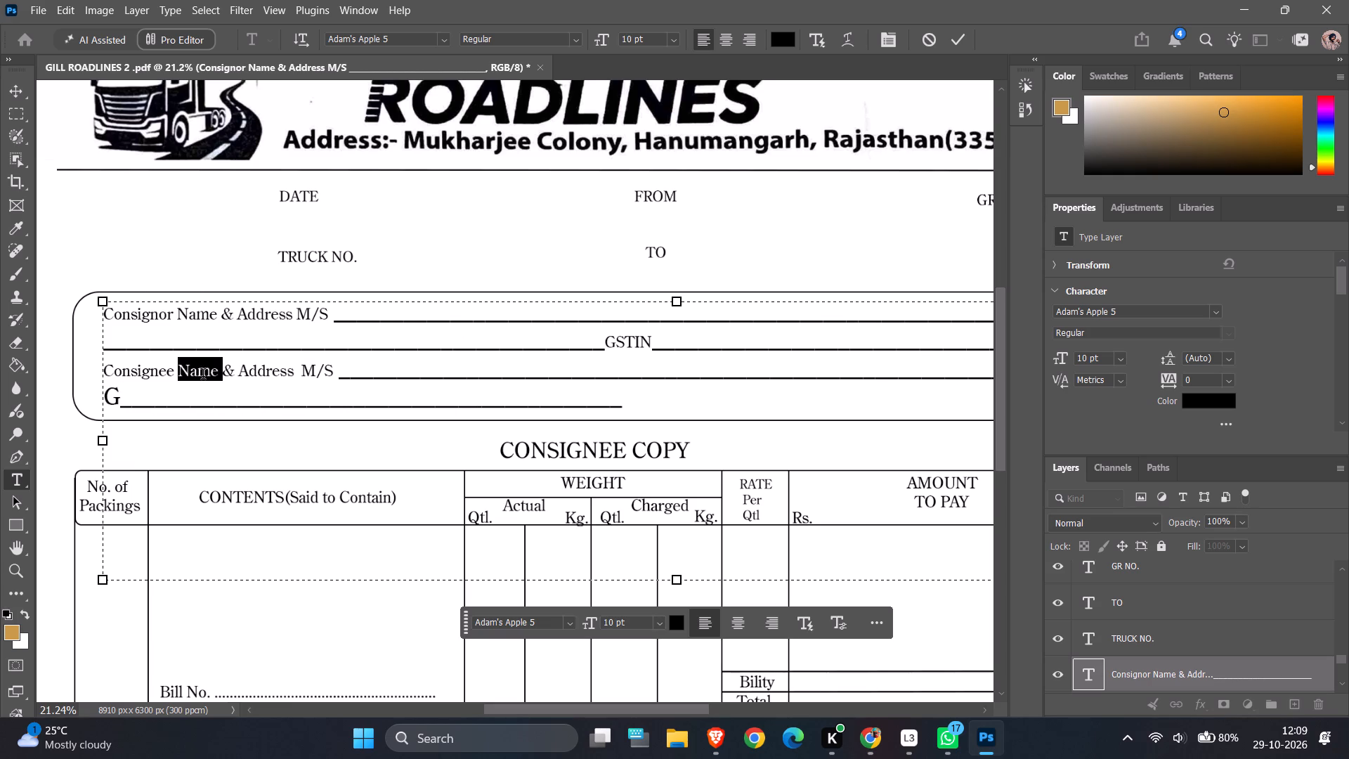
left_click(117, 402)
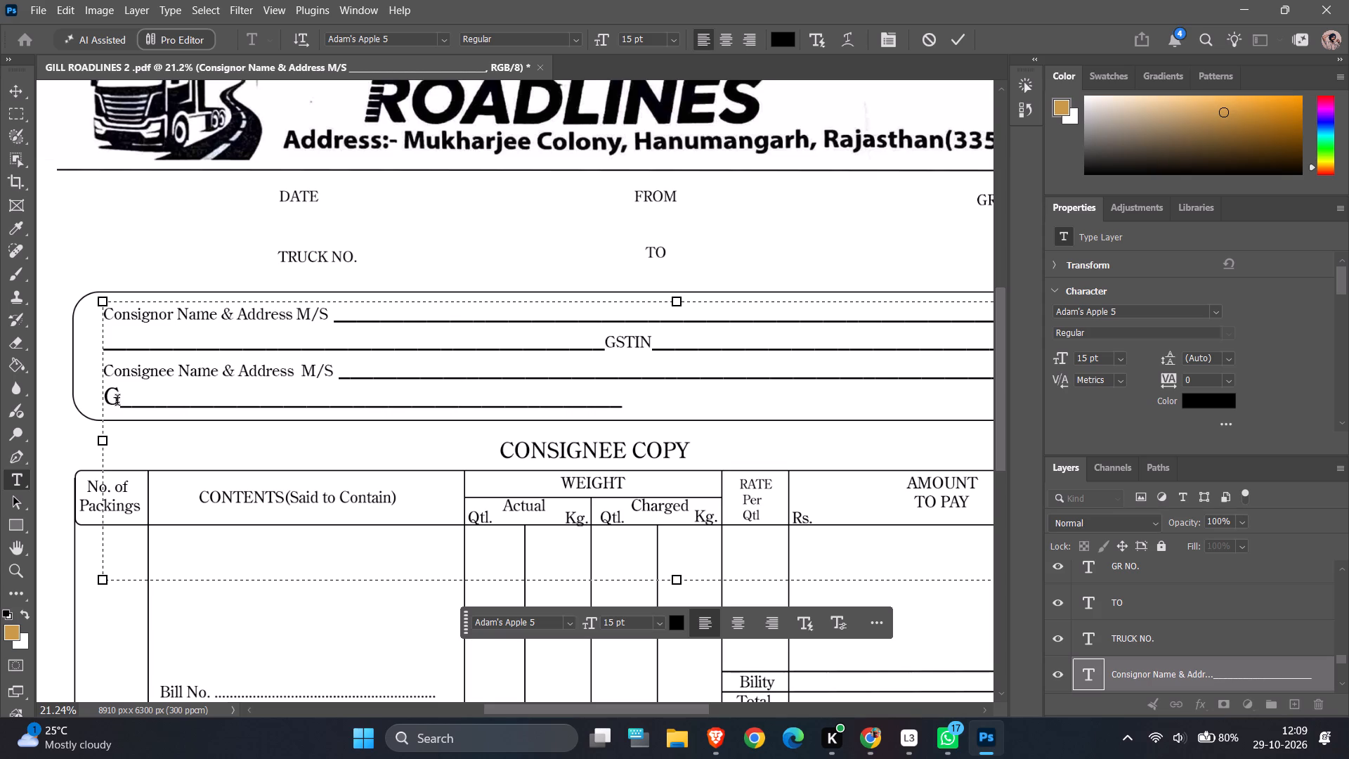
left_click_drag(120, 401, 110, 401)
left_click(613, 621)
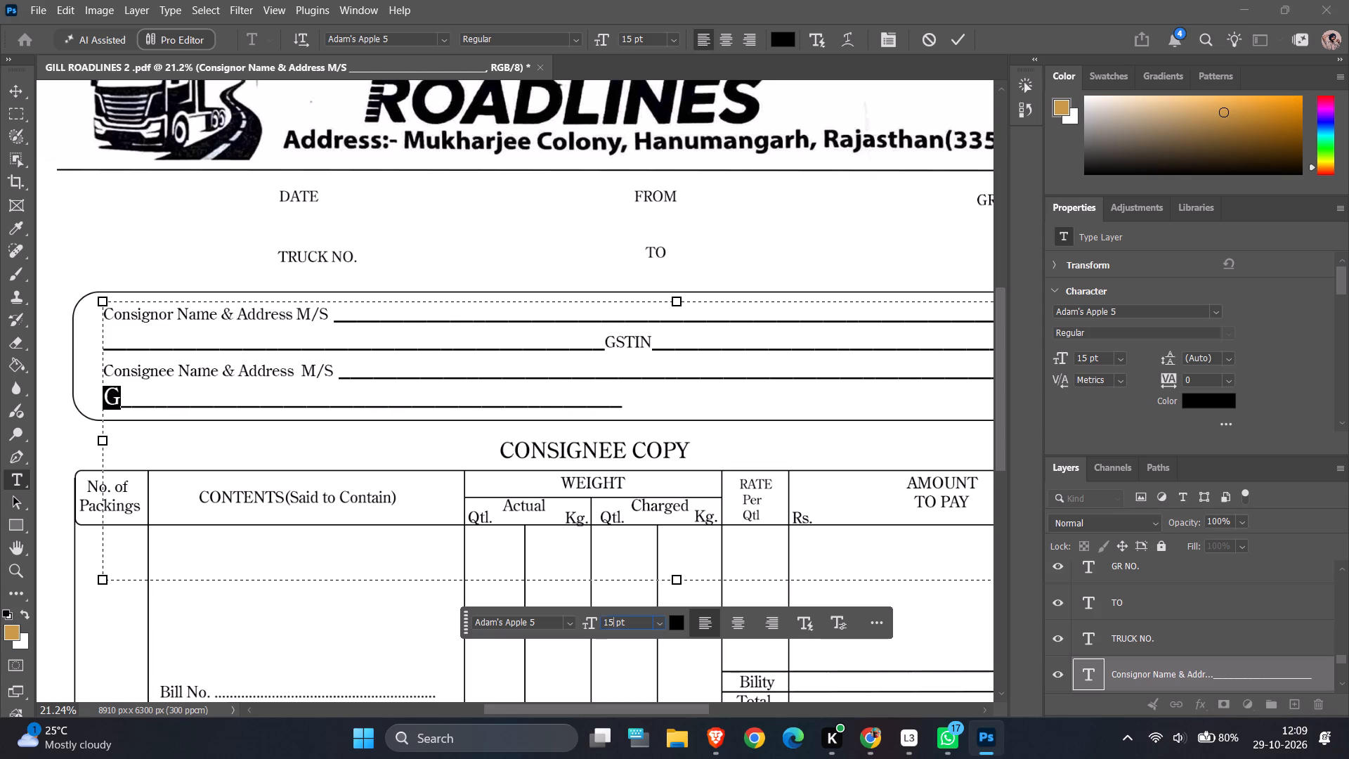
key("BackSpace")
key("0")
key("Return")
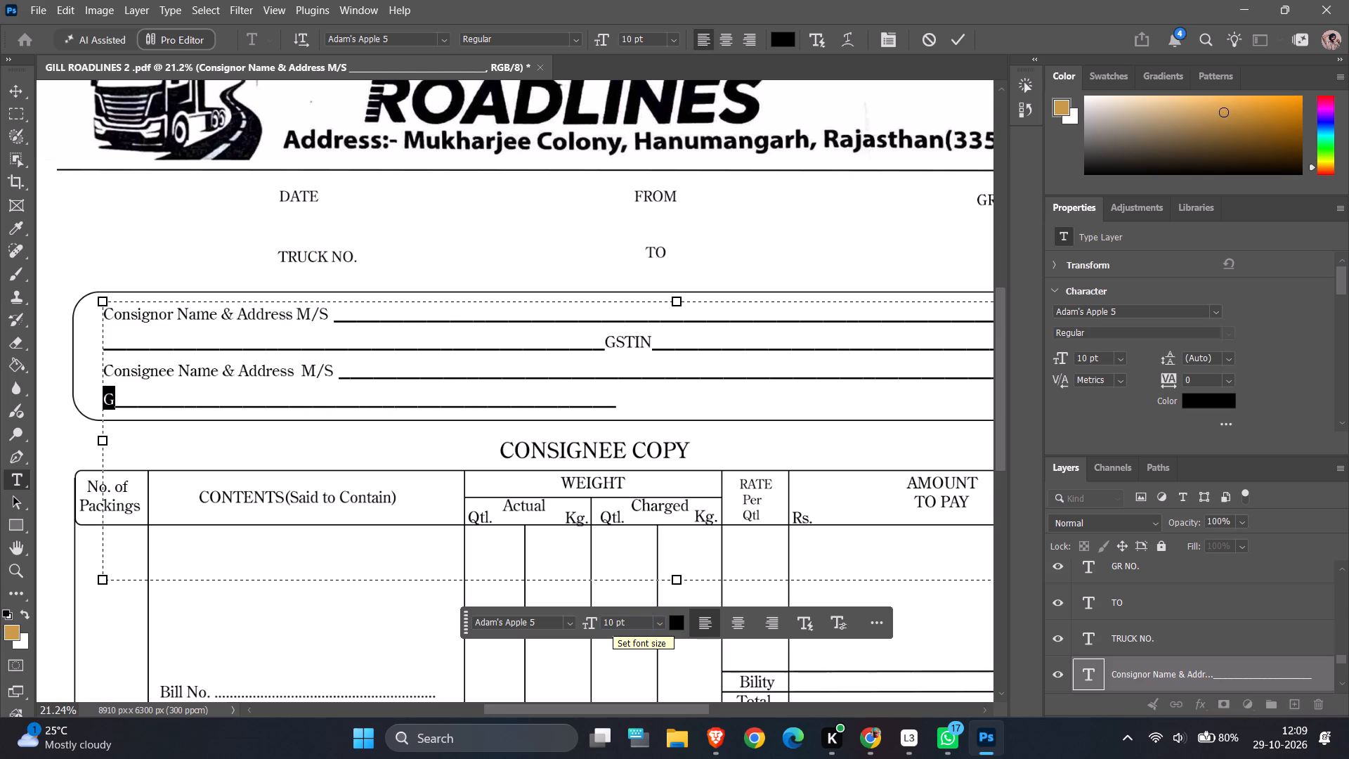
key("Right")
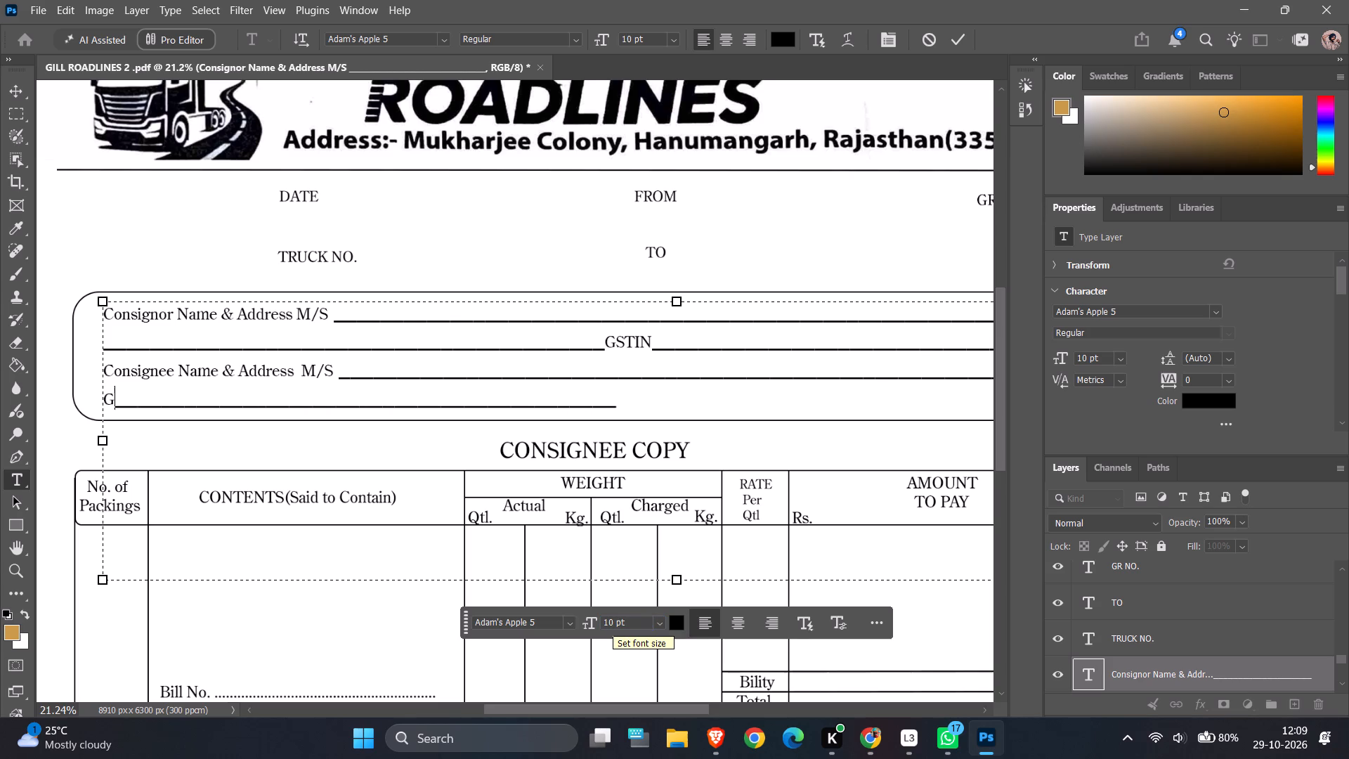
key("s")
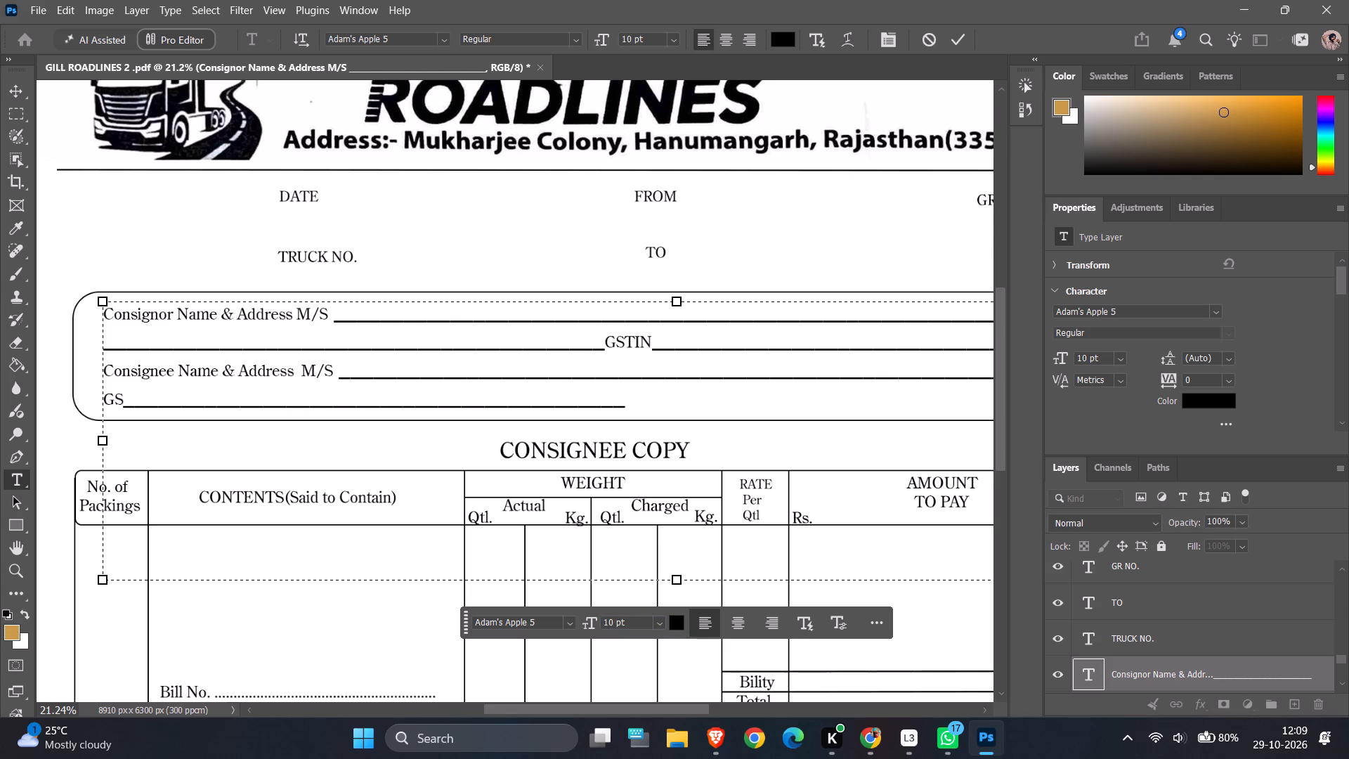
type("TIN")
Delete the blank line before GSTIN below Consignor Name & Address so the label starts its row.
left_click(604, 345)
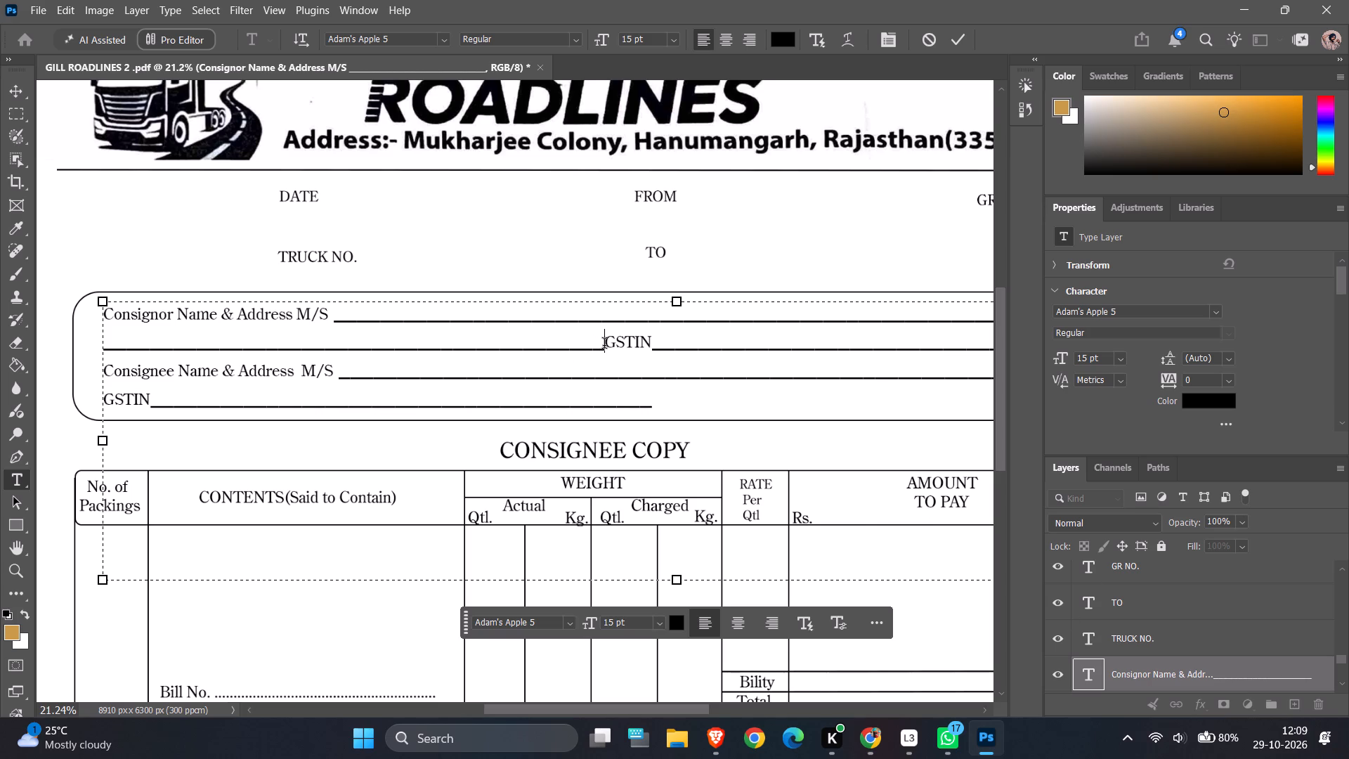
key("BackSpace")
key("BackSpace")
key("BackSpace")
key("BackSpace")
key("BackSpace")
key("BackSpace")
key("BackSpace")
key("BackSpace")
key("BackSpace")
key("BackSpace")
key("BackSpace")
key("BackSpace")
key("BackSpace")
key("BackSpace")
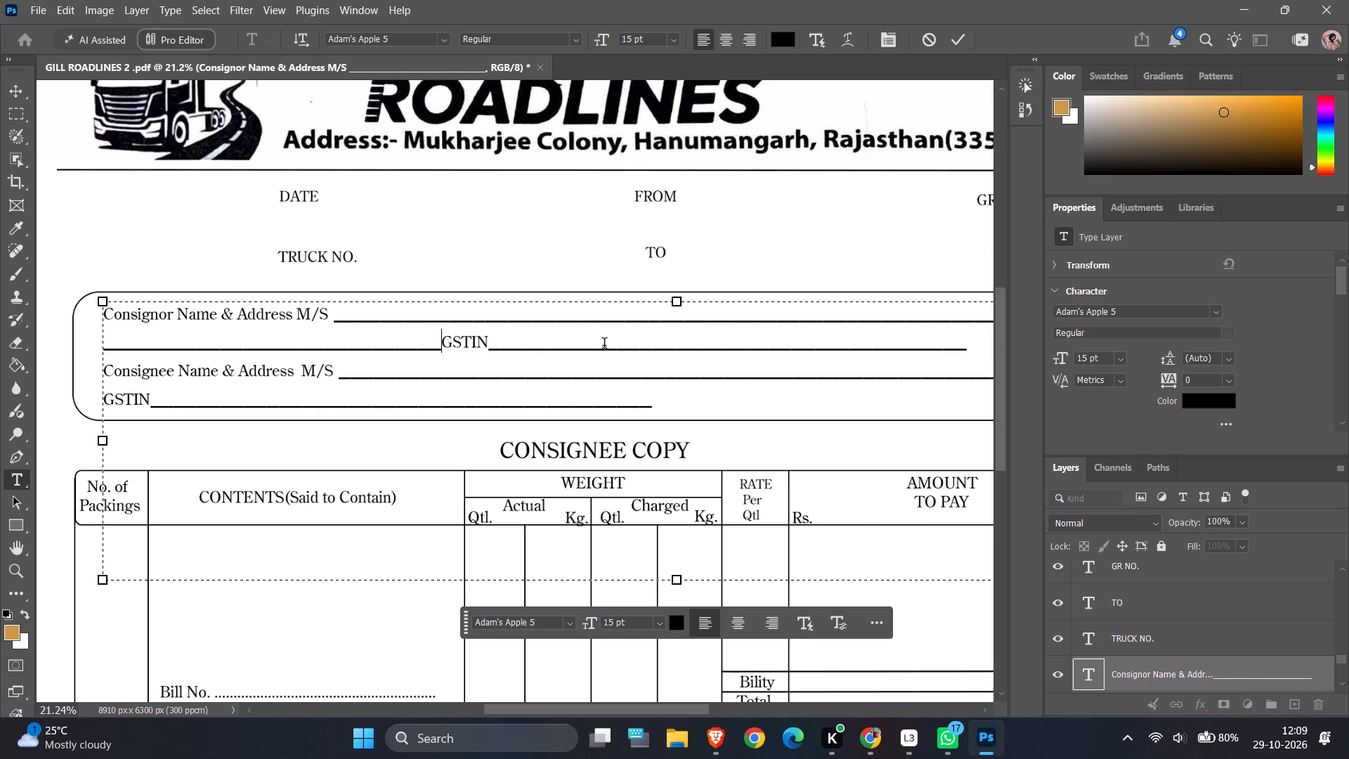
key("BackSpace")
key("BackSpace")
key("BackSpace")
key("BackSpace")
key("BackSpace")
key("BackSpace")
key("BackSpace")
key("BackSpace")
key("BackSpace")
key("BackSpace")
key("BackSpace")
key("BackSpace")
key("BackSpace")
key("BackSpace")
key("BackSpace")
key("BackSpace")
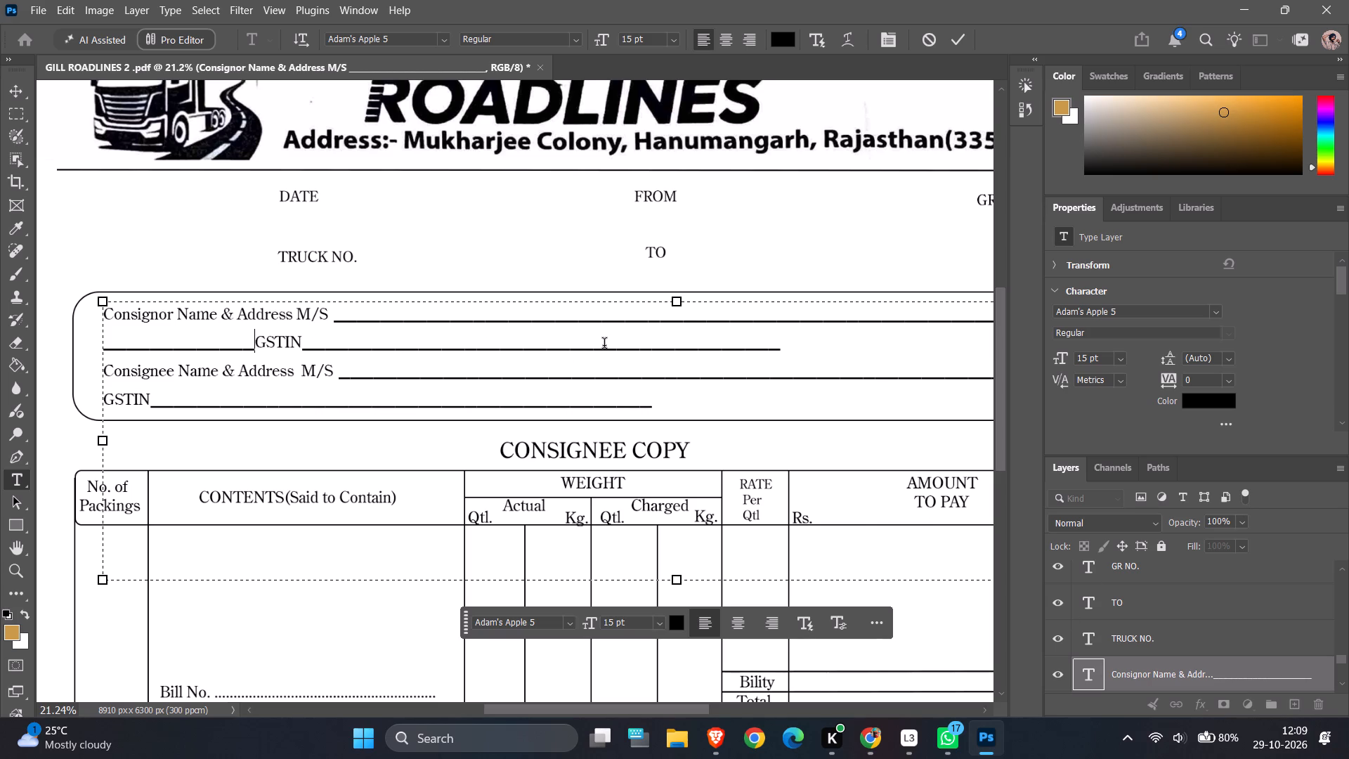
key("BackSpace")
key("BackSpace")
key("BackSpace")
key("BackSpace")
key("BackSpace")
key("BackSpace")
key("BackSpace")
key("BackSpace")
key("BackSpace")
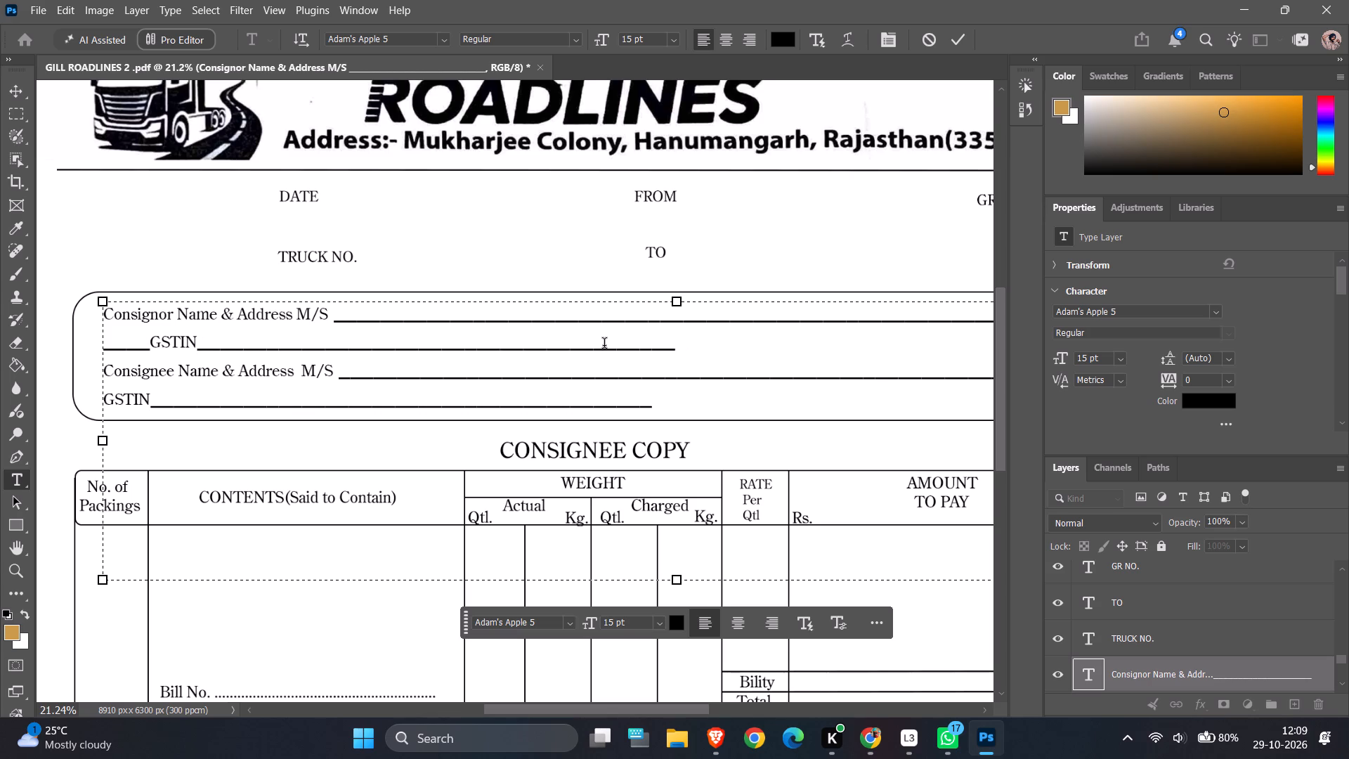
key("BackSpace")
key("BackSpace")
key("BackSpace")
key("BackSpace")
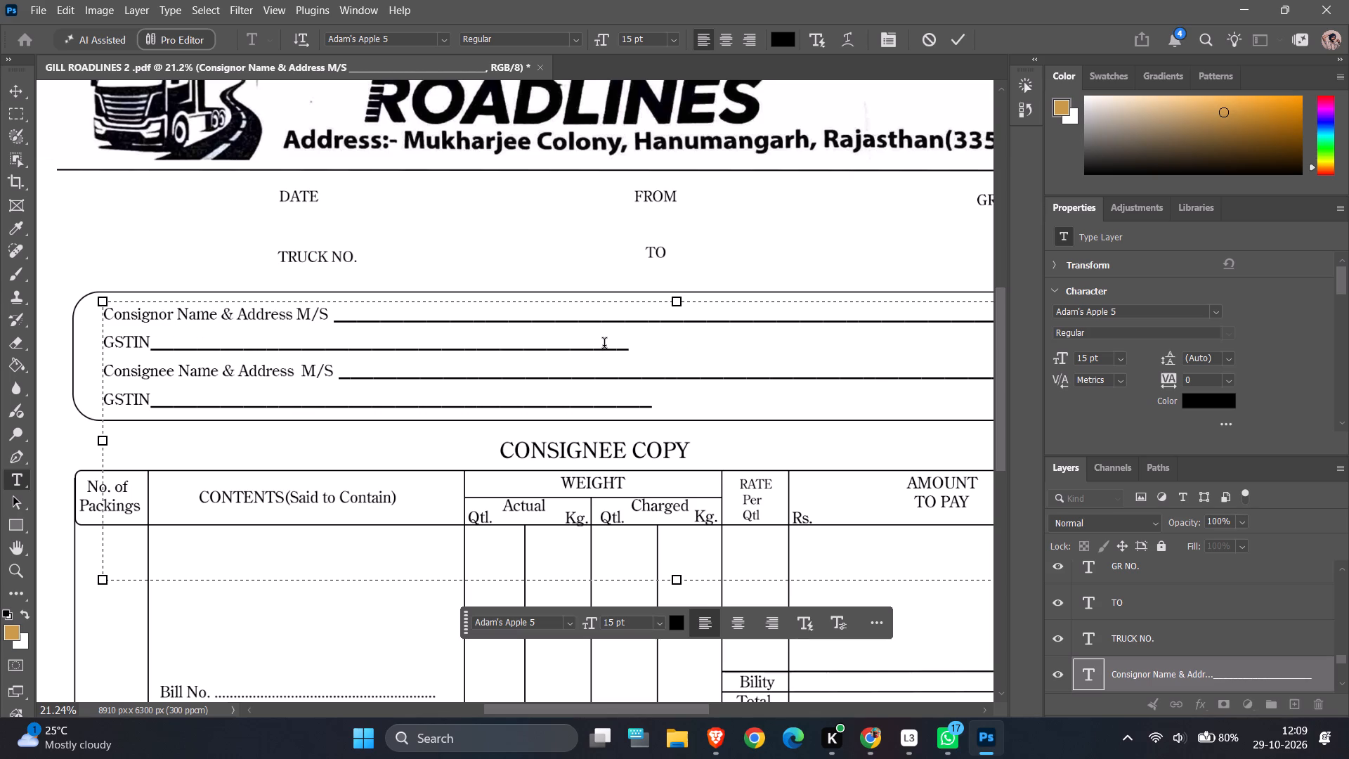
Shorten the consignee's GSTIN fill-in line so it ends beneath the first part of the consignee name line.
left_click(664, 408)
key("BackSpace")
key("BackSpace")
key("BackSpace")
key("BackSpace")
key("BackSpace")
key("BackSpace")
key("BackSpace")
key("BackSpace")
key("BackSpace")
key("BackSpace")
key("BackSpace")
key("BackSpace")
key("BackSpace")
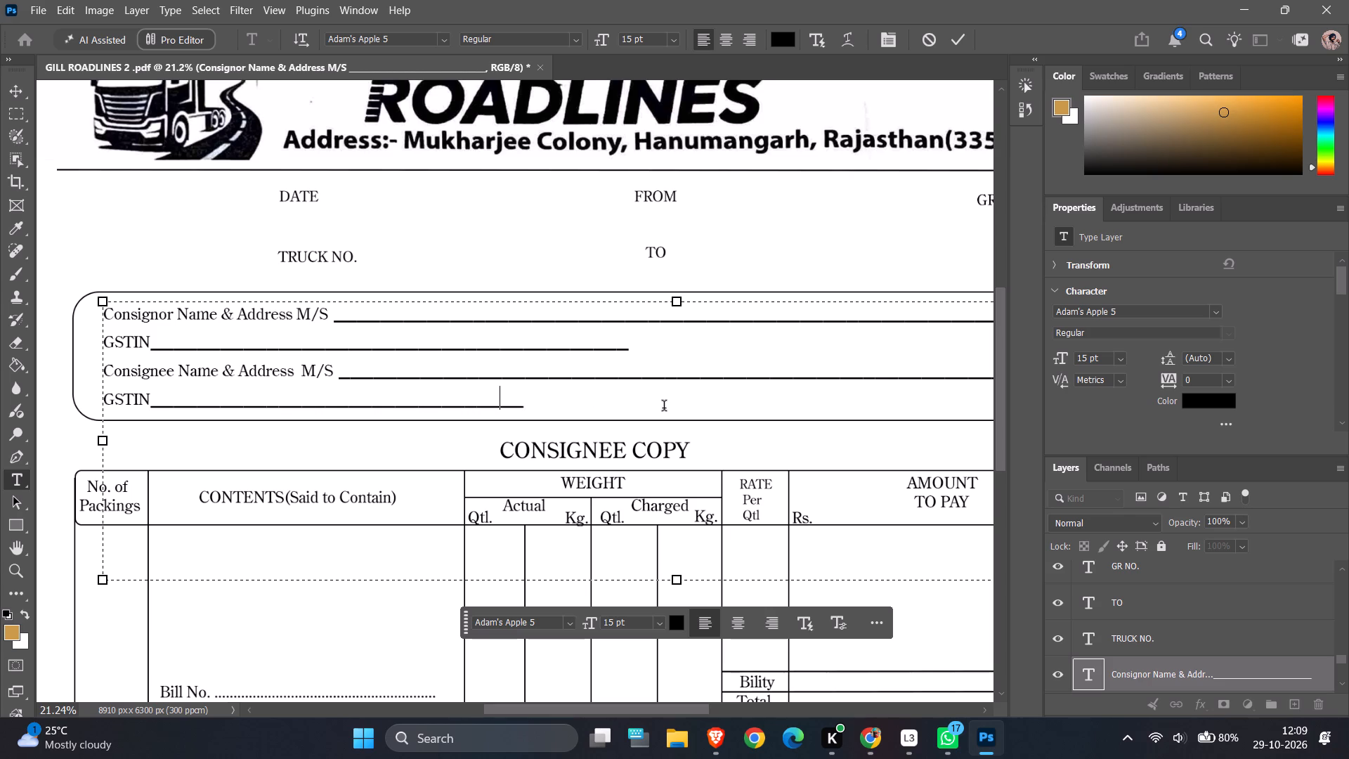
key("BackSpace")
key("BackSpace")
key("BackSpace")
key("BackSpace")
Shorten the consignor's GSTIN fill-in line so it ends level with the consignee's GSTIN line.
left_click(630, 351)
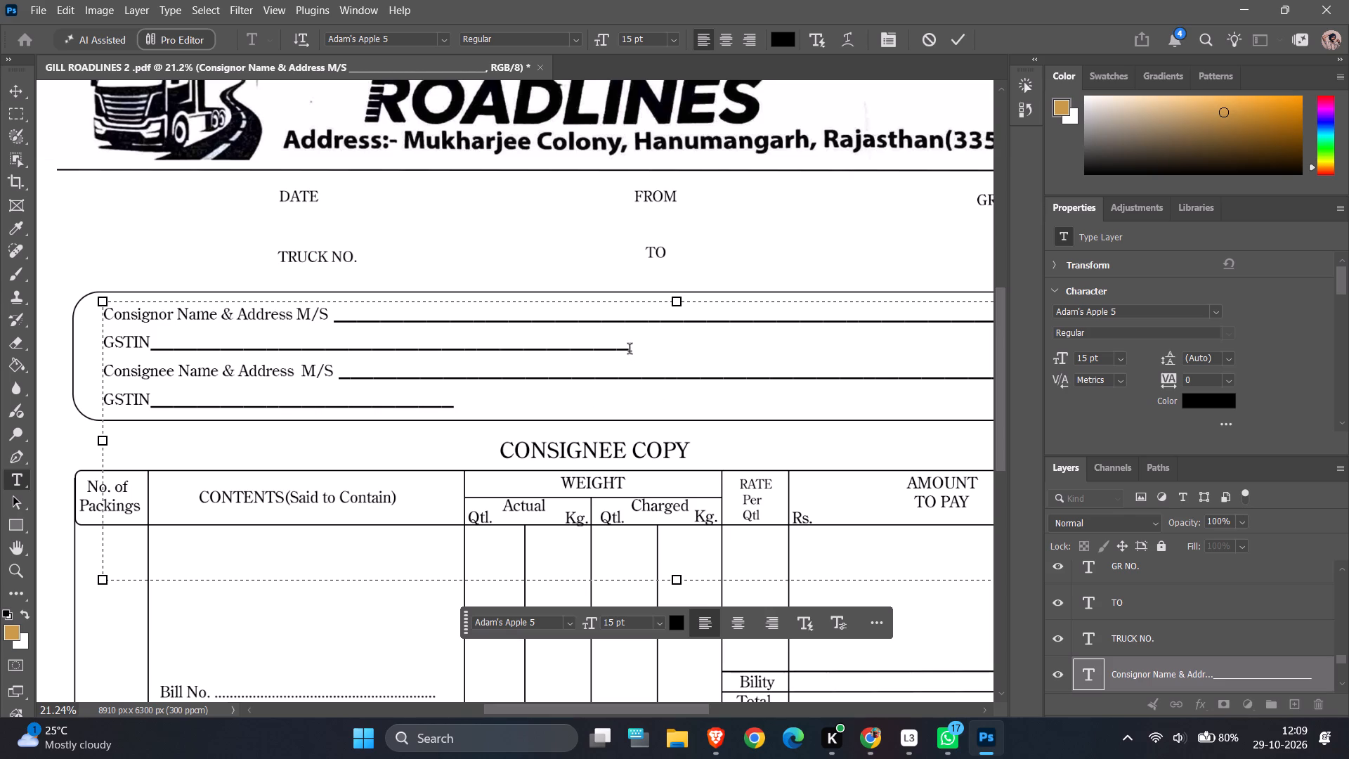
key("BackSpace")
key("BackSpace")
key("BackSpace")
key("BackSpace")
key("BackSpace")
key("BackSpace")
key("BackSpace")
key("BackSpace")
key("BackSpace")
key("BackSpace")
key("BackSpace")
key("BackSpace")
key("BackSpace")
key("BackSpace")
key("BackSpace")
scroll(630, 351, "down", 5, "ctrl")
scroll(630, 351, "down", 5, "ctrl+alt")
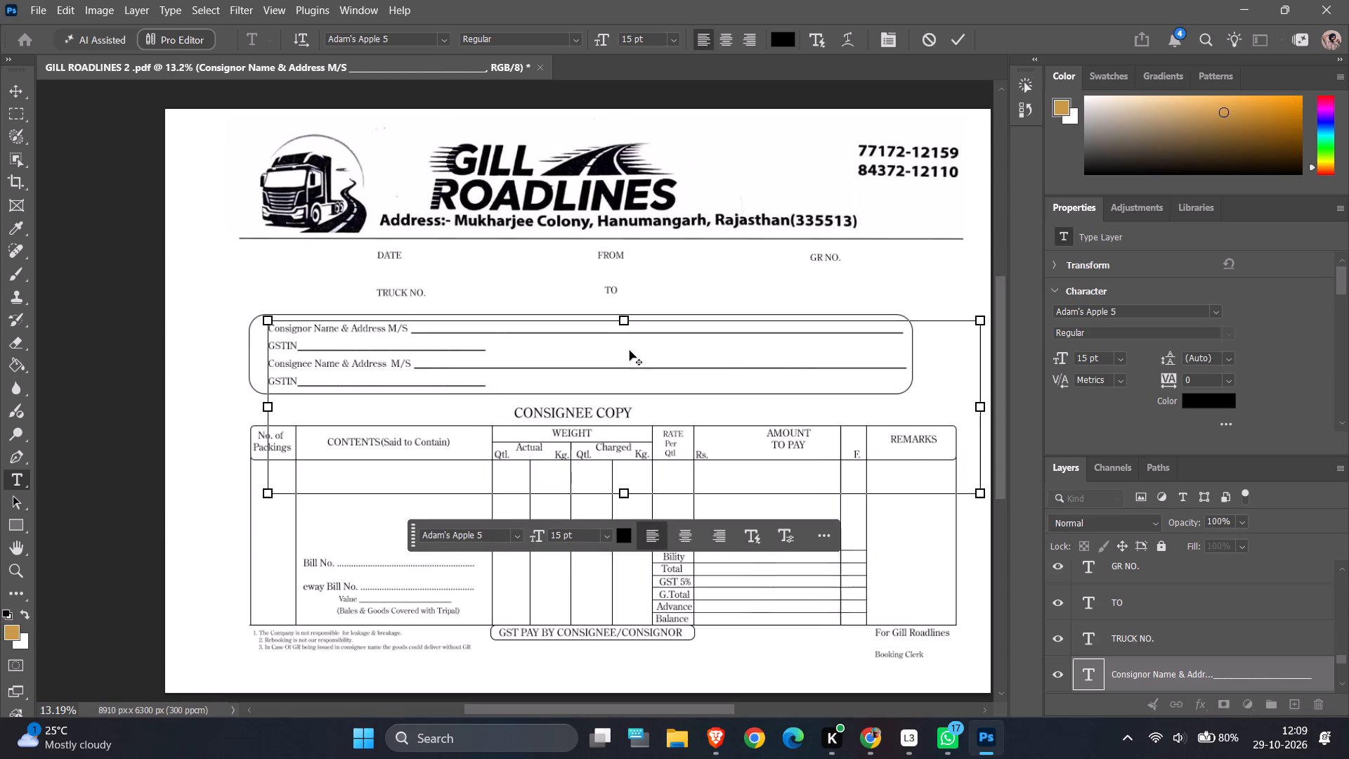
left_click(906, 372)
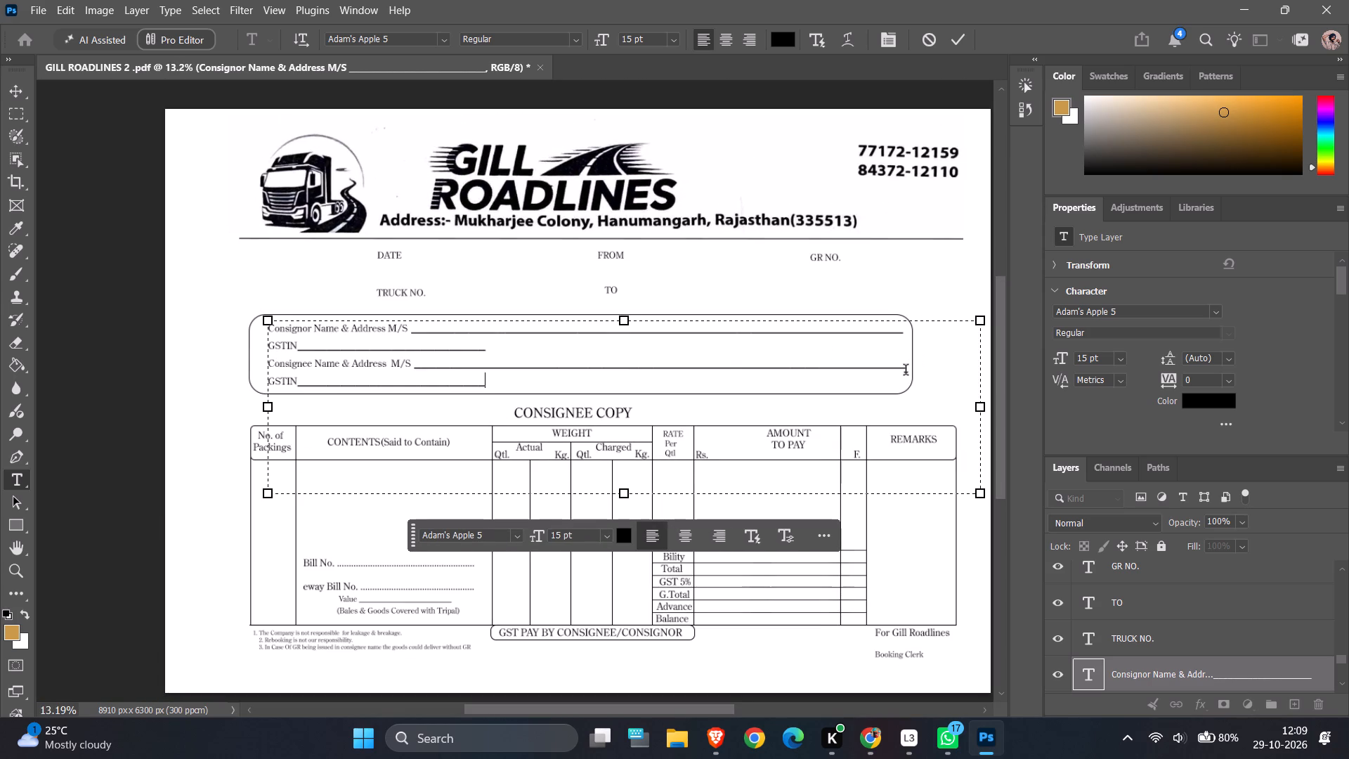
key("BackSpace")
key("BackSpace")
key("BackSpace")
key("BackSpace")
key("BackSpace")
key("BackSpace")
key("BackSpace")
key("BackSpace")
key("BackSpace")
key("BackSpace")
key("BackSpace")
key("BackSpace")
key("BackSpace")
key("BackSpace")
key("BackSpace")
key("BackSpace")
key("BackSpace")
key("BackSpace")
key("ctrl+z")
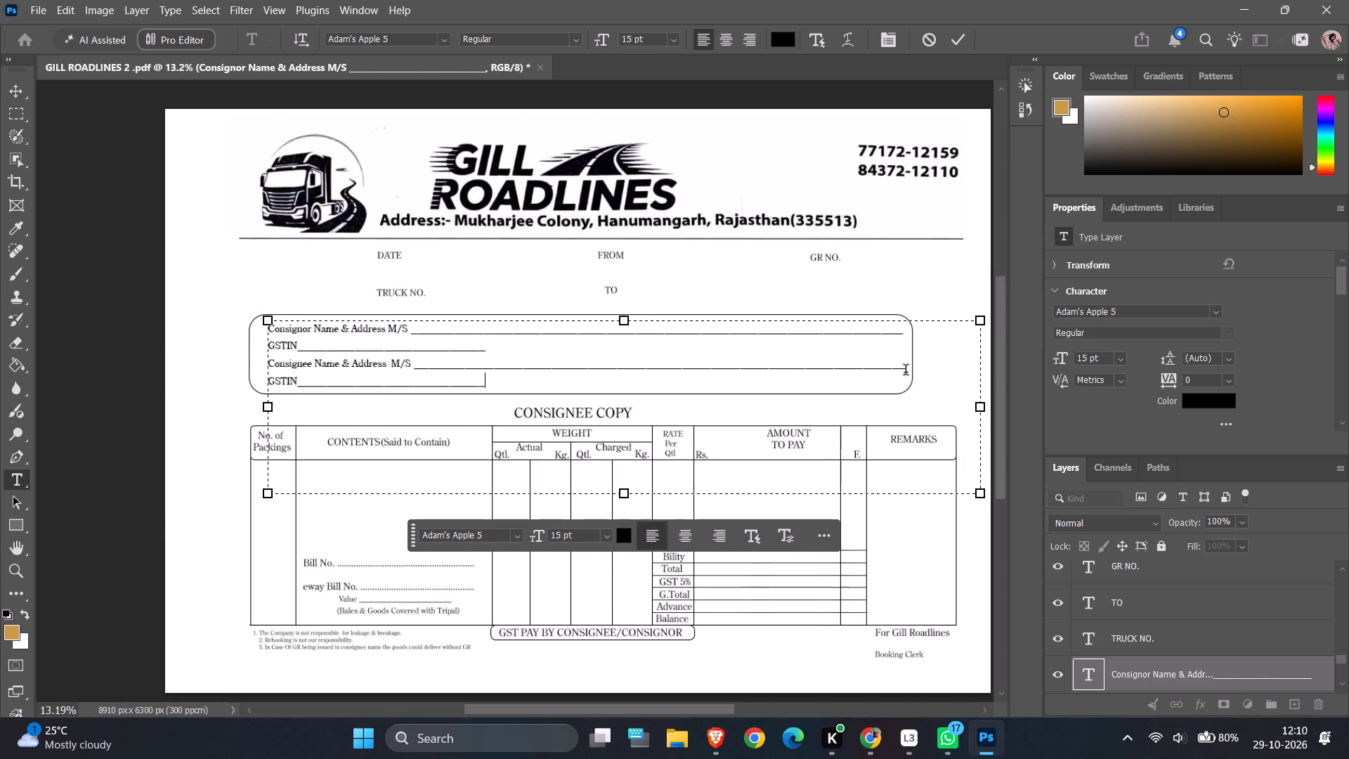
Shorten the fill-in line after Consignee Name & Address M/S so it ends above the RATE Per Qtl column.
key("Up")
key("Right")
key("Right")
key("Right")
key("Right")
key("Right")
key("Right")
key("Right")
key("Right")
key("Right")
key("Right")
key("Right")
key("Right")
key("Right")
key("Right")
key("Right")
key("Right")
key("Right")
key("Right")
key("Right")
key("Right")
key("Right")
key("Right")
key("Right")
key("Right")
key("Right")
key("Right")
key("Right")
key("Right")
key("Right")
key("Right")
key("BackSpace")
key("BackSpace")
key("BackSpace")
key("BackSpace")
key("BackSpace")
key("BackSpace")
key("BackSpace")
key("BackSpace")
key("BackSpace")
key("BackSpace")
key("BackSpace")
key("BackSpace")
key("BackSpace")
key("BackSpace")
key("BackSpace")
key("BackSpace")
key("BackSpace")
key("BackSpace")
key("BackSpace")
key("BackSpace")
key("BackSpace")
key("BackSpace")
key("BackSpace")
key("BackSpace")
key("BackSpace")
key("BackSpace")
key("BackSpace")
key("BackSpace")
key("BackSpace")
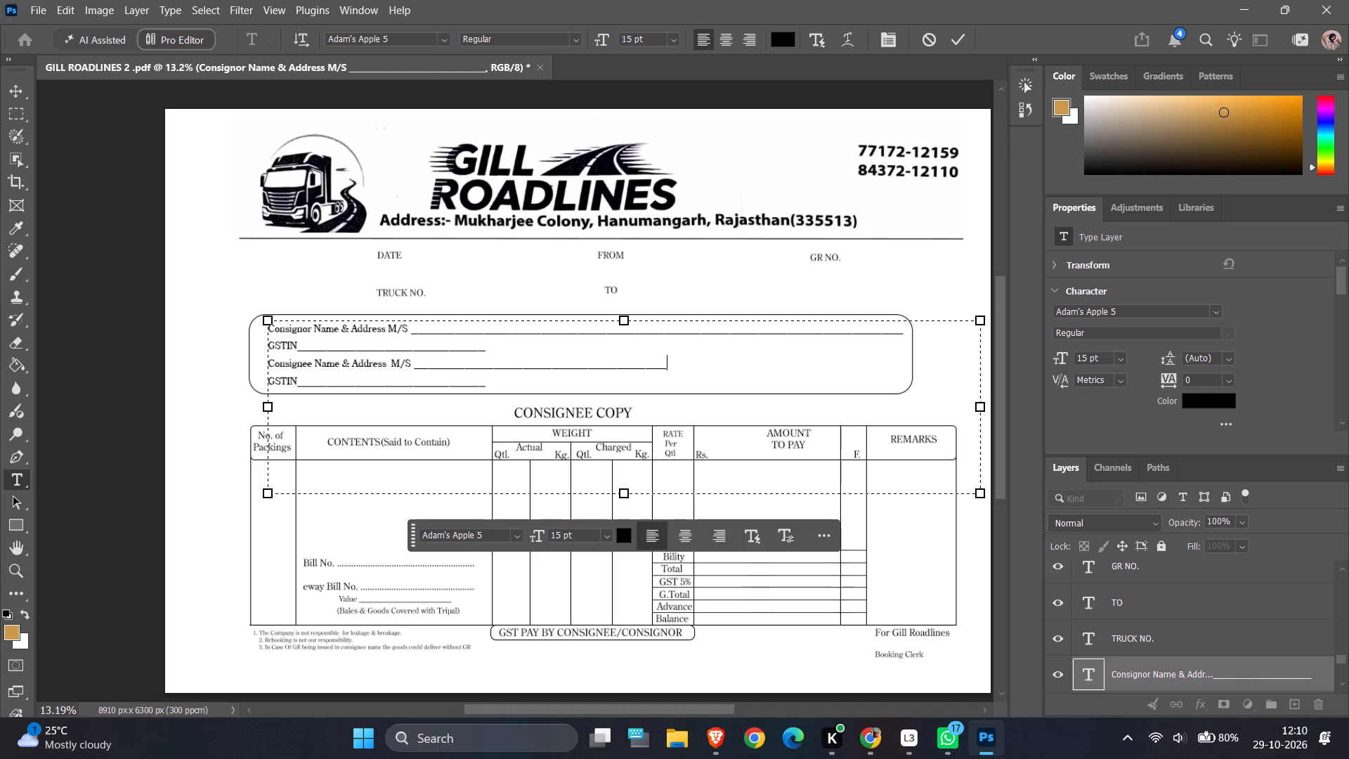
Shorten the fill-in line after Consignor Name & Address M/S so it ends above the Kg. column under Charged.
left_click(903, 333)
key("BackSpace")
key("BackSpace")
key("BackSpace")
key("BackSpace")
key("BackSpace")
key("BackSpace")
key("BackSpace")
key("BackSpace")
key("BackSpace")
key("BackSpace")
key("BackSpace")
key("BackSpace")
key("BackSpace")
key("BackSpace")
key("BackSpace")
key("BackSpace")
key("BackSpace")
key("BackSpace")
key("BackSpace")
key("BackSpace")
key("BackSpace")
key("BackSpace")
key("BackSpace")
key("BackSpace")
key("BackSpace")
key("BackSpace")
key("BackSpace")
key("BackSpace")
Trim the consignee name fill-in line further so it ends nearly level with the consignor name line.
key("Down")
key("Right")
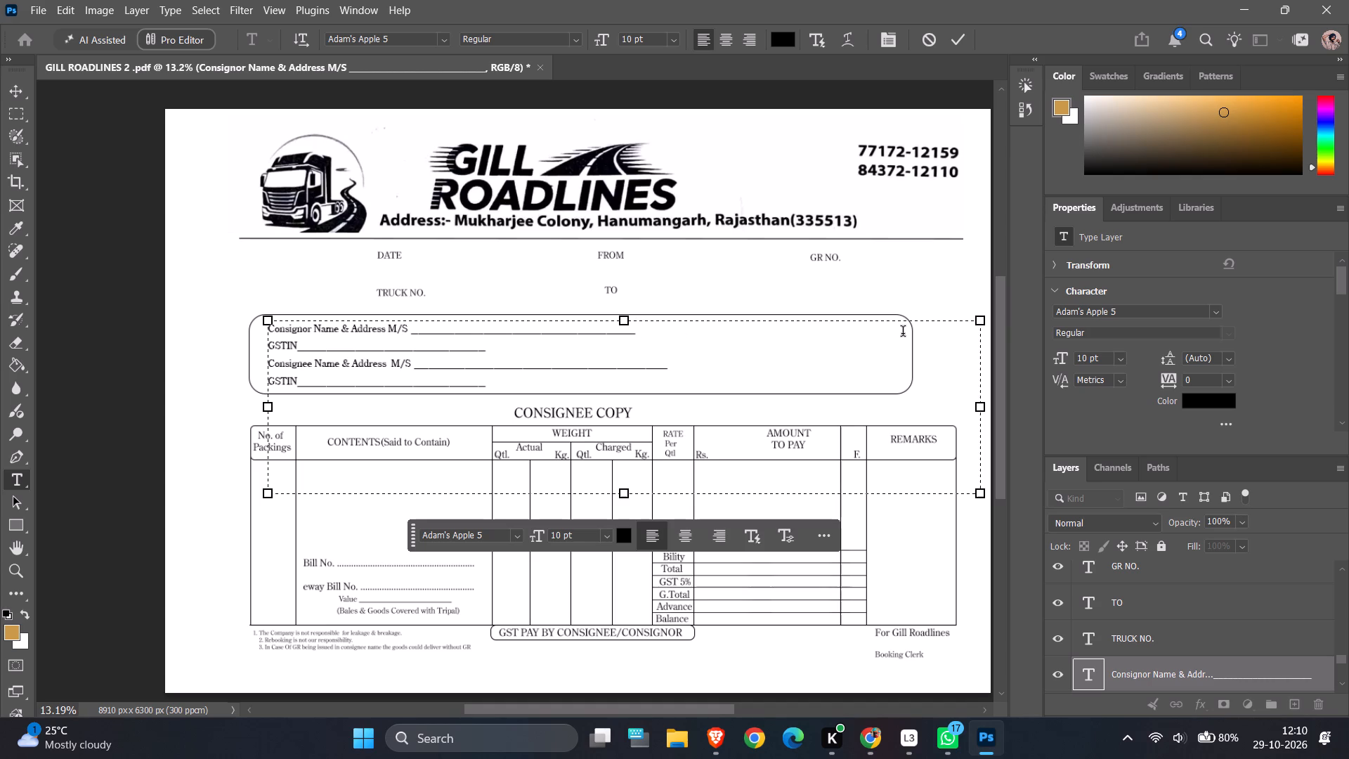
key("Right")
key("Left")
key("Left")
key("Down")
key("Right")
key("Right")
key("Right")
key("Right")
key("Right")
key("Right")
key("Right")
key("Right")
key("Right")
key("Right")
key("Right")
key("Right")
key("Right")
key("Right")
key("Right")
key("Right")
key("Right")
key("Right")
key("Right")
key("Right")
key("Left")
key("BackSpace")
key("BackSpace")
key("BackSpace")
key("BackSpace")
key("BackSpace")
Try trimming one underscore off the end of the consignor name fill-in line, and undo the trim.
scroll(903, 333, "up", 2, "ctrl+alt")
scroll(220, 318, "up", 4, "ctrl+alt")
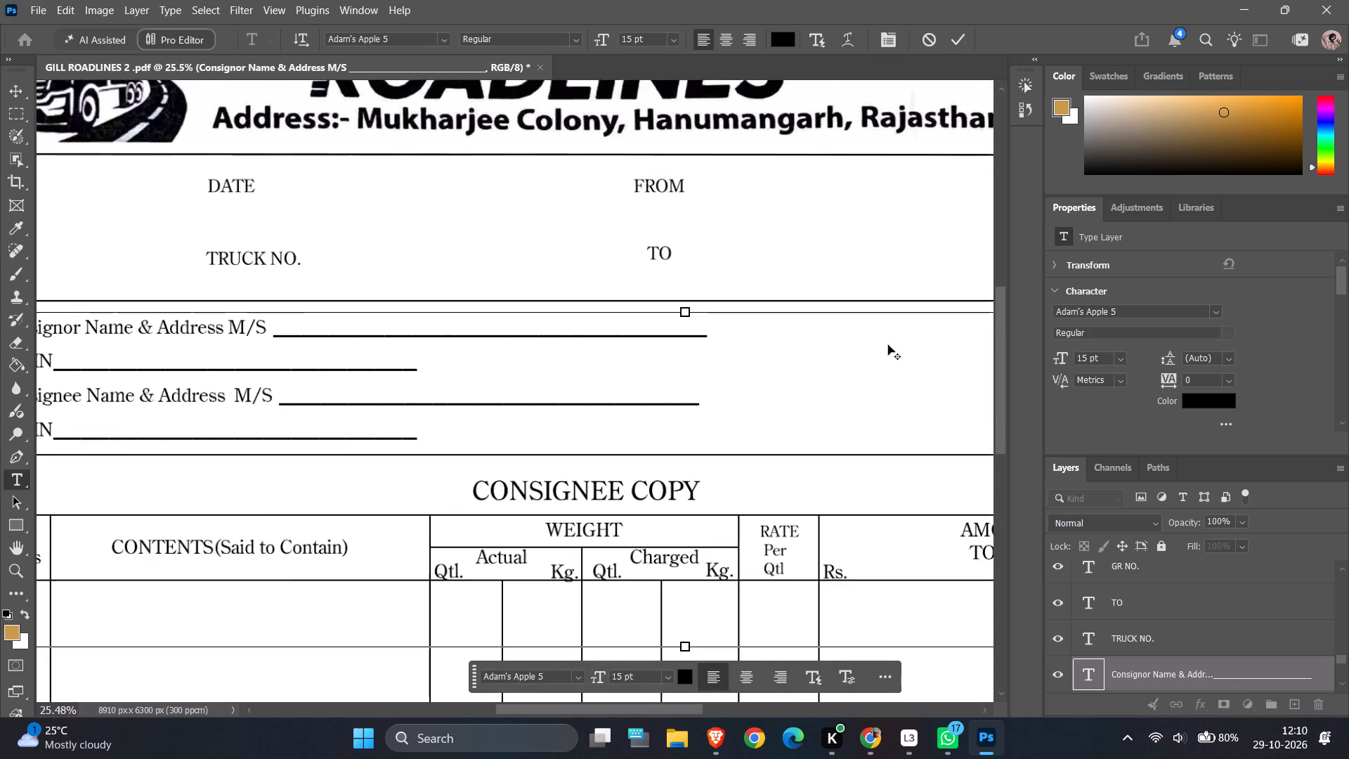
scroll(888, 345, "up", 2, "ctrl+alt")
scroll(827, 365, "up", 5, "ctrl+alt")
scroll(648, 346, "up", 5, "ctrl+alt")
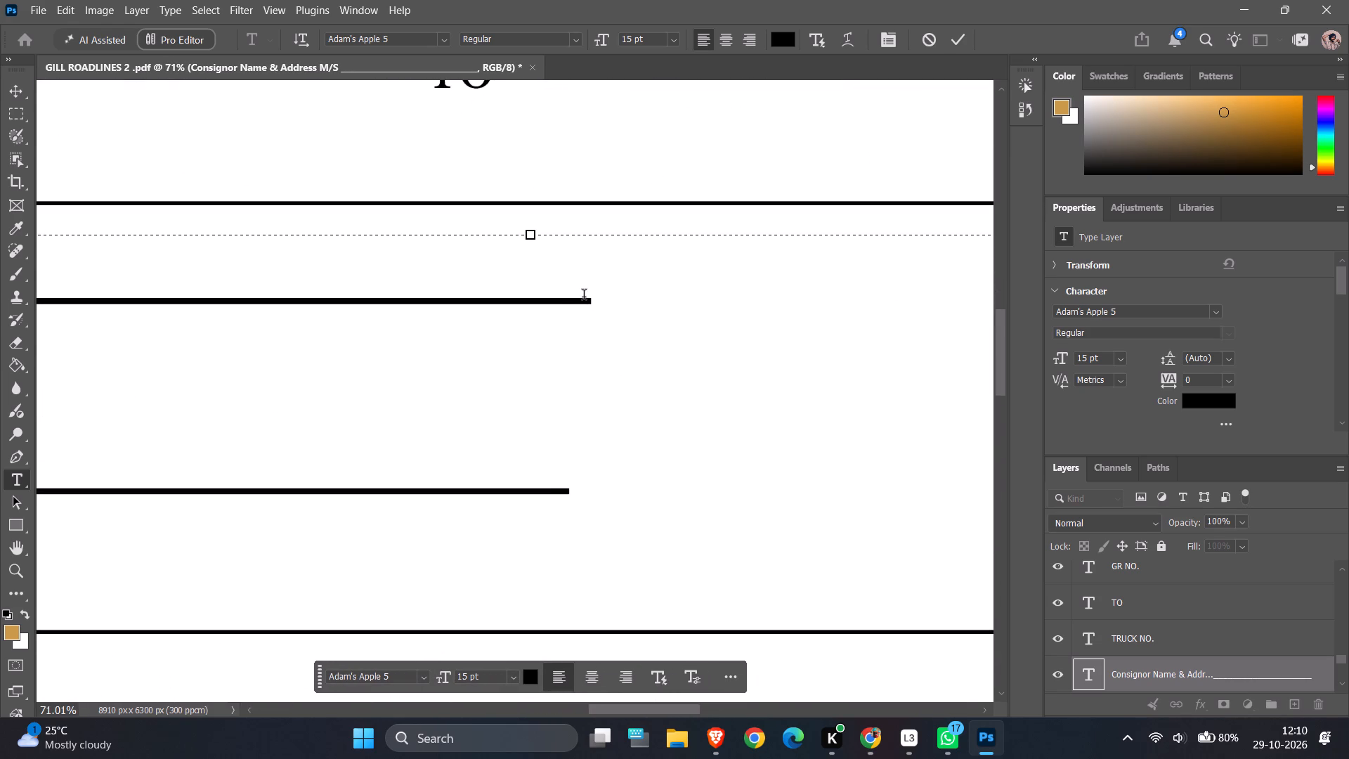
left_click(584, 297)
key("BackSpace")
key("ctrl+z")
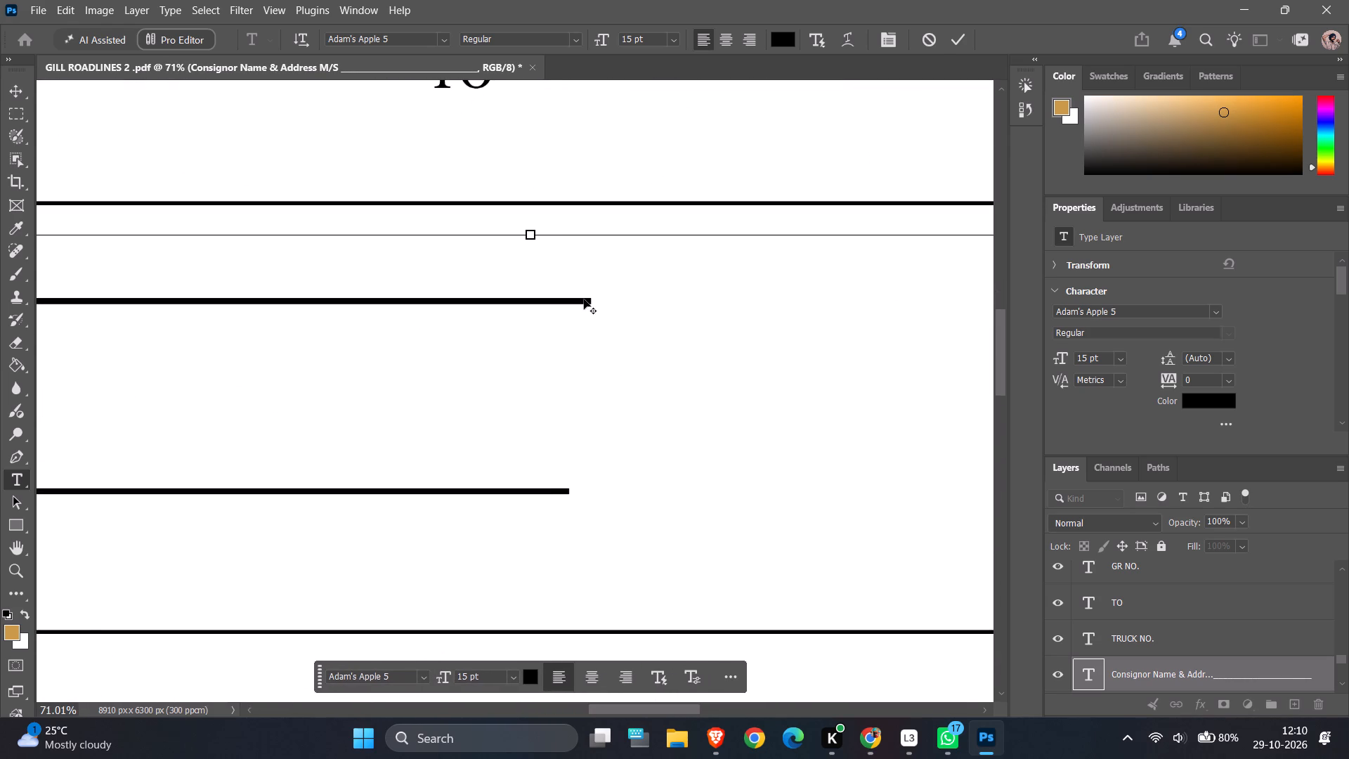
Delete the rounded rectangle frame around the consignor and consignee details.
scroll(584, 299, "down", 17, "ctrl+alt")
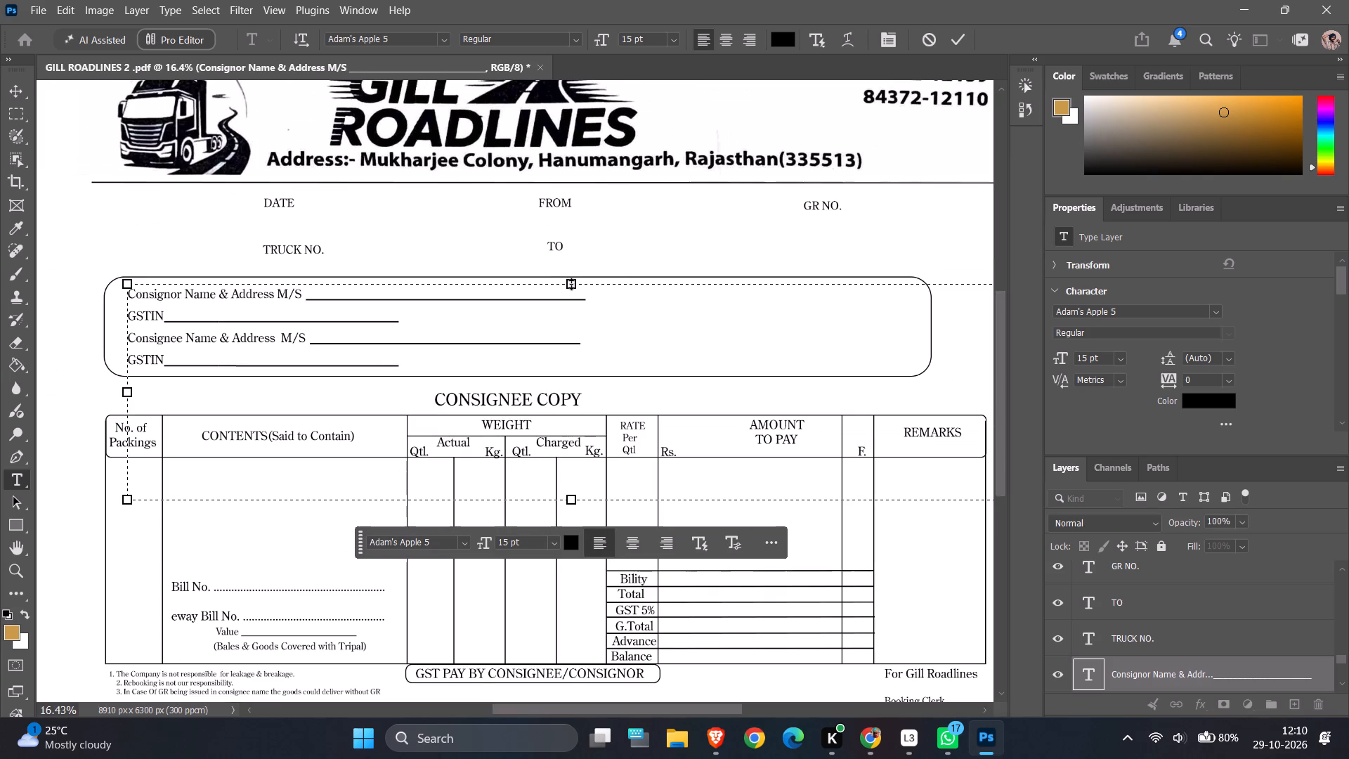
left_click(12, 86)
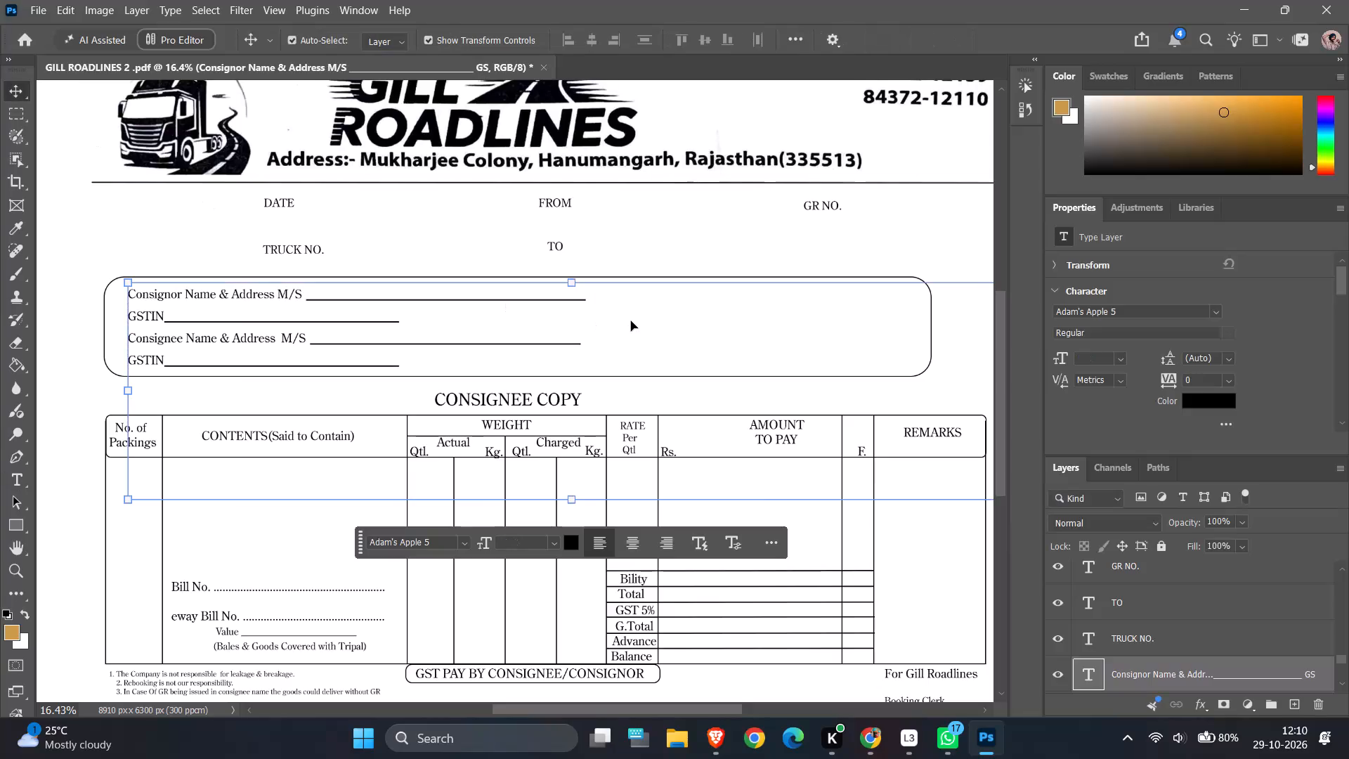
left_click(631, 321)
left_click(597, 278)
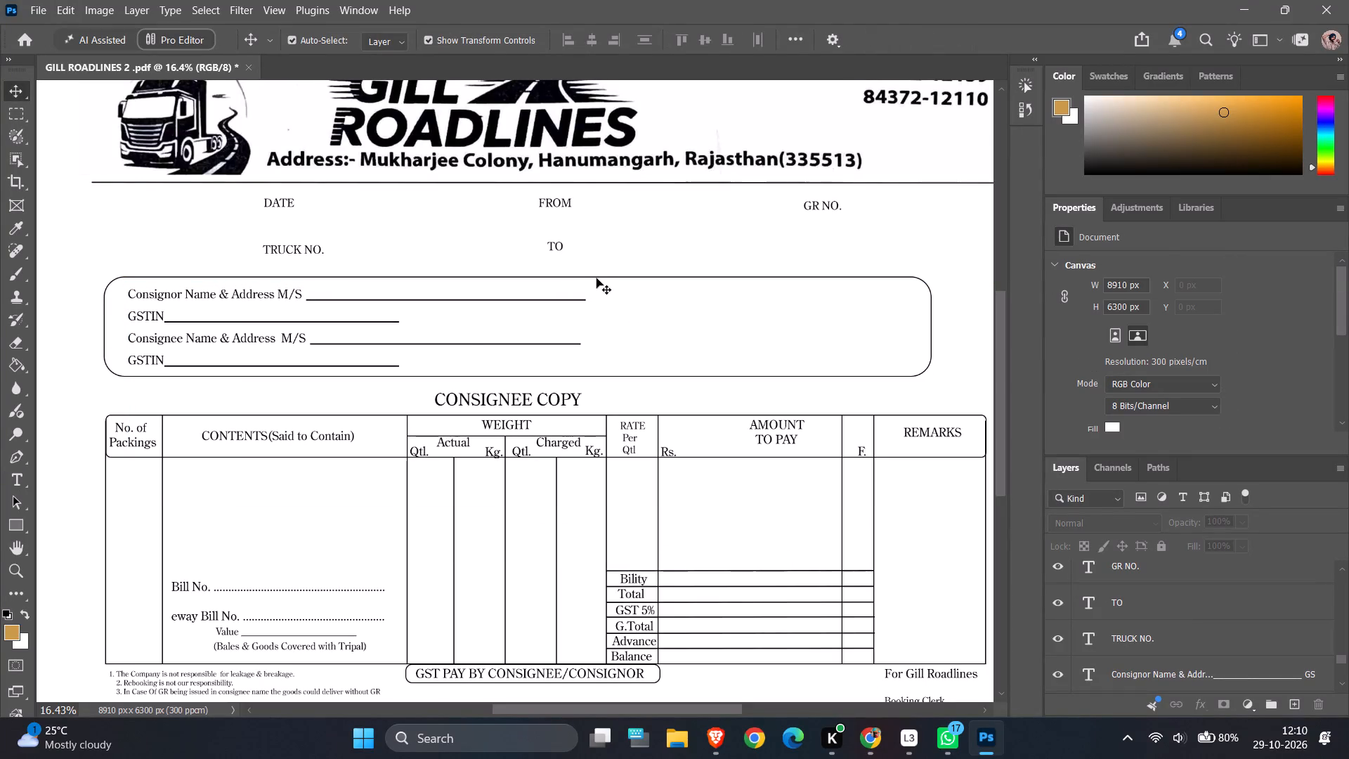
double_click(613, 277)
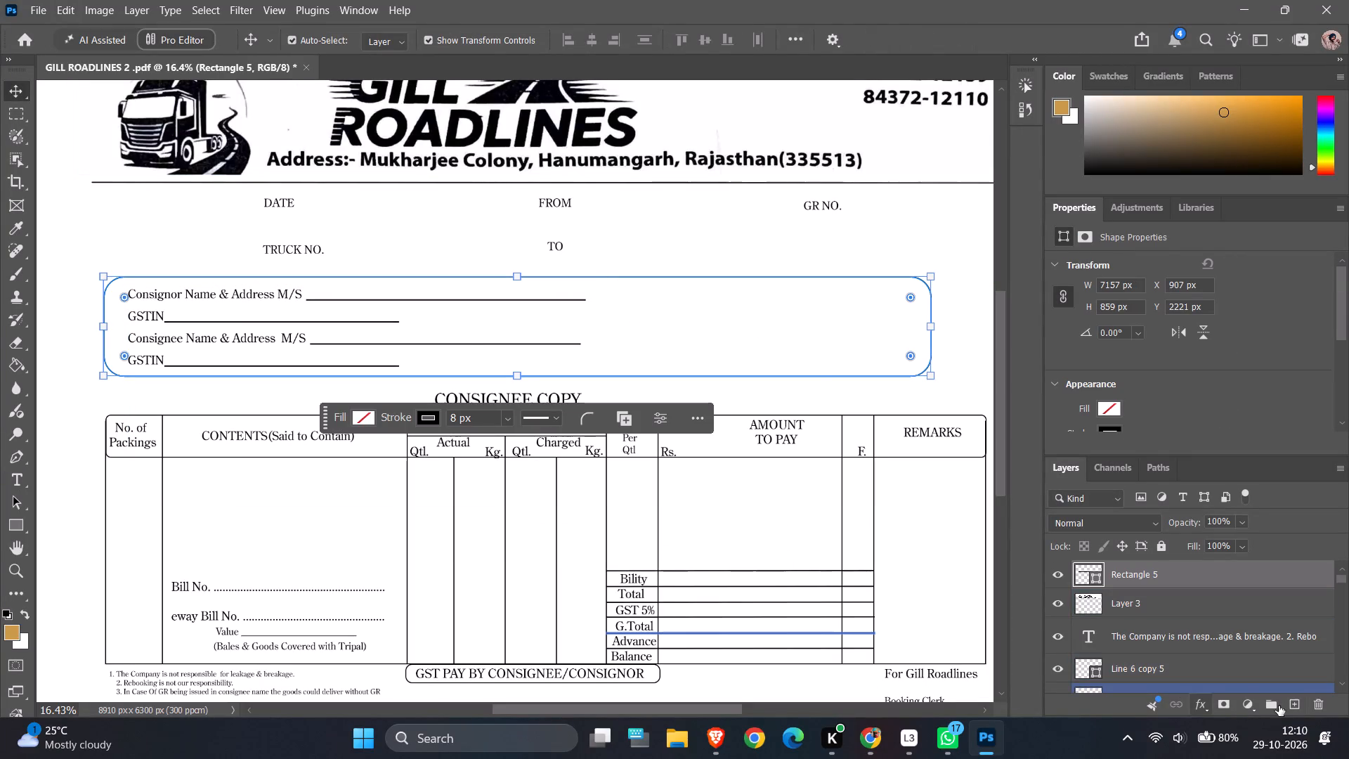
left_click(1317, 707)
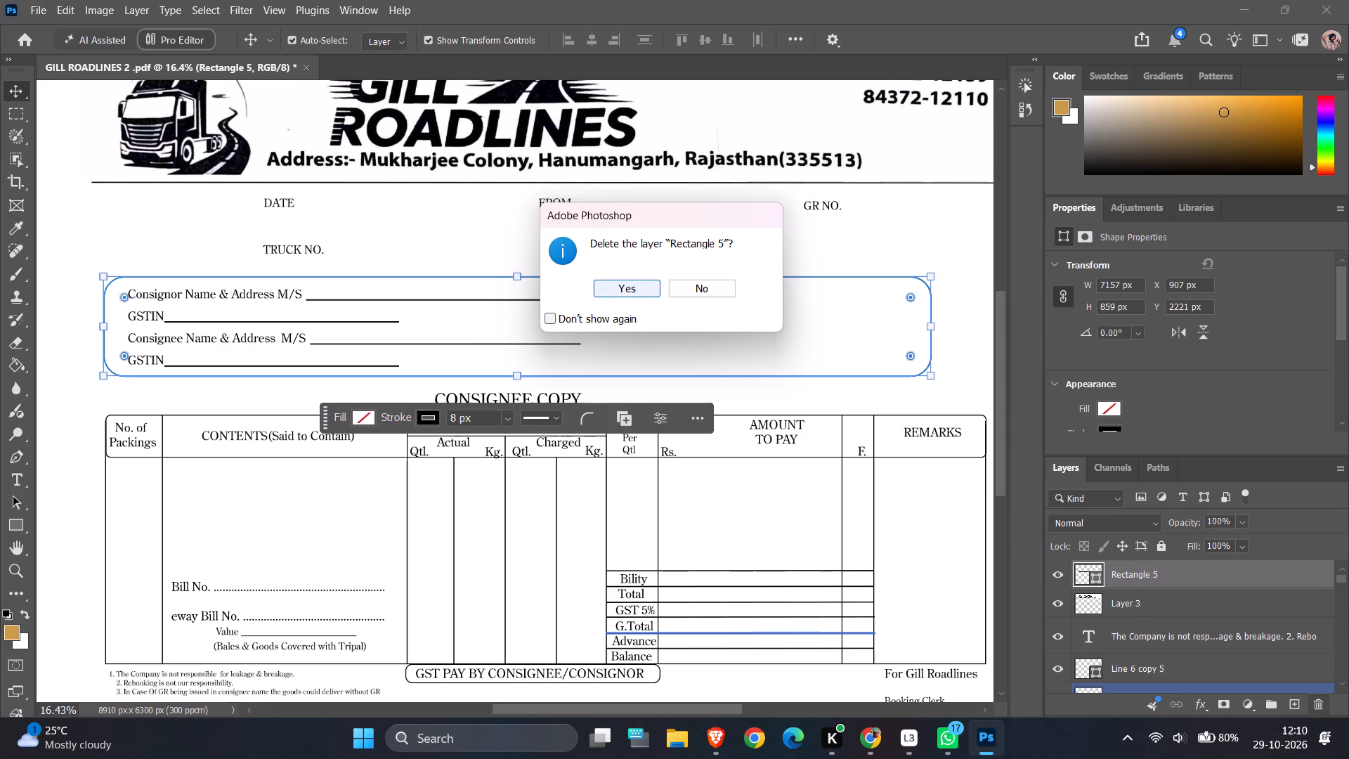
left_click(641, 289)
left_click(51, 215)
Move the FROM, TO, DATE and TRUCK NO. labels into the blank area beside the consignor and consignee lines, above AMOUNT TO PAY.
scroll(51, 215, "down", 7, "ctrl+alt")
scroll(141, 306, "up", 9, "ctrl+alt")
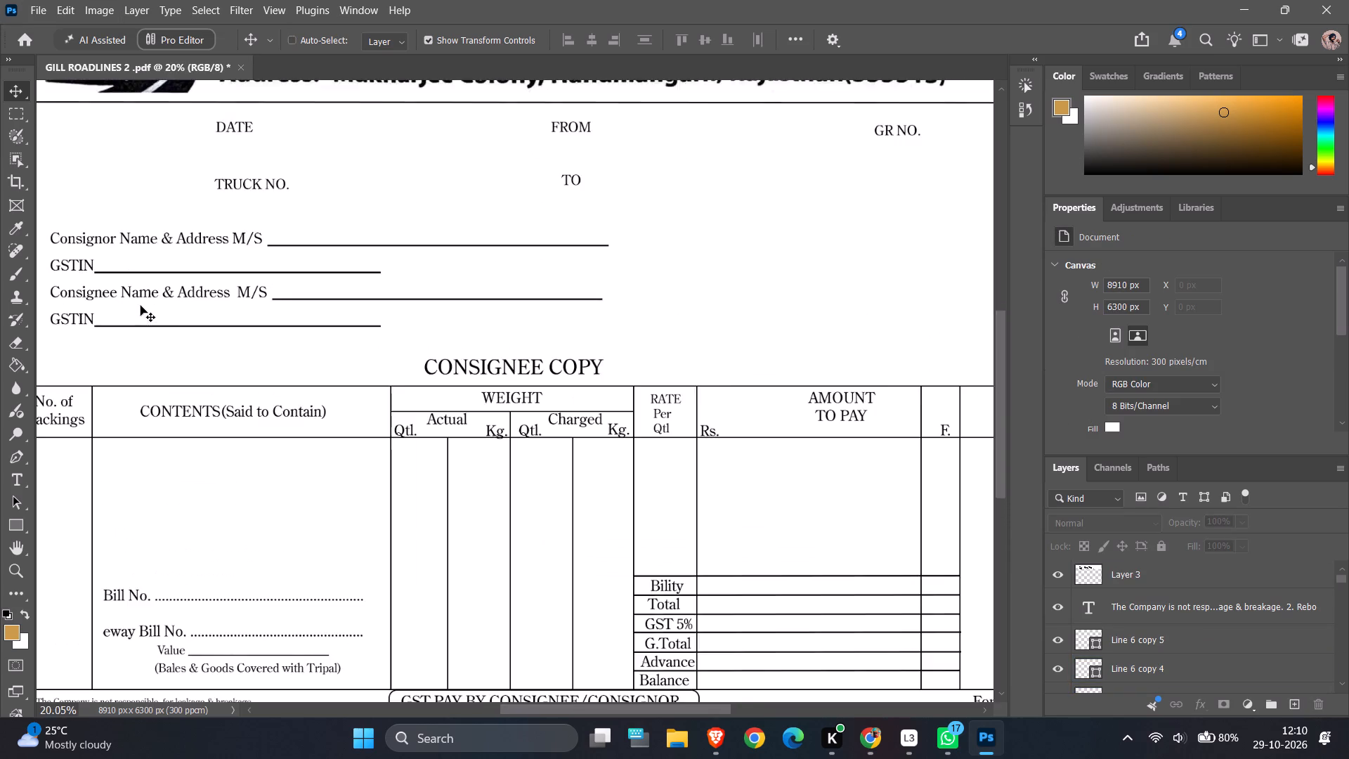
scroll(253, 313, "up", 6, "ctrl+alt")
scroll(361, 290, "down", 5, "ctrl+alt")
scroll(303, 285, "down", 5, "ctrl+alt")
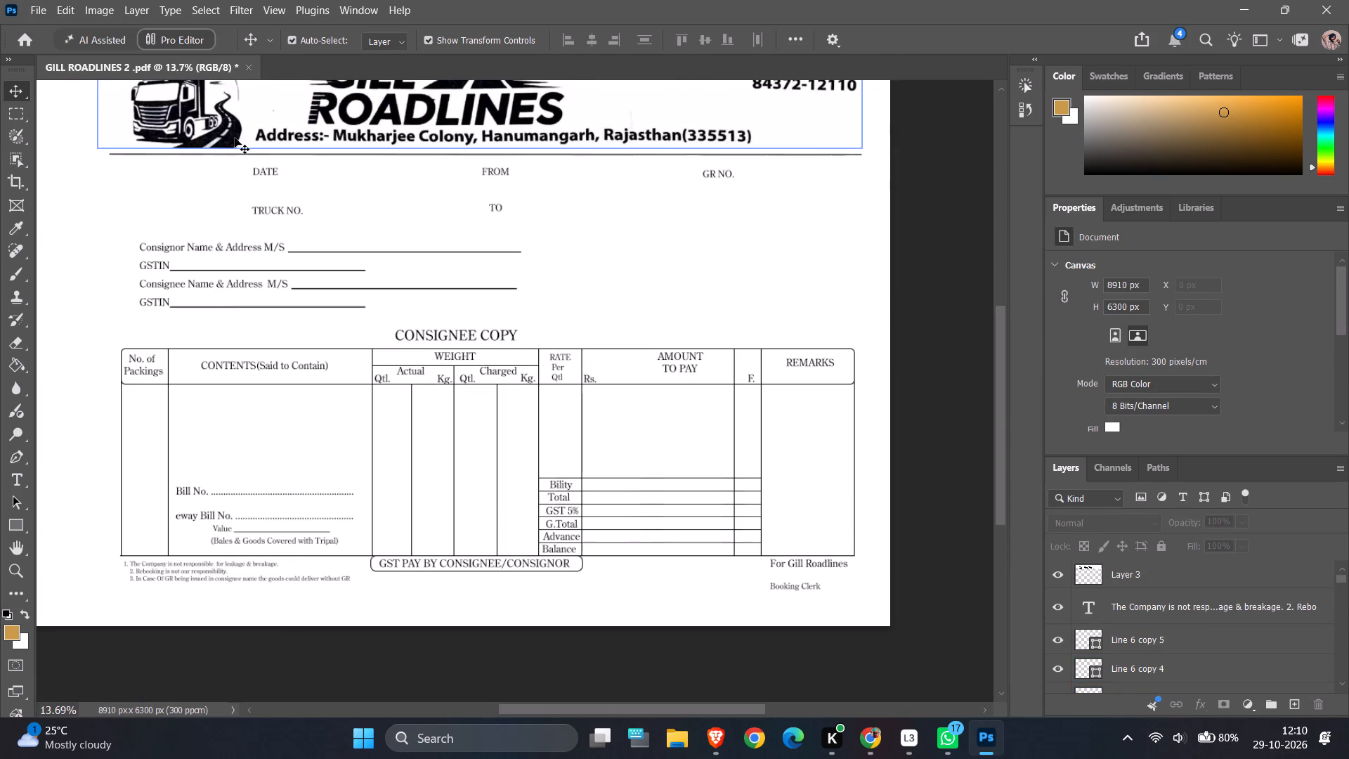
scroll(293, 228, "up", 6, "ctrl+alt")
scroll(293, 228, "down", 5, "ctrl+alt")
scroll(264, 181, "up", 6, "ctrl")
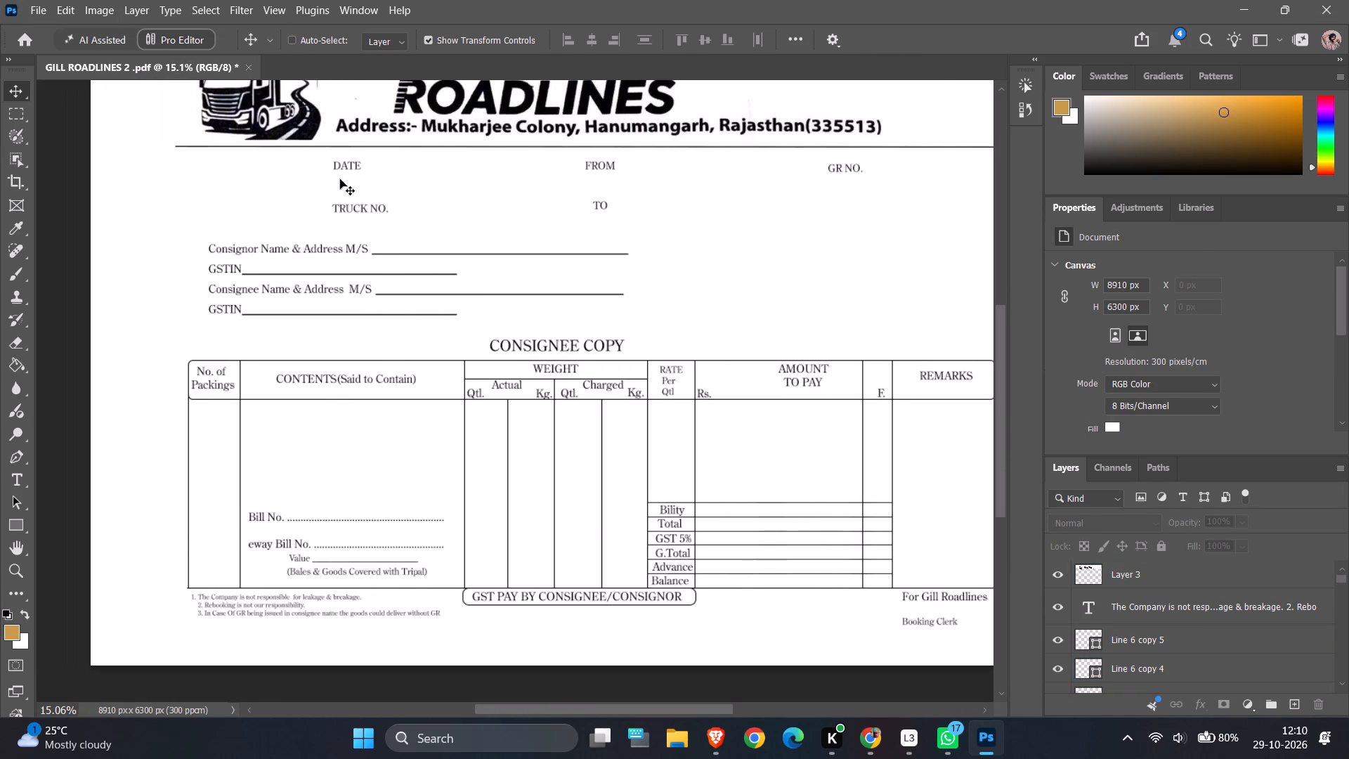
left_click_drag(605, 165, 752, 257)
left_click_drag(599, 205, 802, 268)
left_click_drag(351, 165, 714, 251)
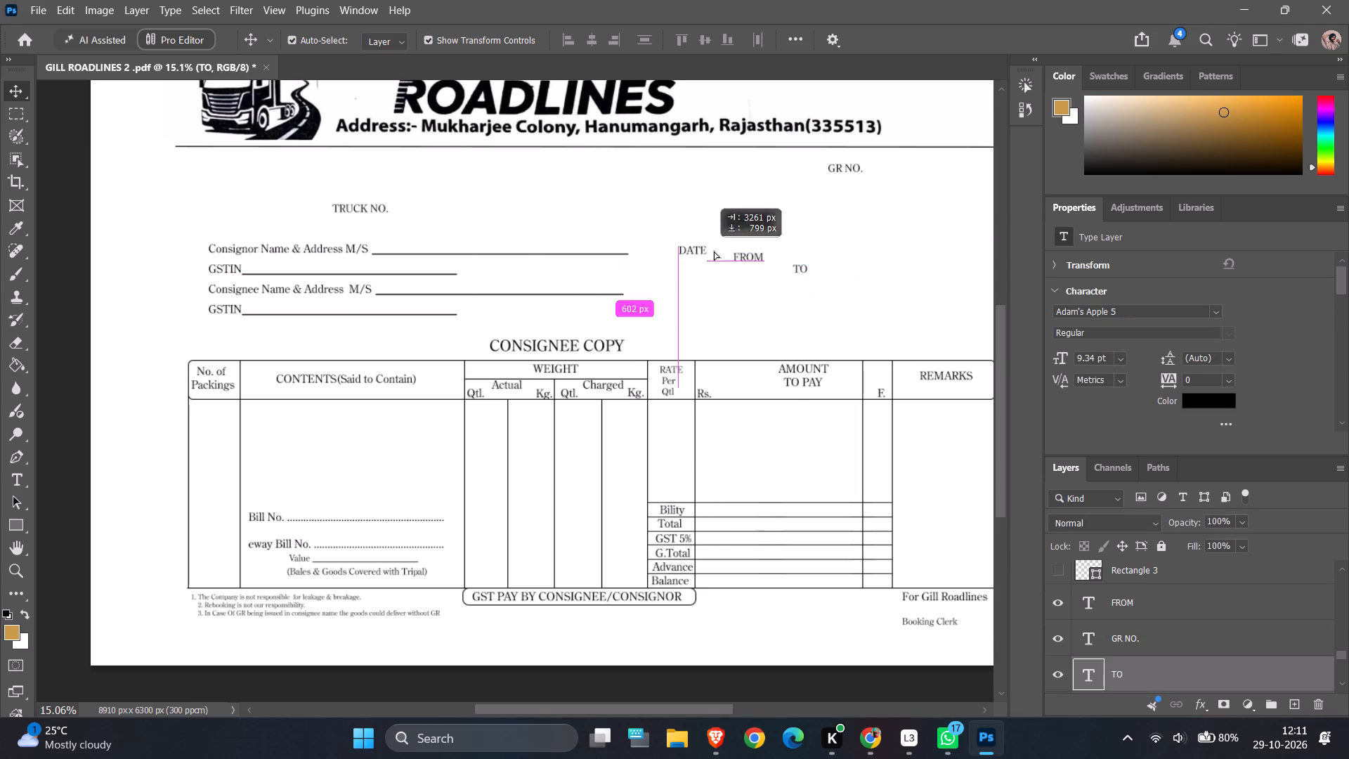
left_click_drag(714, 251, 807, 254)
left_click_drag(365, 207, 730, 335)
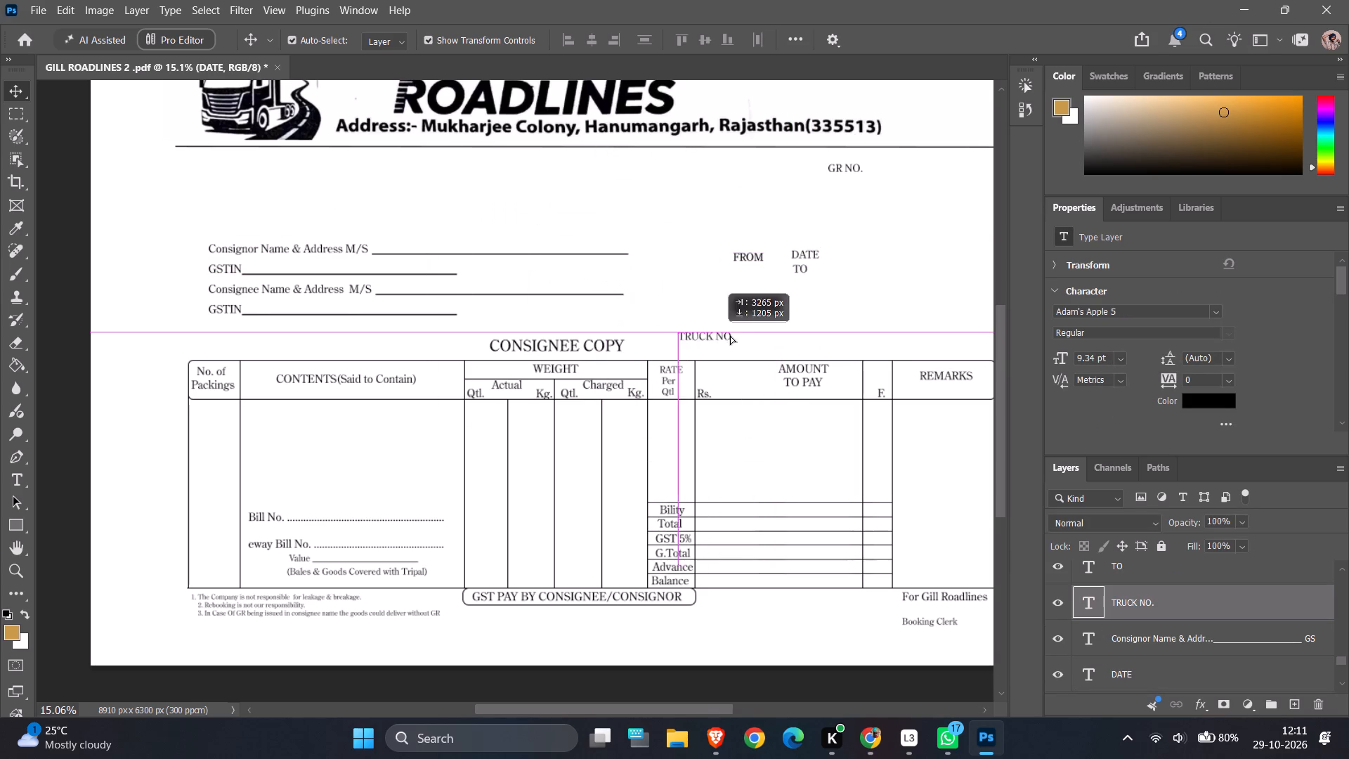
left_click_drag(730, 335, 807, 322)
Move the consignor and consignee text block up to just below the header rule, near the table's left edge.
scroll(259, 216, "up", 9, "ctrl+alt")
scroll(271, 255, "down", 4, "ctrl+alt")
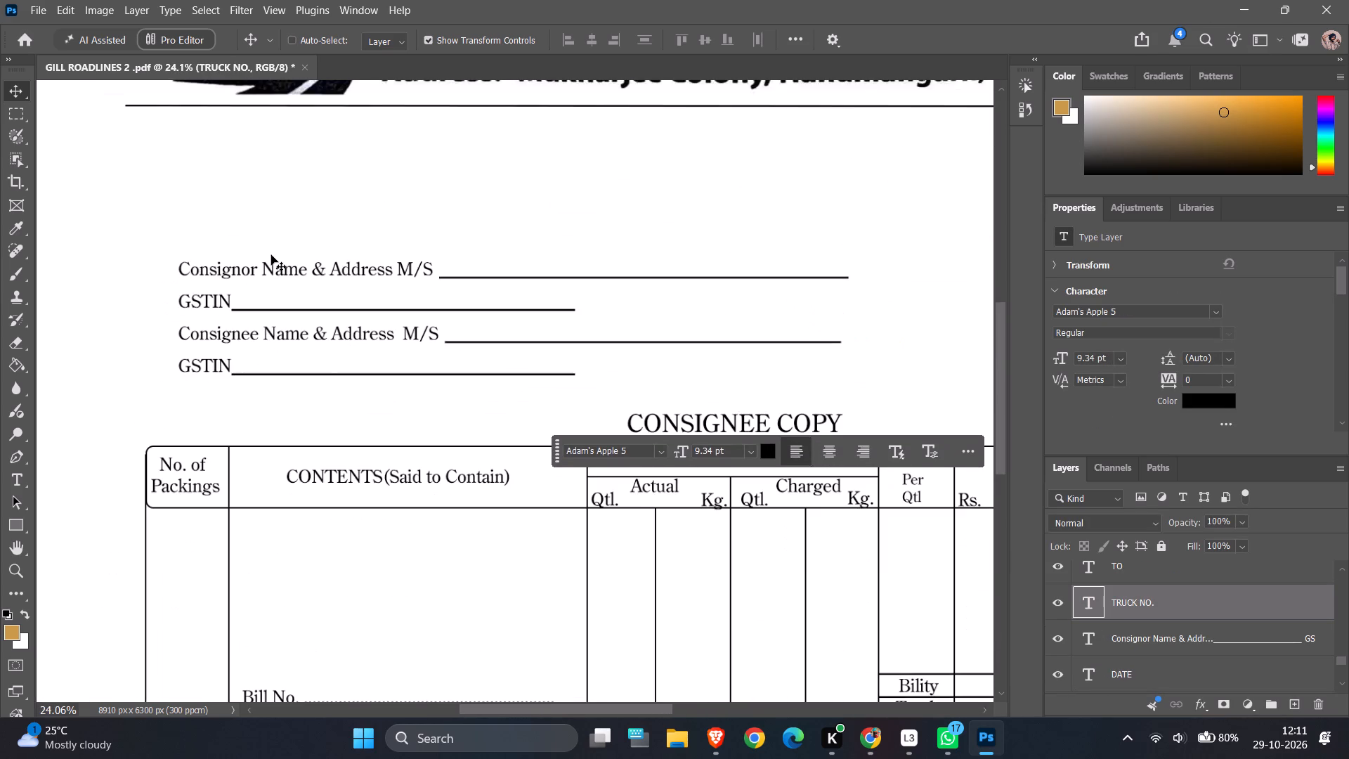
scroll(287, 275, "down", 1, "ctrl+alt")
left_click_drag(289, 270, 282, 220)
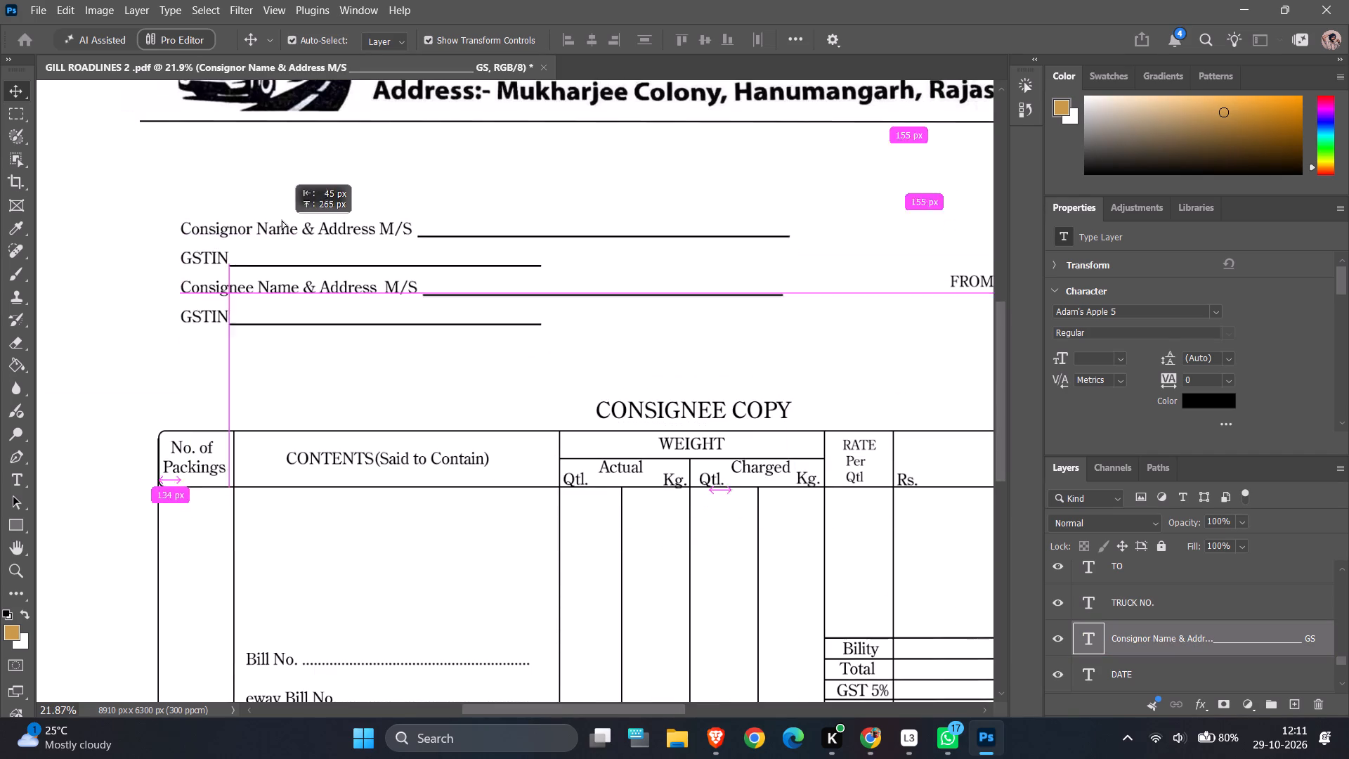
left_click_drag(282, 220, 252, 153)
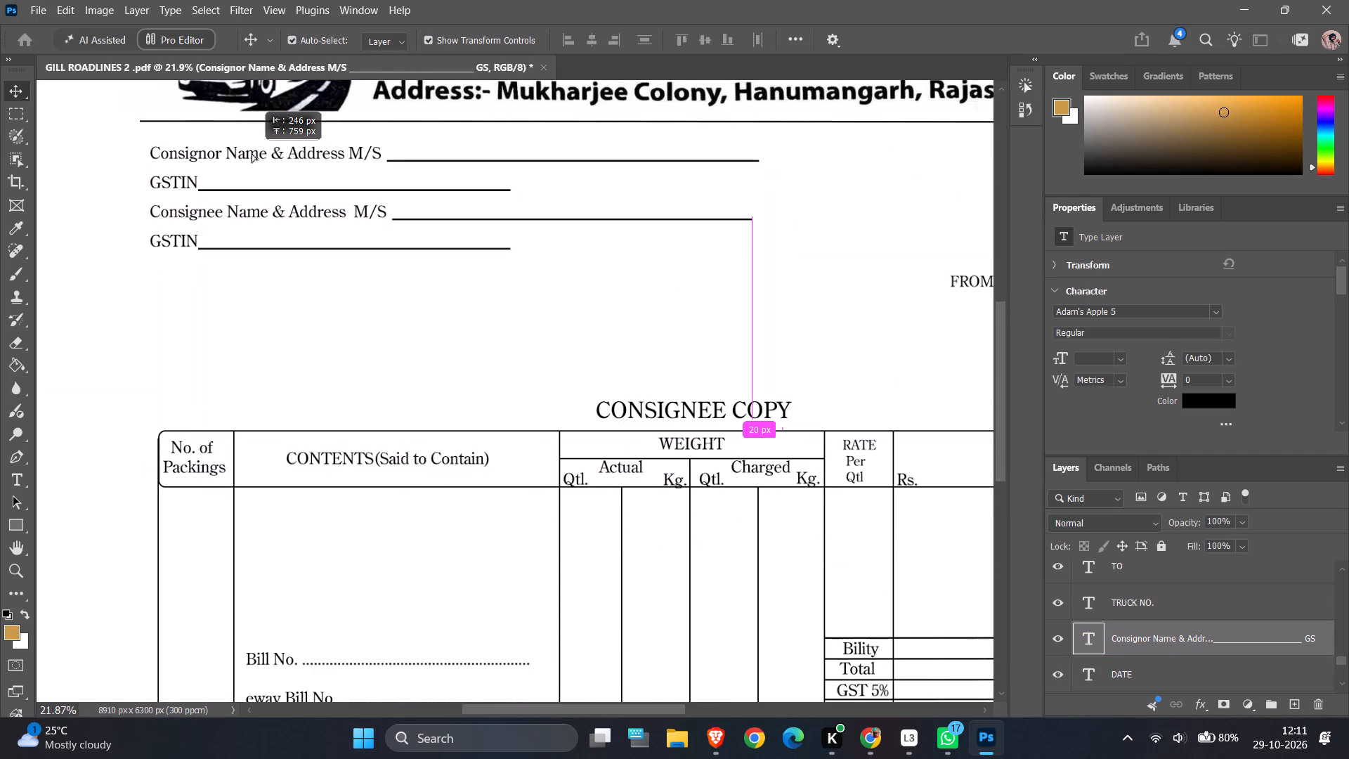
left_click_drag(252, 153, 265, 155)
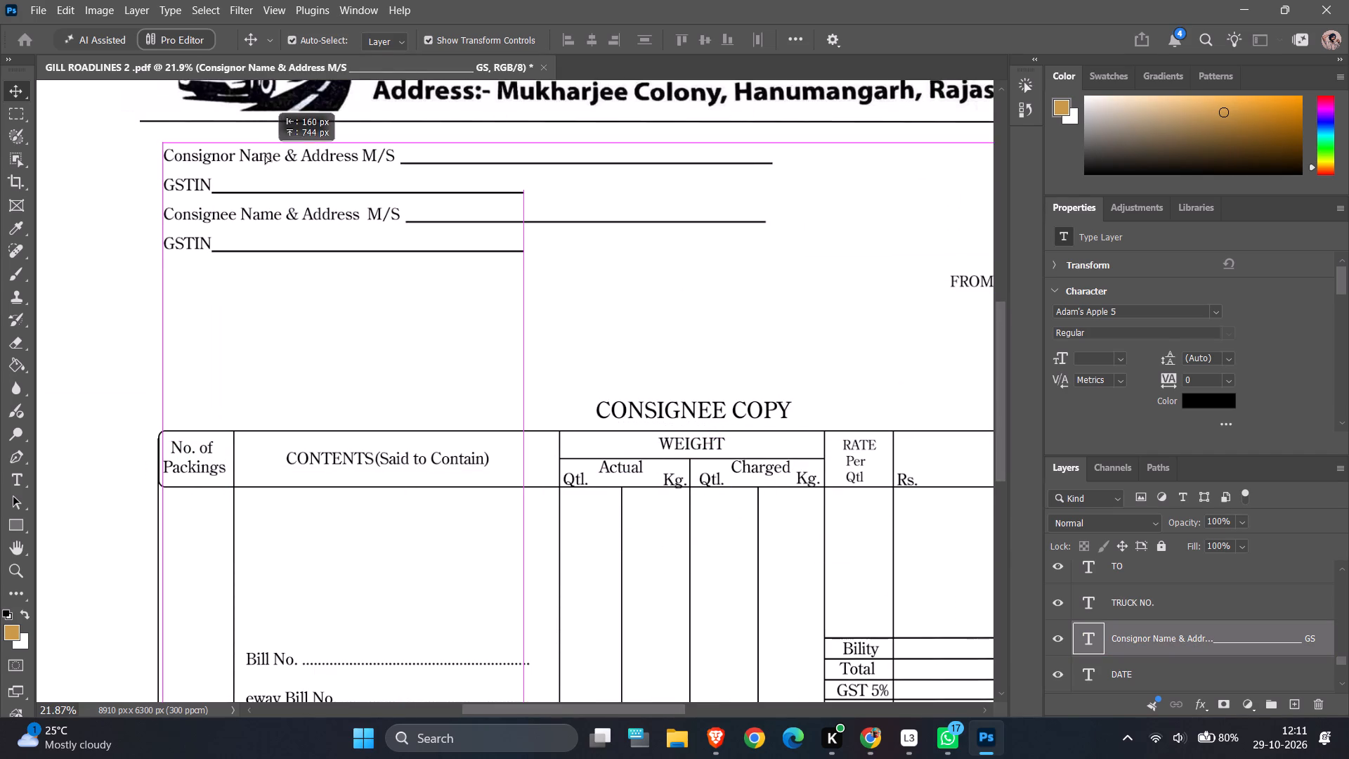
left_click_drag(265, 155, 265, 153)
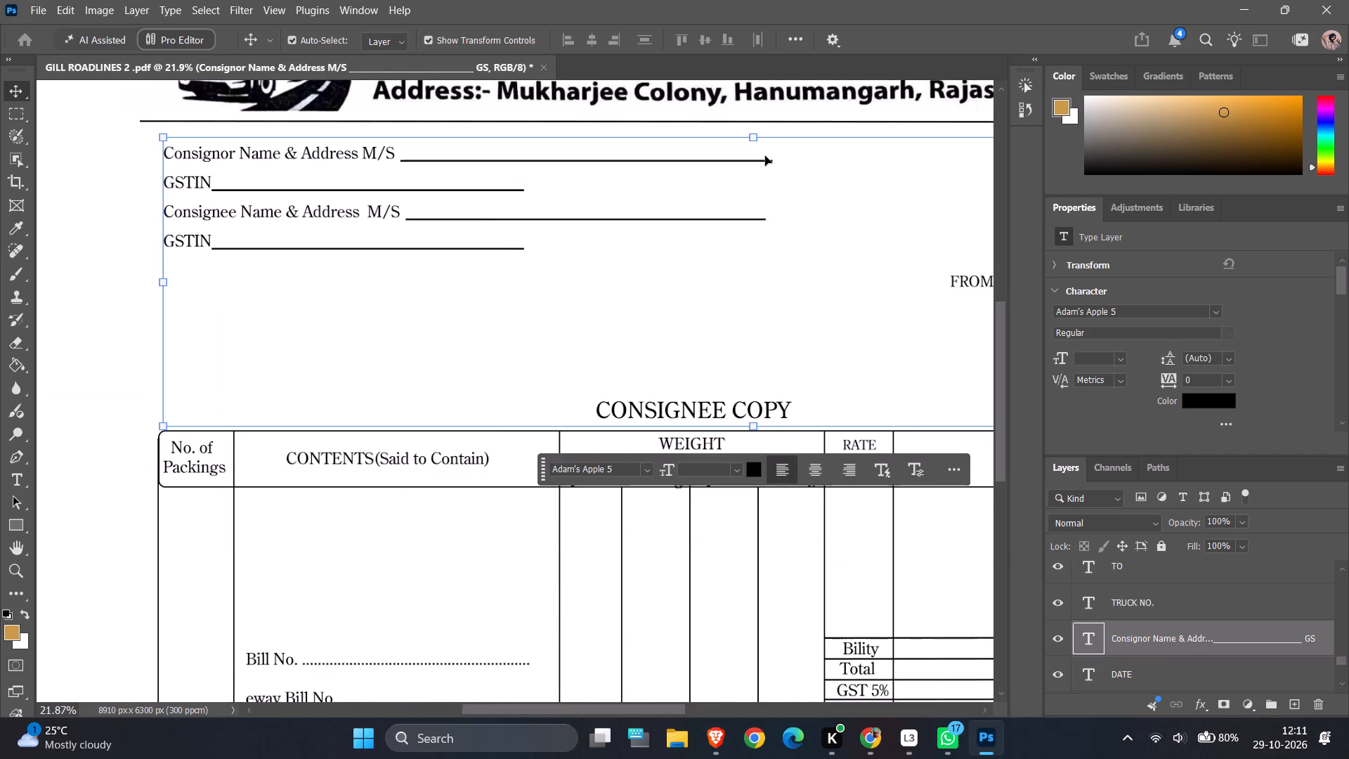
Add a second underscore line beneath Consignor Name & Address M/S, running from the text margin to nearly the end of the line above.
double_click(765, 161)
left_click(778, 161)
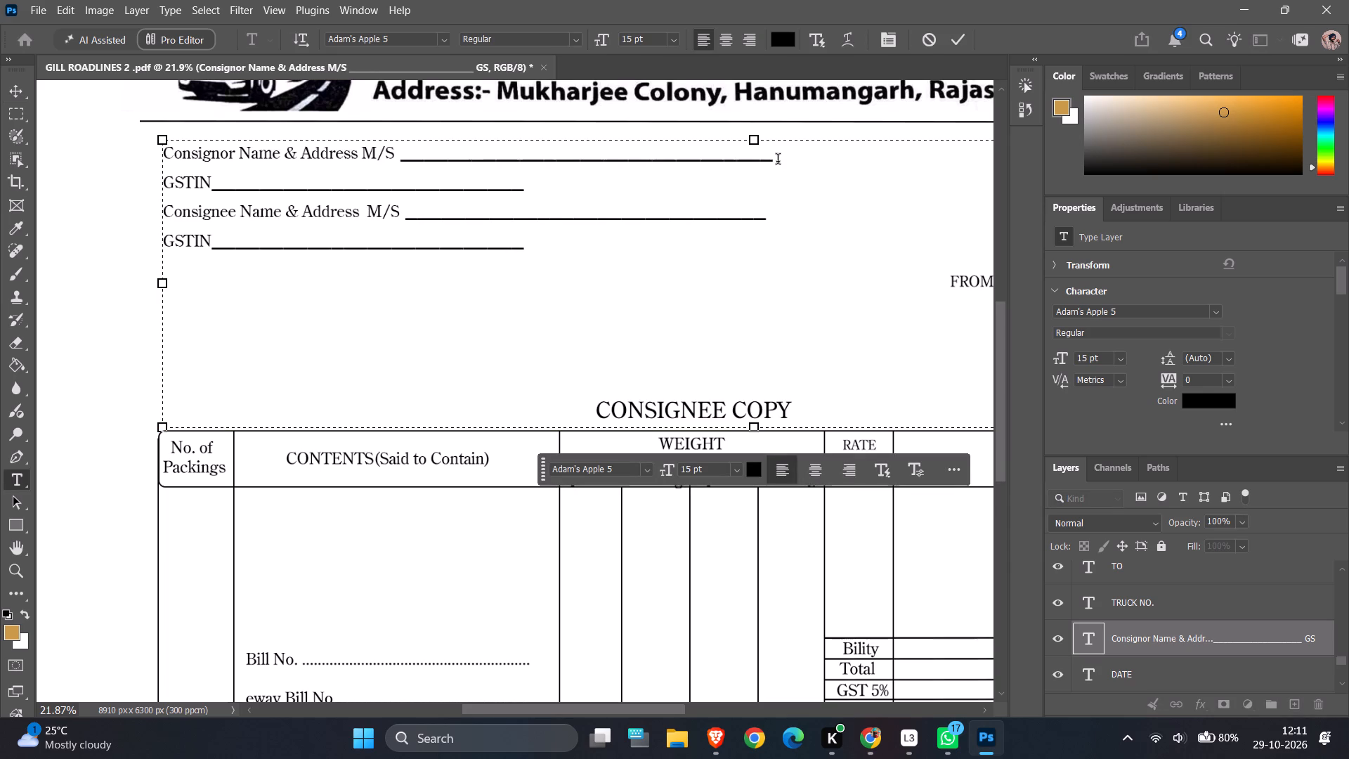
key("shift+Return")
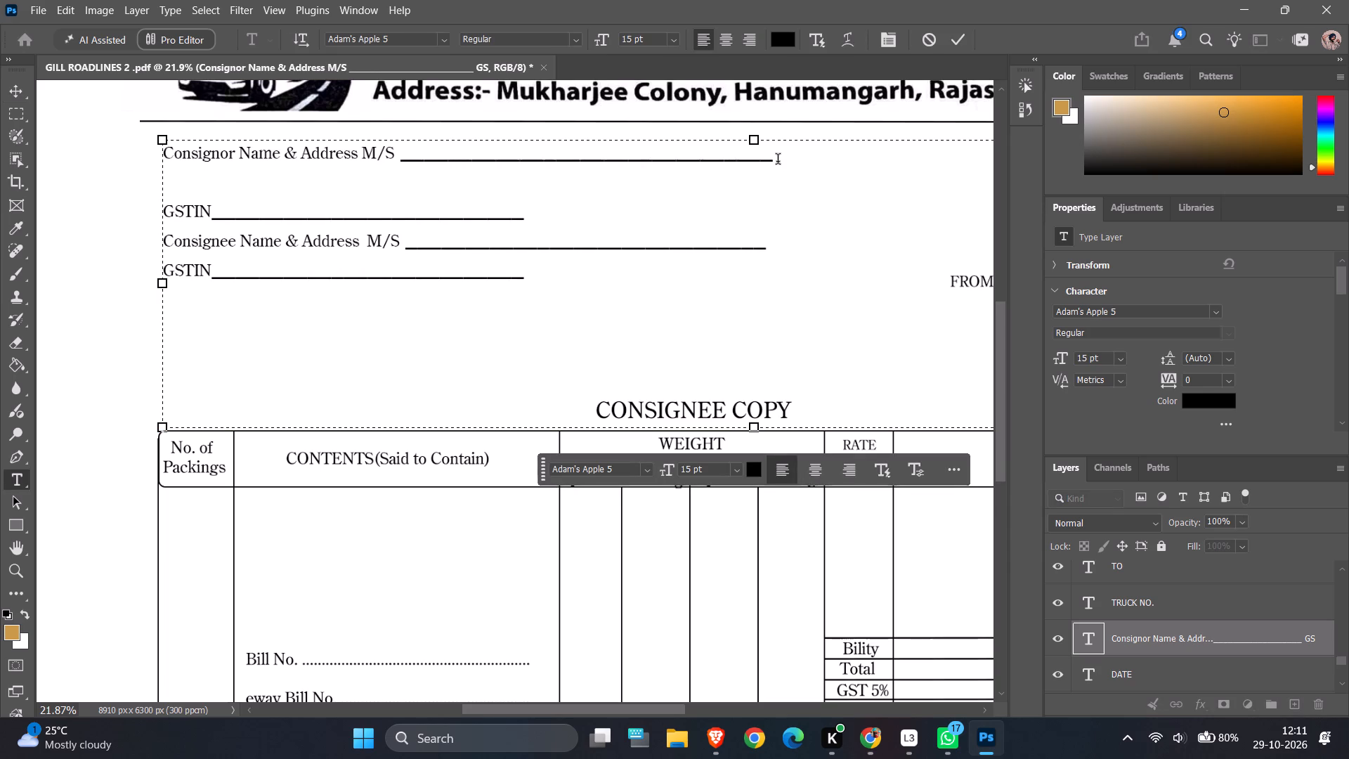
key("shift+underscore")
key("shift+underscore")
key("shift+underscore")
key("shift+underscore")
key("shift+underscore")
key("shift+underscore")
key("shift+underscore")
key("shift+underscore")
key("shift+underscore")
key("shift+underscore")
key("shift+underscore")
key("shift+underscore")
key("shift+underscore")
key("shift+underscore")
key("shift+underscore")
key("shift+underscore")
key("shift+underscore")
key("shift+underscore")
key("shift+underscore")
key("shift+underscore")
type("_______________")
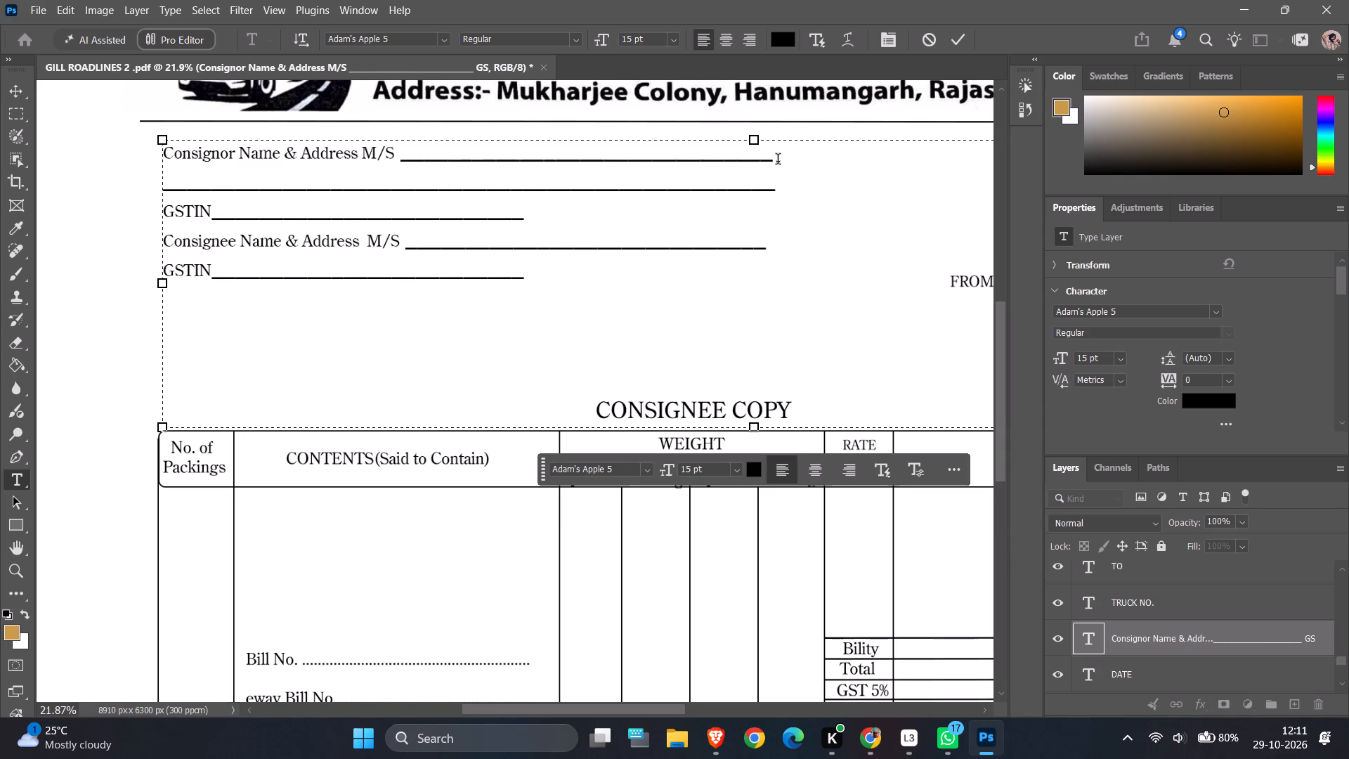
Add a second underscore line beneath Consignee Name & Address M/S, starting at the text margin and ending one underscore short of the consignor's added line.
key("Down")
key("Down")
key("shift+Return")
key("shift+BackSpace")
key("shift+BackSpace")
key("shift+BackSpace")
key("shift+Return")
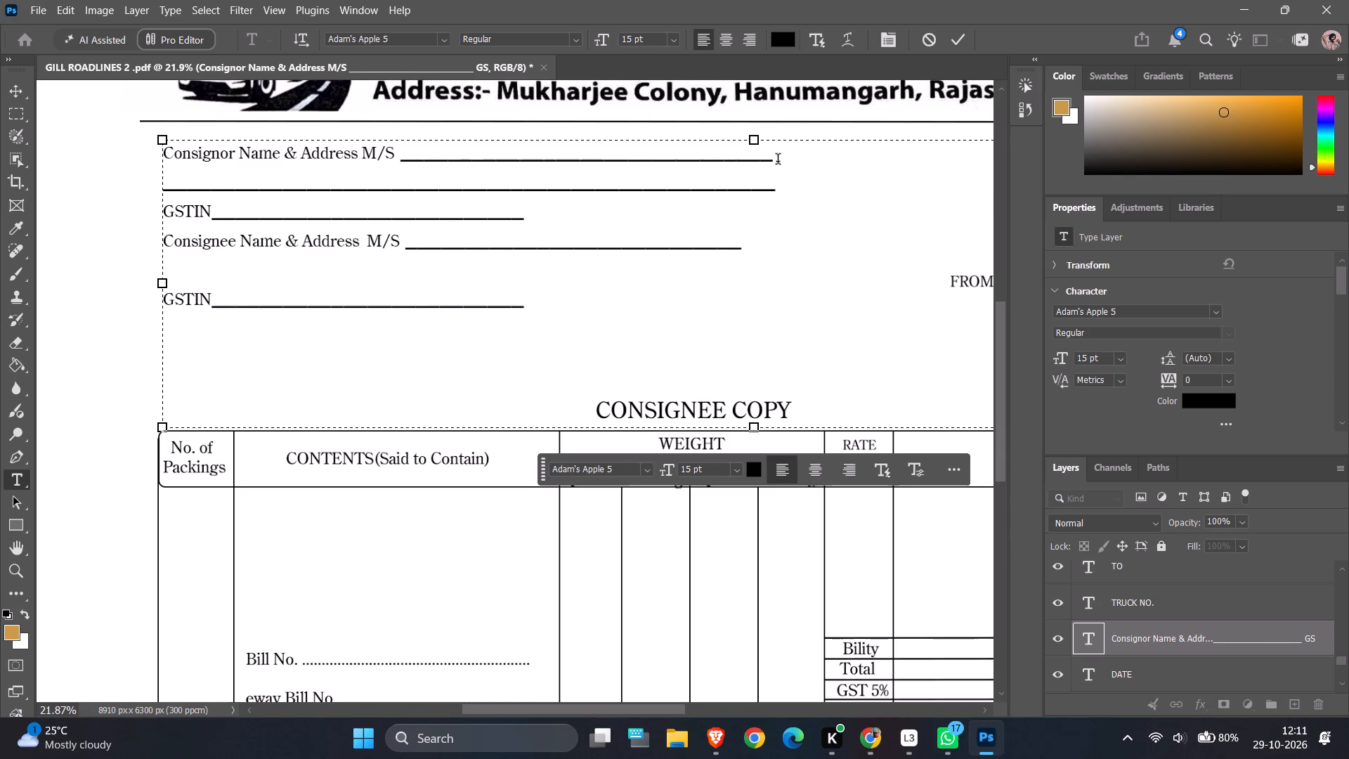
key("shift+underscore")
key("shift+underscore")
key("shift+underscore")
key("shift+underscore")
key("shift+underscore")
key("shift+underscore")
key("shift+underscore")
key("shift+underscore")
key("shift+underscore")
key("shift+underscore")
key("shift+underscore")
key("shift+underscore")
key("shift+underscore")
key("shift+underscore")
key("shift+underscore")
key("shift+underscore")
key("shift+underscore")
key("shift+underscore")
key("shift+underscore")
key("shift+underscore")
type("__________")
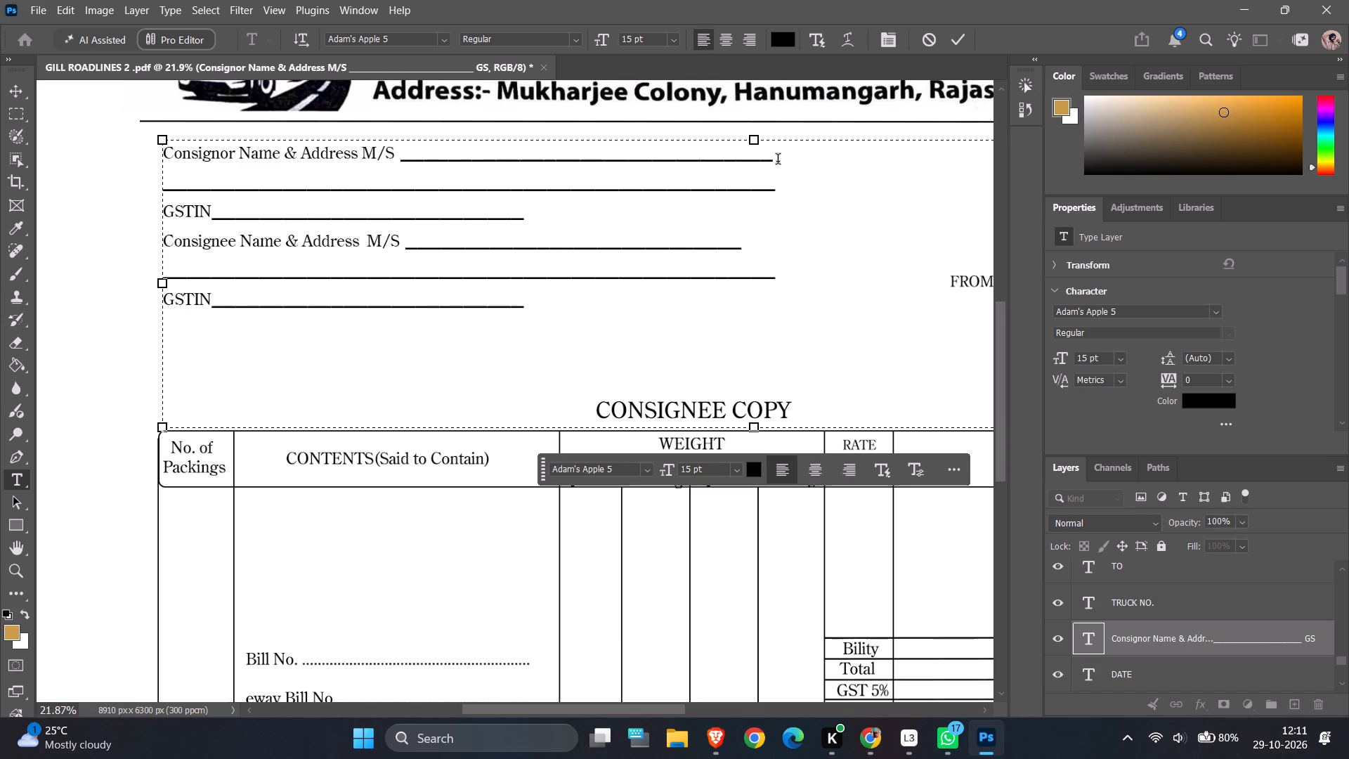
key("shift+BackSpace")
Extend the consignee name fill-in line by two underscores so it ends nearly level with the line below, and finish the text edit.
key("Up")
key("shift+underscore")
key("shift+underscore")
scroll(778, 162, "down", 4, "ctrl+alt")
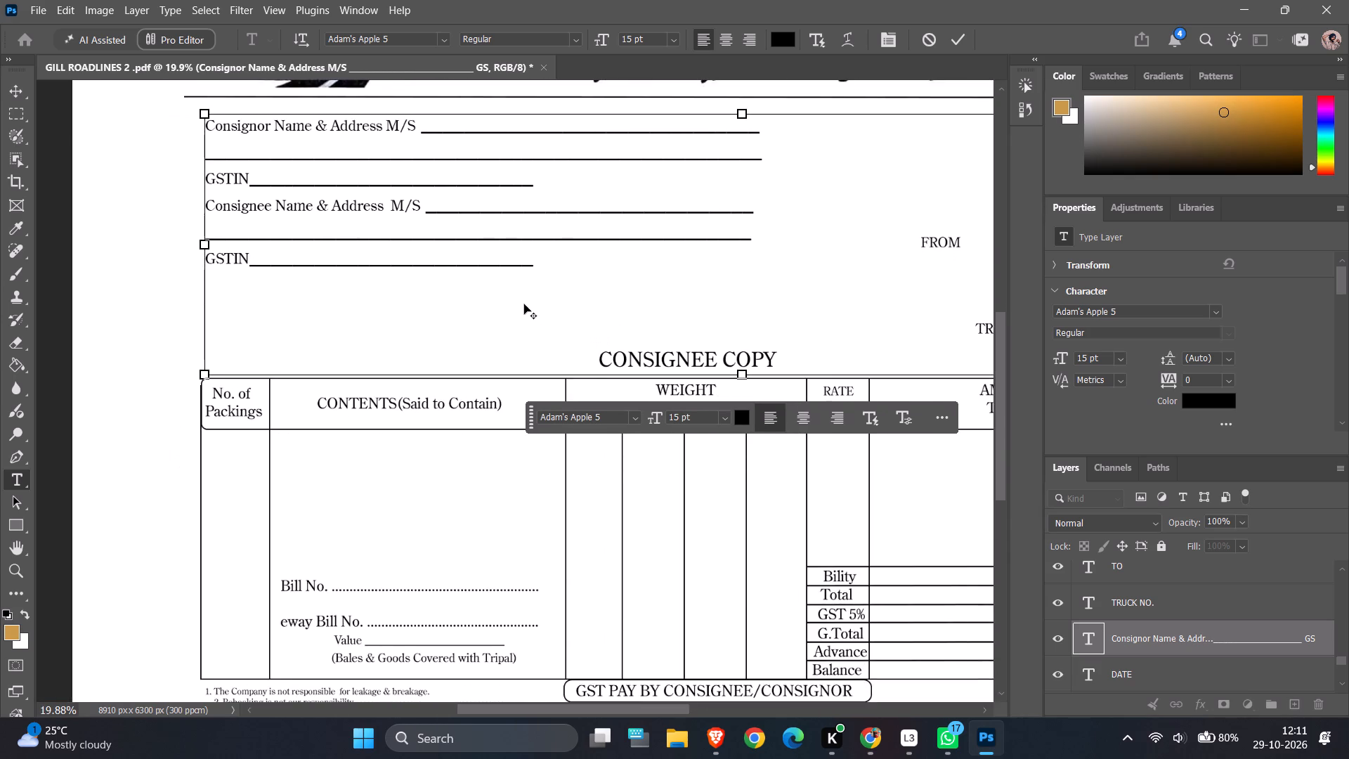
scroll(524, 304, "down", 9, "ctrl+alt")
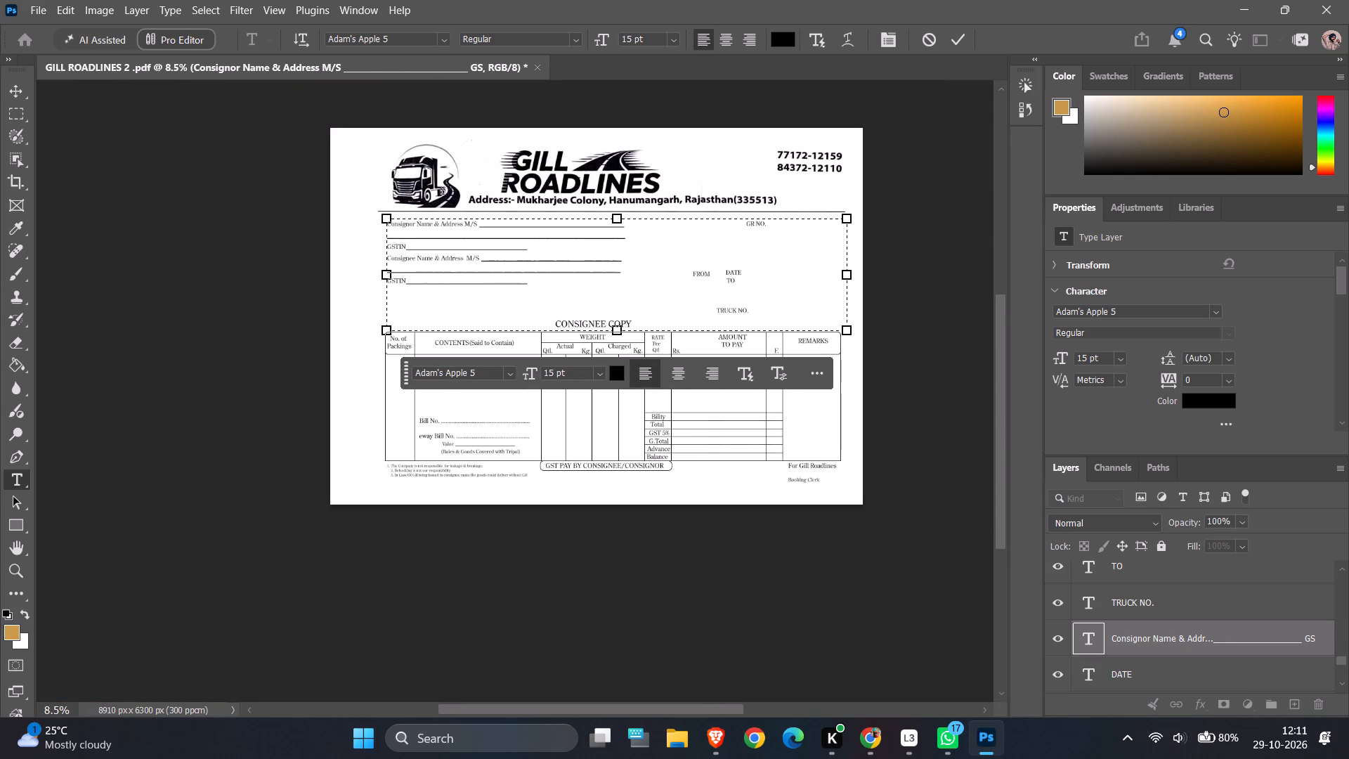
left_click(17, 100)
left_click(287, 346)
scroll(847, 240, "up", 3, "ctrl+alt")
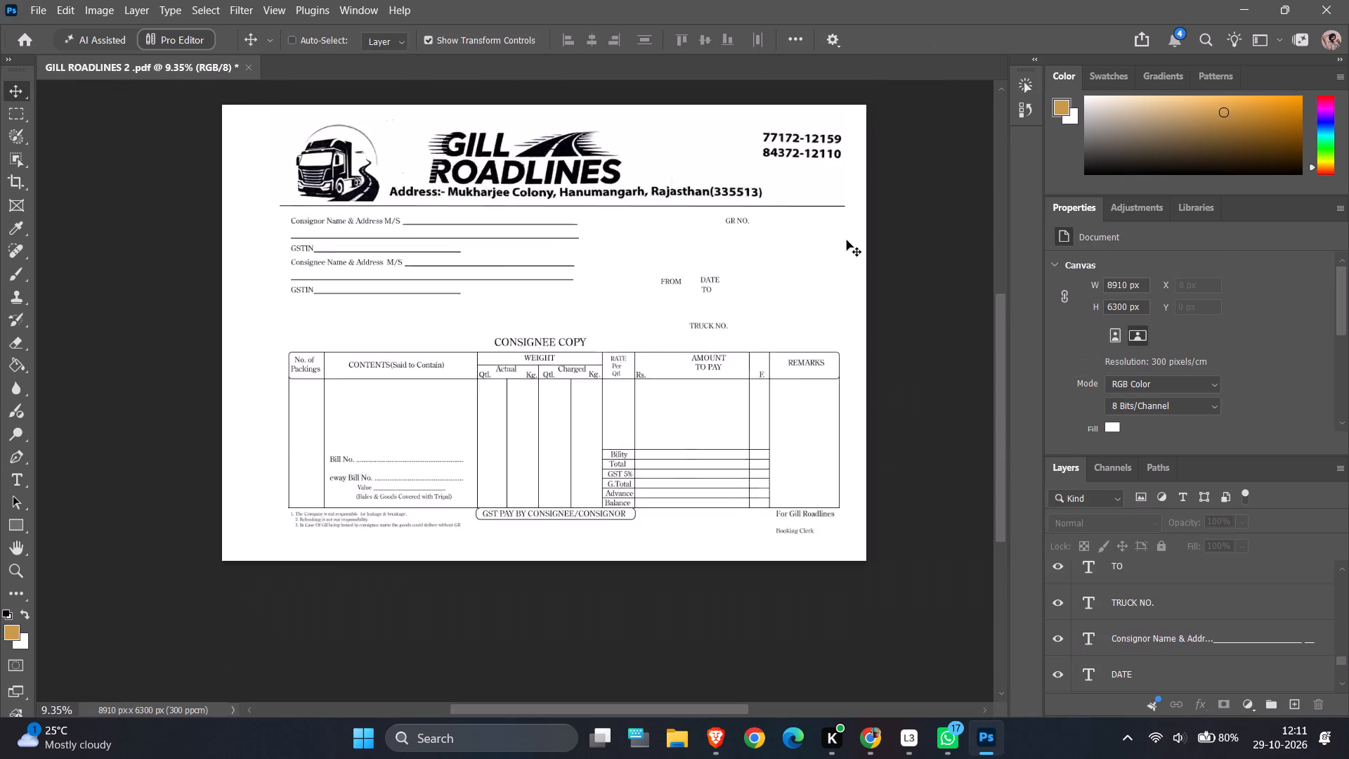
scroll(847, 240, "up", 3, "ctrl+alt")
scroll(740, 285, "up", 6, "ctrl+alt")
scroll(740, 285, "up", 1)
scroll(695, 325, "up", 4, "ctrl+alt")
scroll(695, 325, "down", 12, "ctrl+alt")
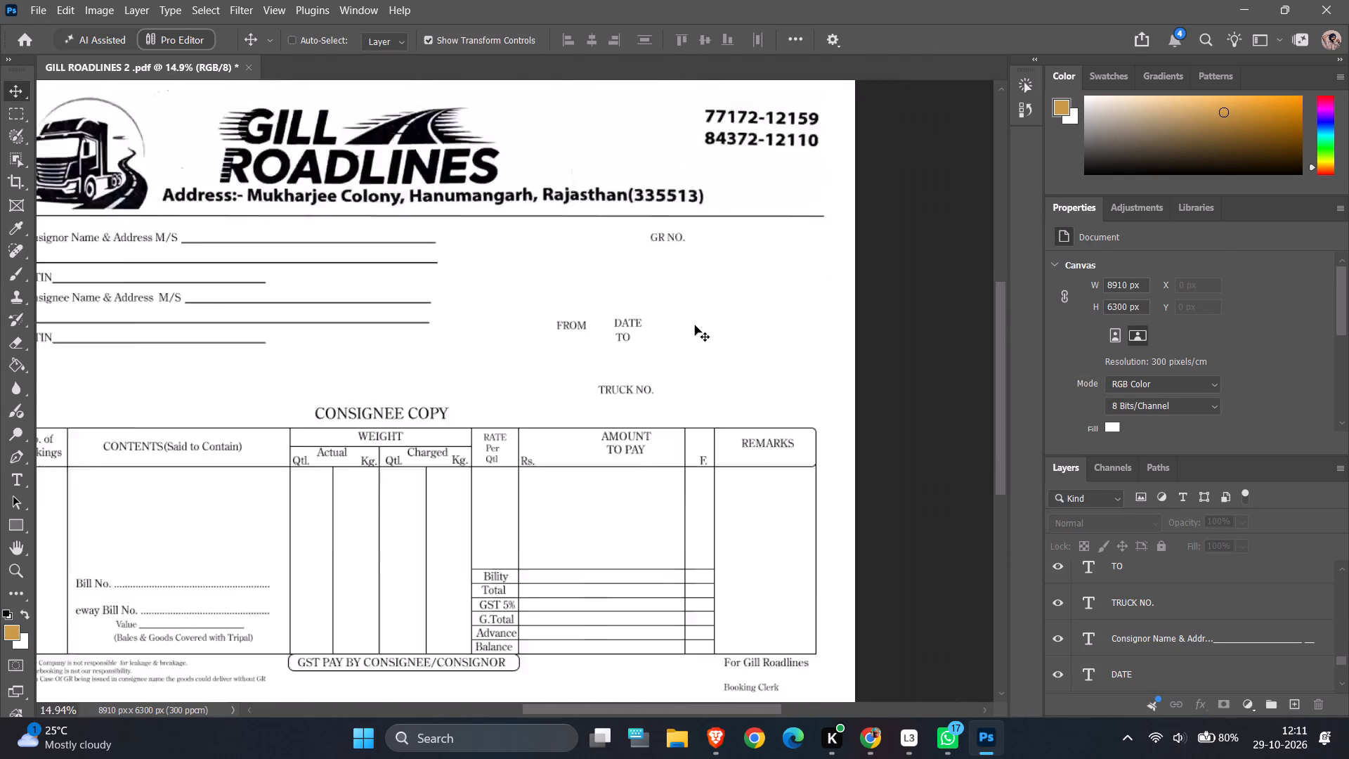
Move the GR NO. label below the consignee GSTIN line, aligned with the text margin of the lines above.
scroll(462, 342, "up", 1)
scroll(462, 342, "down", 3)
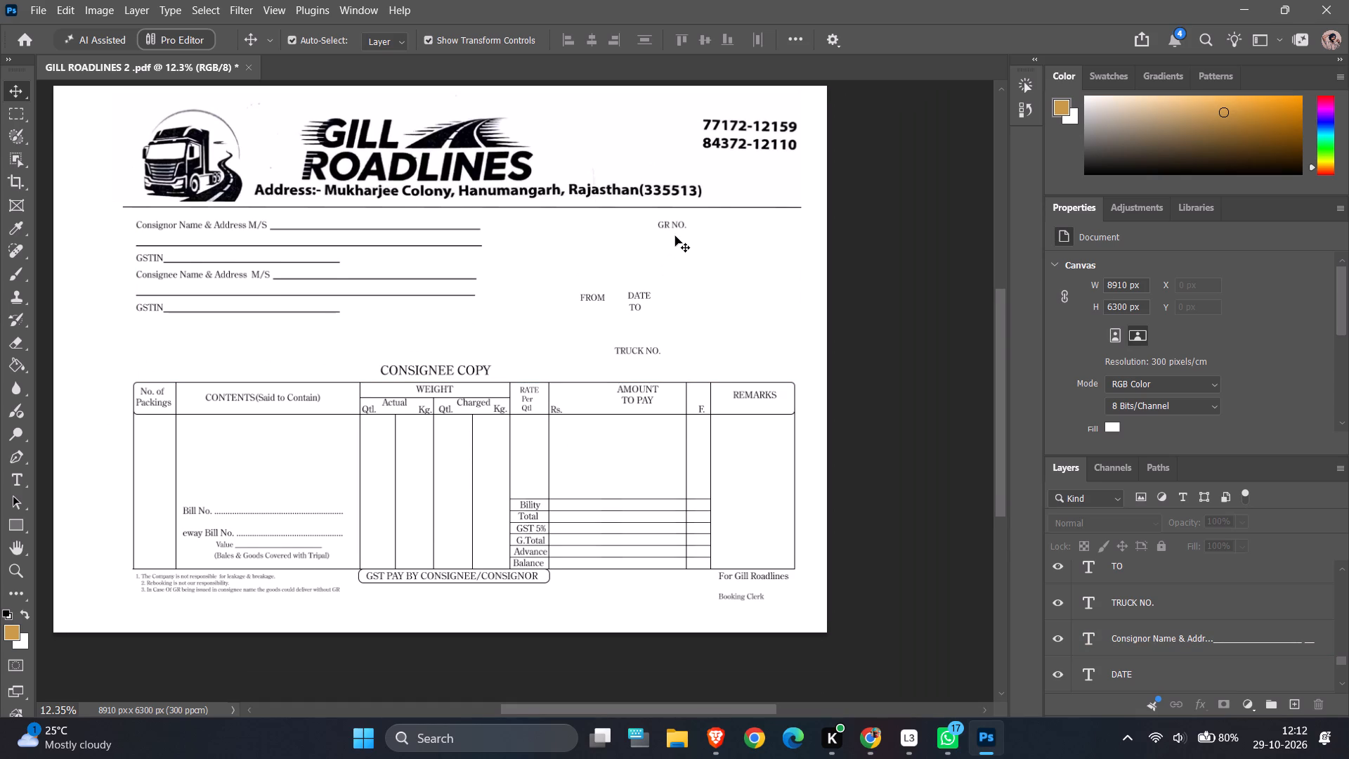
left_click_drag(675, 223, 170, 337)
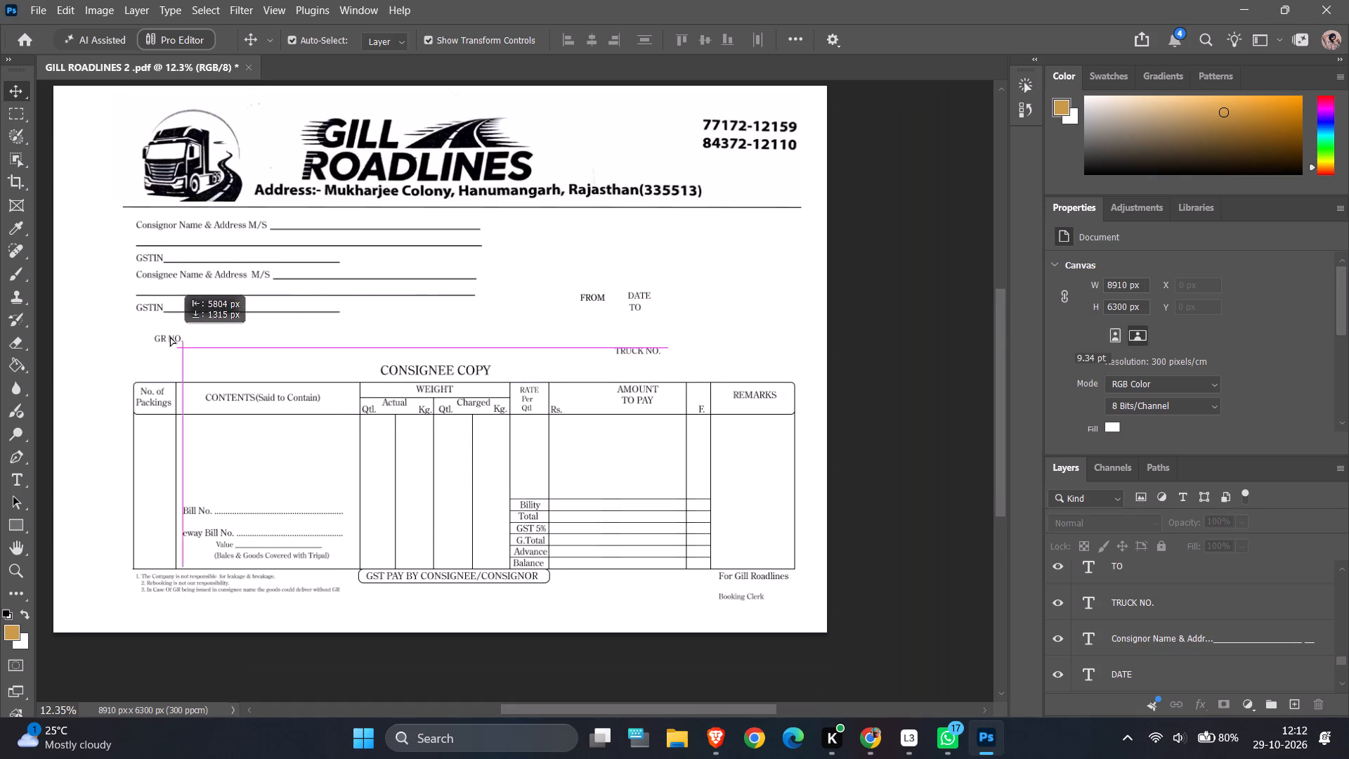
left_click_drag(170, 337, 156, 336)
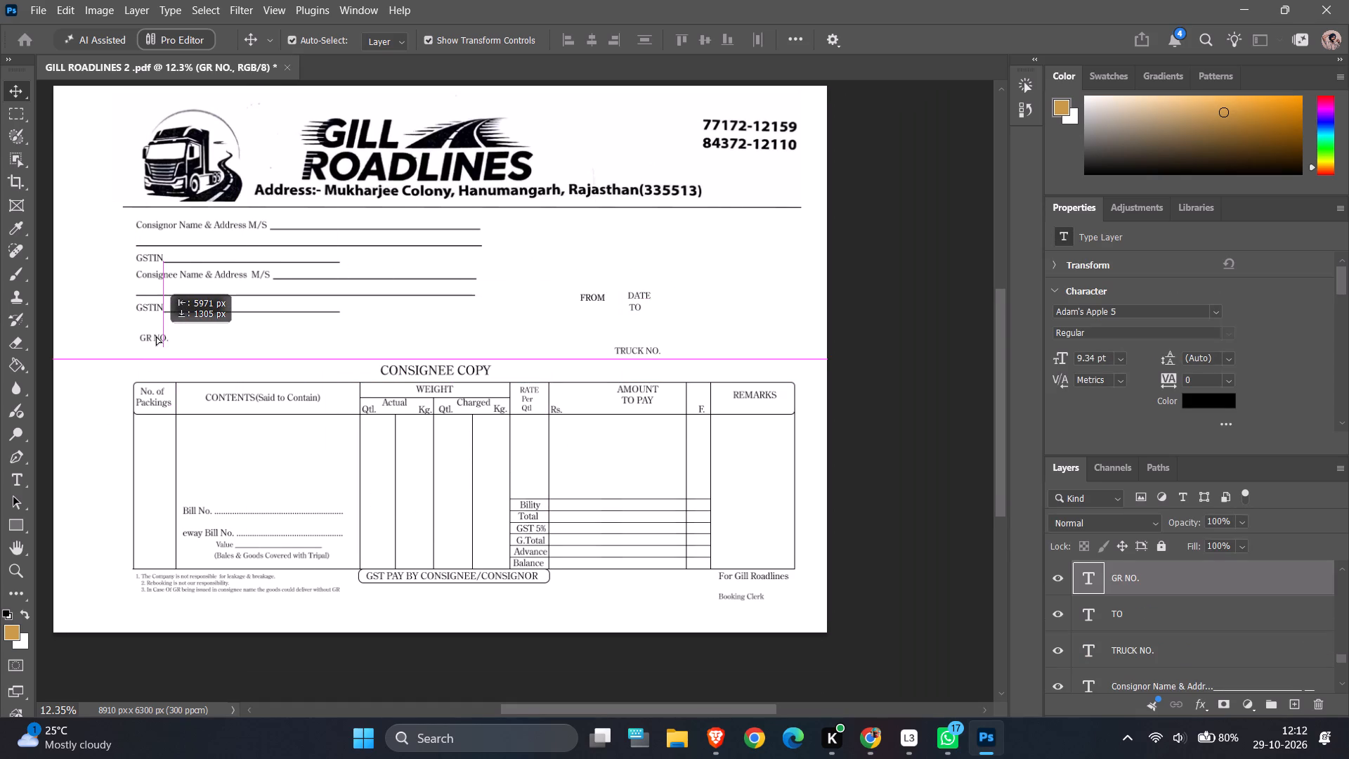
left_click_drag(156, 336, 154, 336)
Widen the GR NO. text box and add an underscore fill-in line after the label, ending level with the GSTIN line above.
scroll(154, 336, "up", 2, "ctrl+alt")
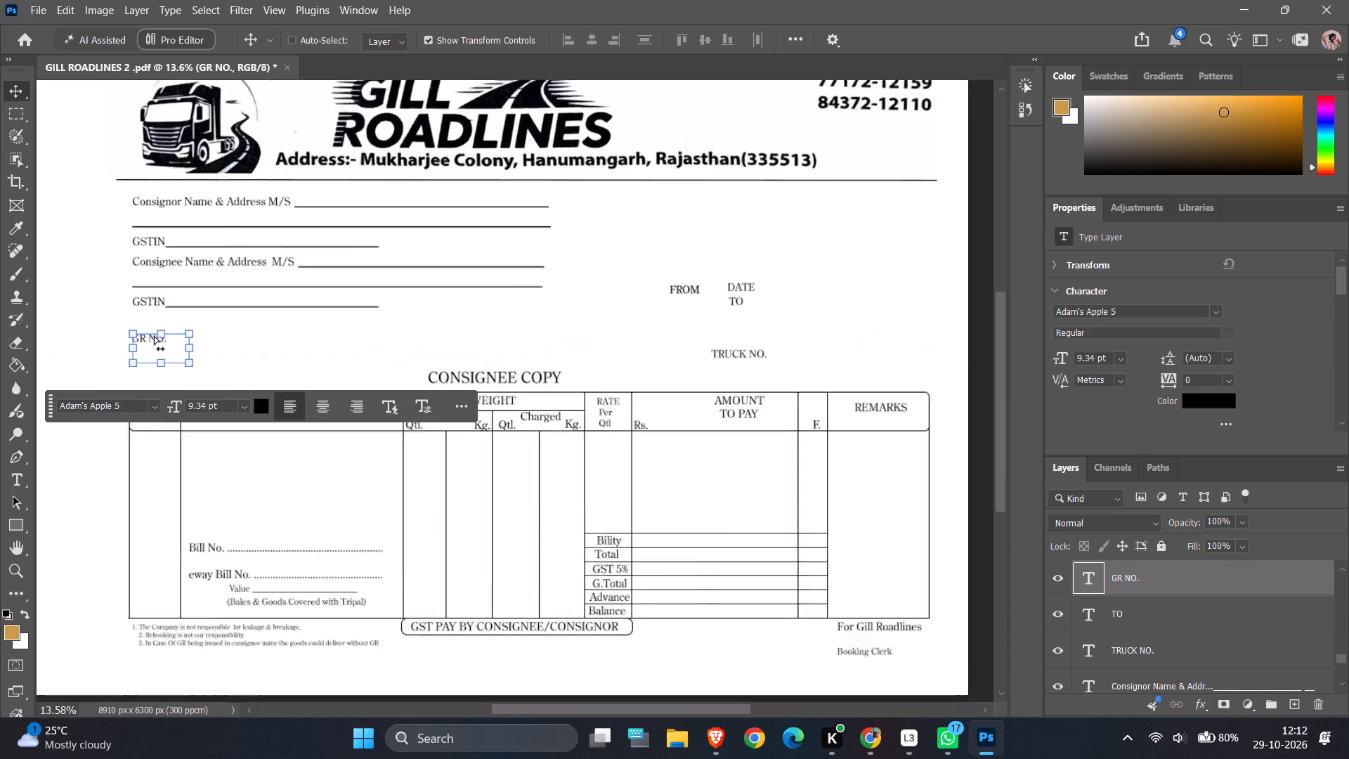
scroll(154, 336, "up", 7, "ctrl+alt")
double_click(154, 341)
left_click(193, 344)
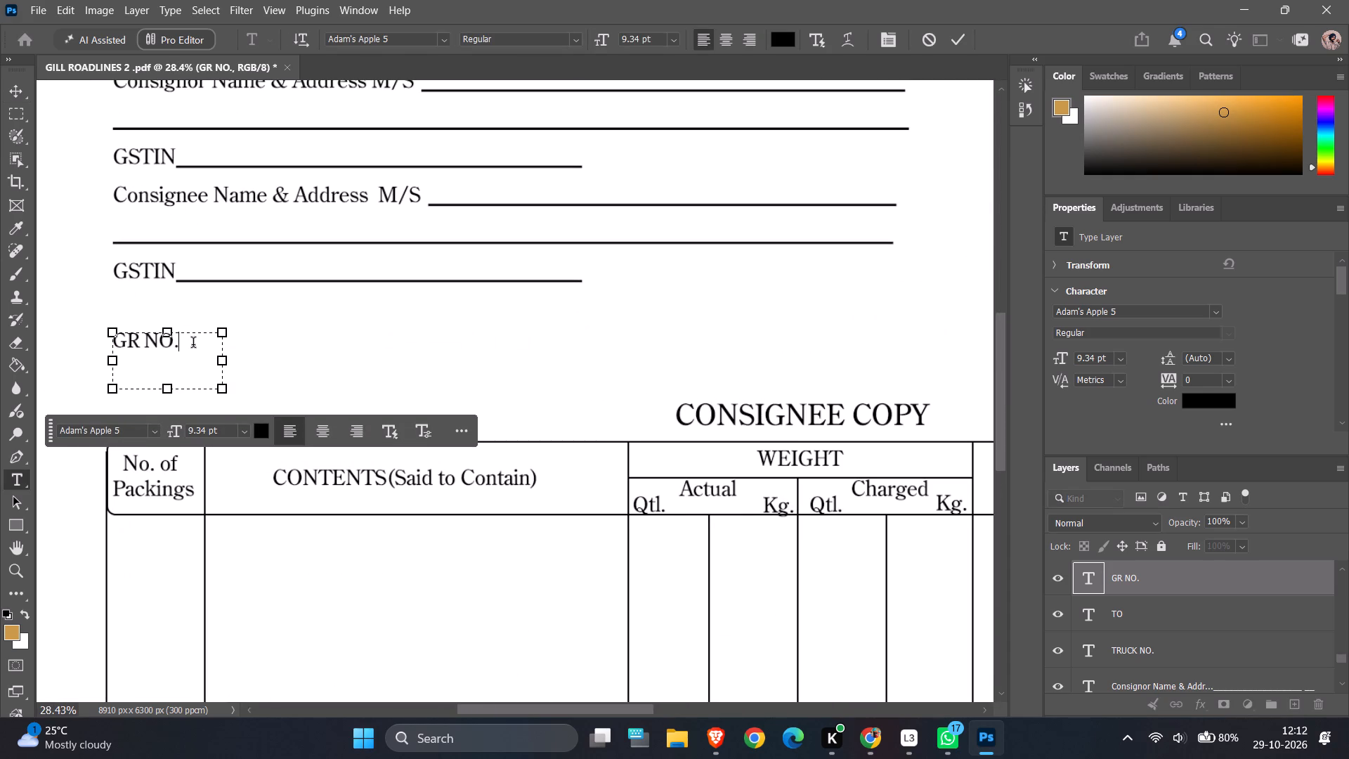
key("space")
type("-")
key("ctrl+z")
left_click_drag(226, 365, 770, 365)
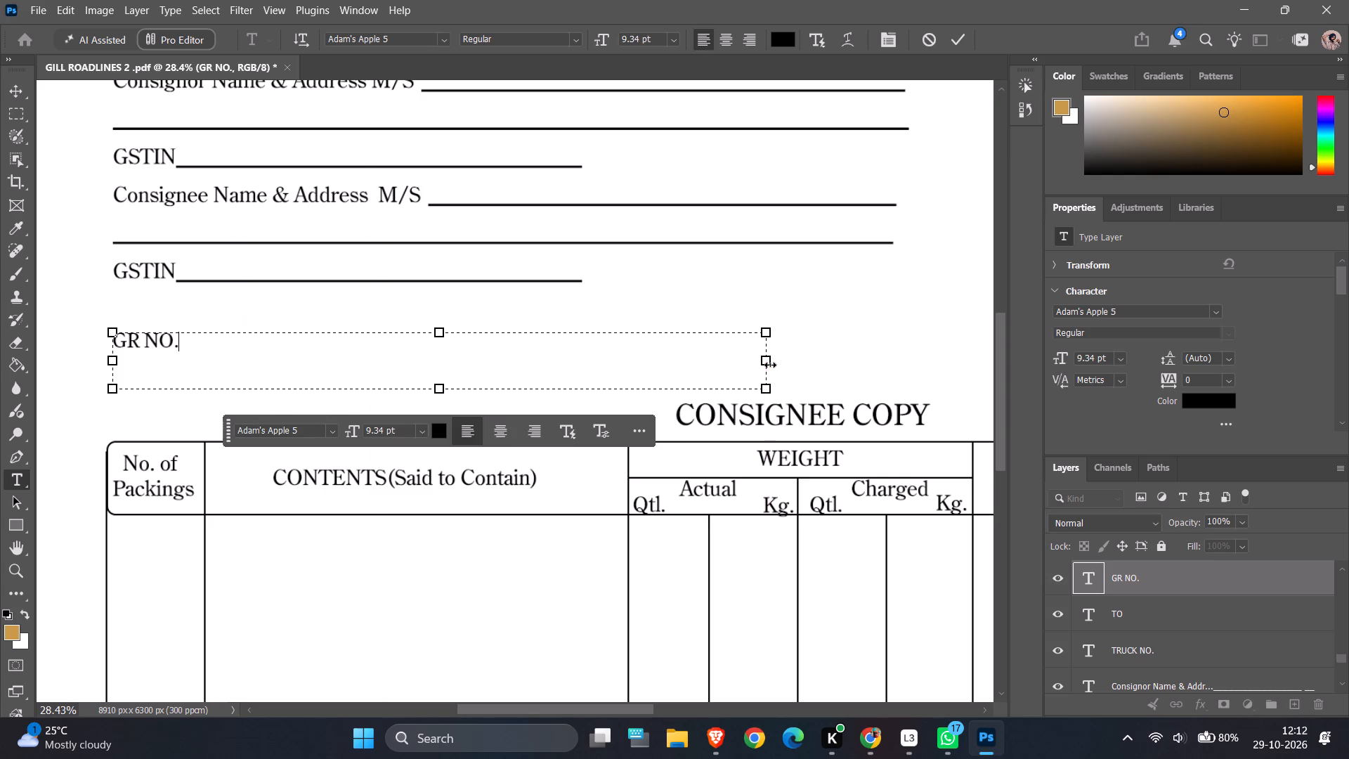
key("space")
key("shift+underscore")
key("shift+underscore")
key("shift+underscore")
key("shift+underscore")
key("shift+underscore")
key("shift+underscore")
key("shift+underscore")
key("shift+underscore")
key("shift+underscore")
key("shift+underscore")
key("shift+underscore")
key("shift+underscore")
key("shift+underscore")
key("shift+underscore")
key("shift+underscore")
key("shift+underscore")
key("shift+underscore")
key("shift+underscore")
key("shift+underscore")
key("shift+underscore")
key("shift+underscore")
key("shift+underscore")
key("shift+underscore")
key("shift+underscore")
key("shift+underscore")
key("shift+underscore")
type("_________")
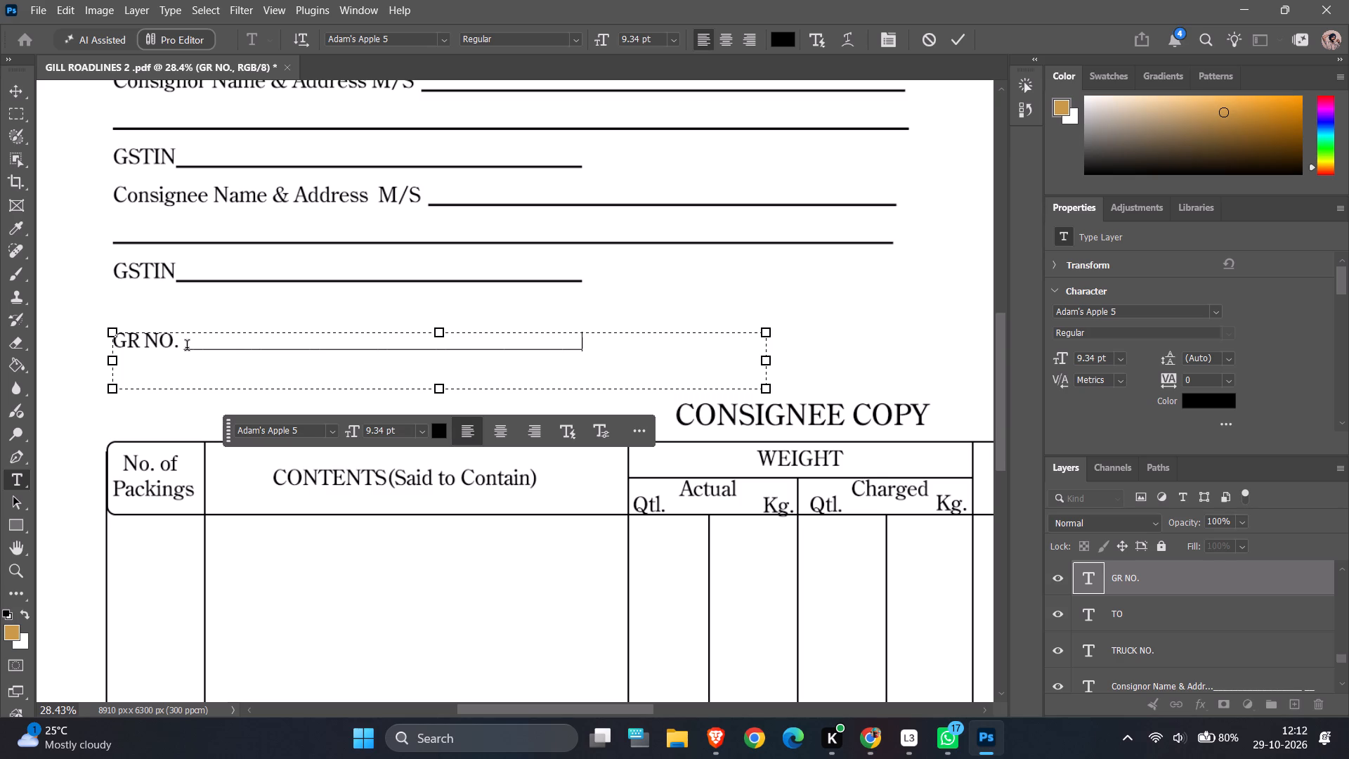
left_click(13, 86)
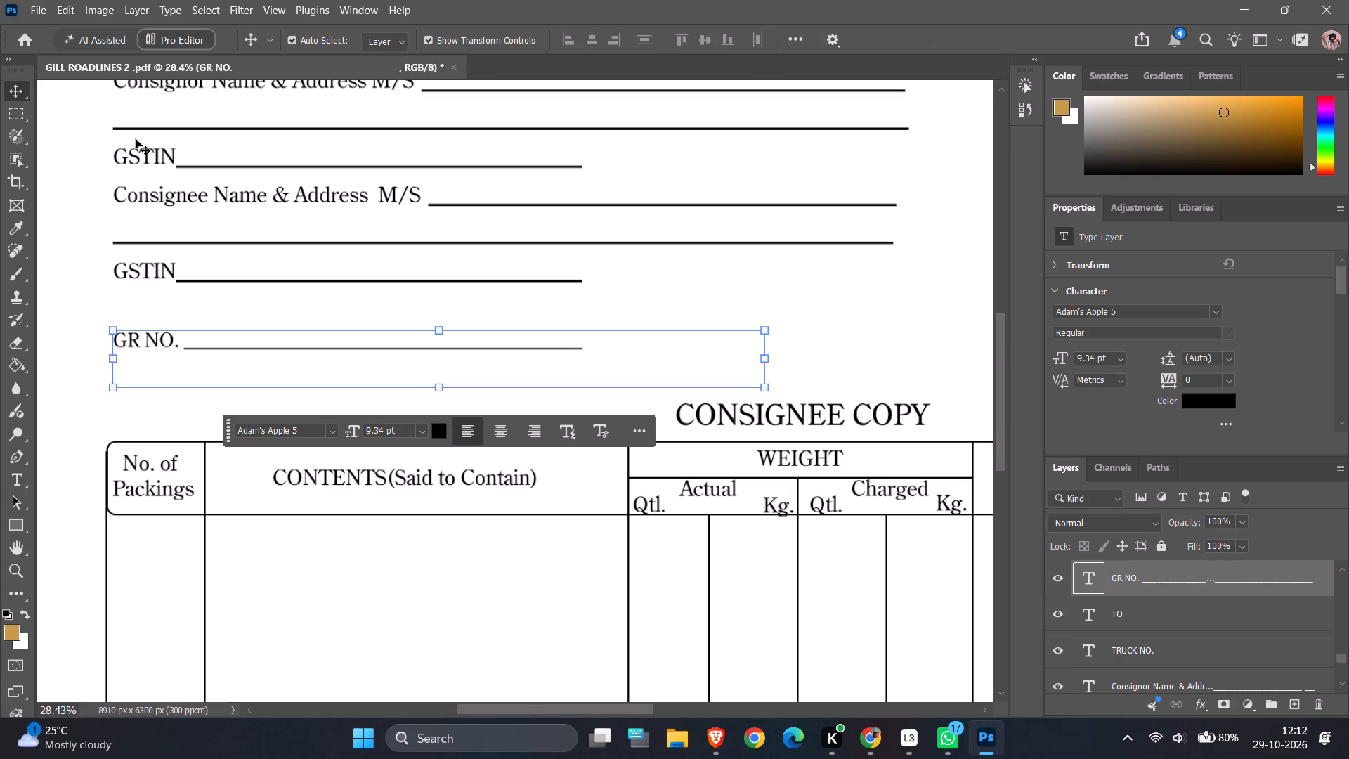
left_click(752, 301)
Draw an unfilled rectangle with an 8 px black stroke, about 1890 × 1610 px, around the DATE, FROM, TO and TRUCK NO. labels.
scroll(752, 301, "down", 11, "ctrl+alt")
scroll(752, 301, "down", 7, "ctrl")
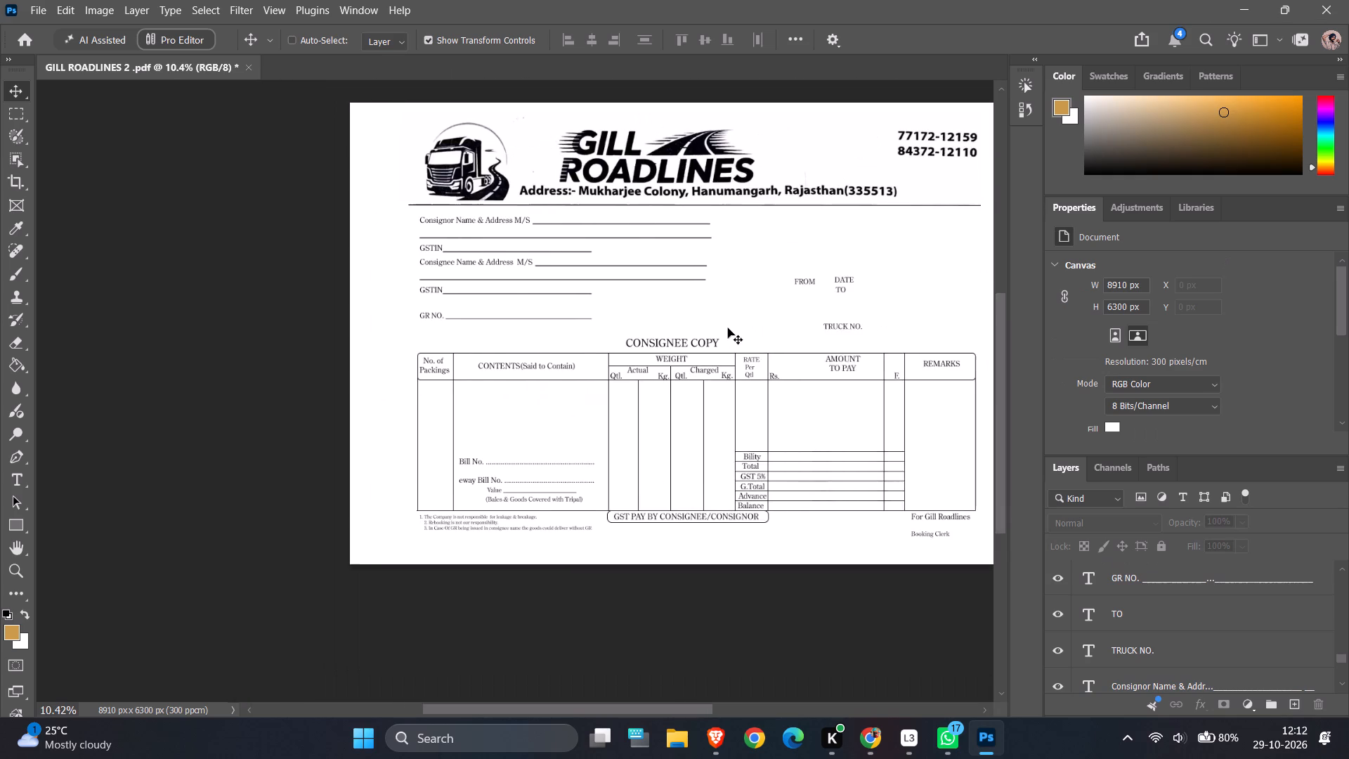
scroll(726, 330, "down", 12, "ctrl")
scroll(711, 327, "up", 5, "ctrl+alt")
scroll(630, 297, "up", 7)
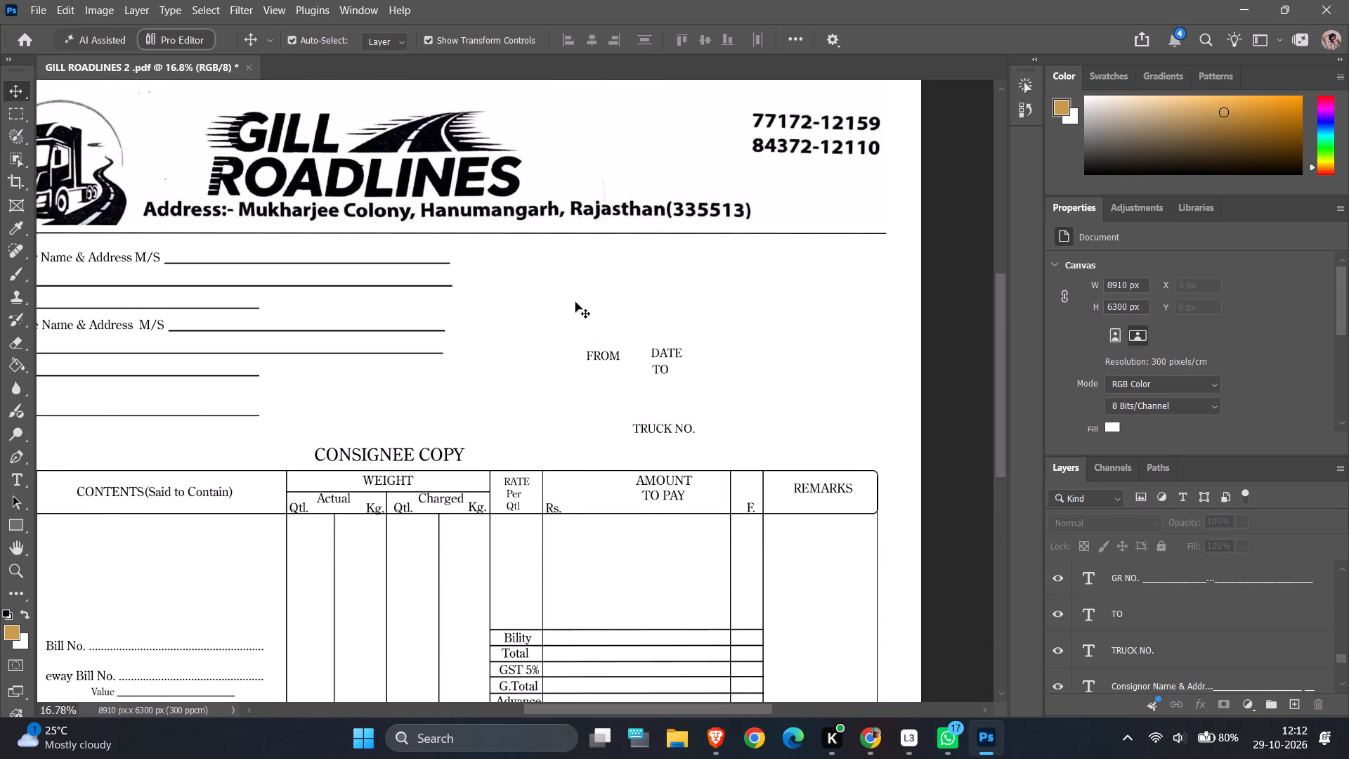
scroll(491, 297, "up", 5, "ctrl+alt")
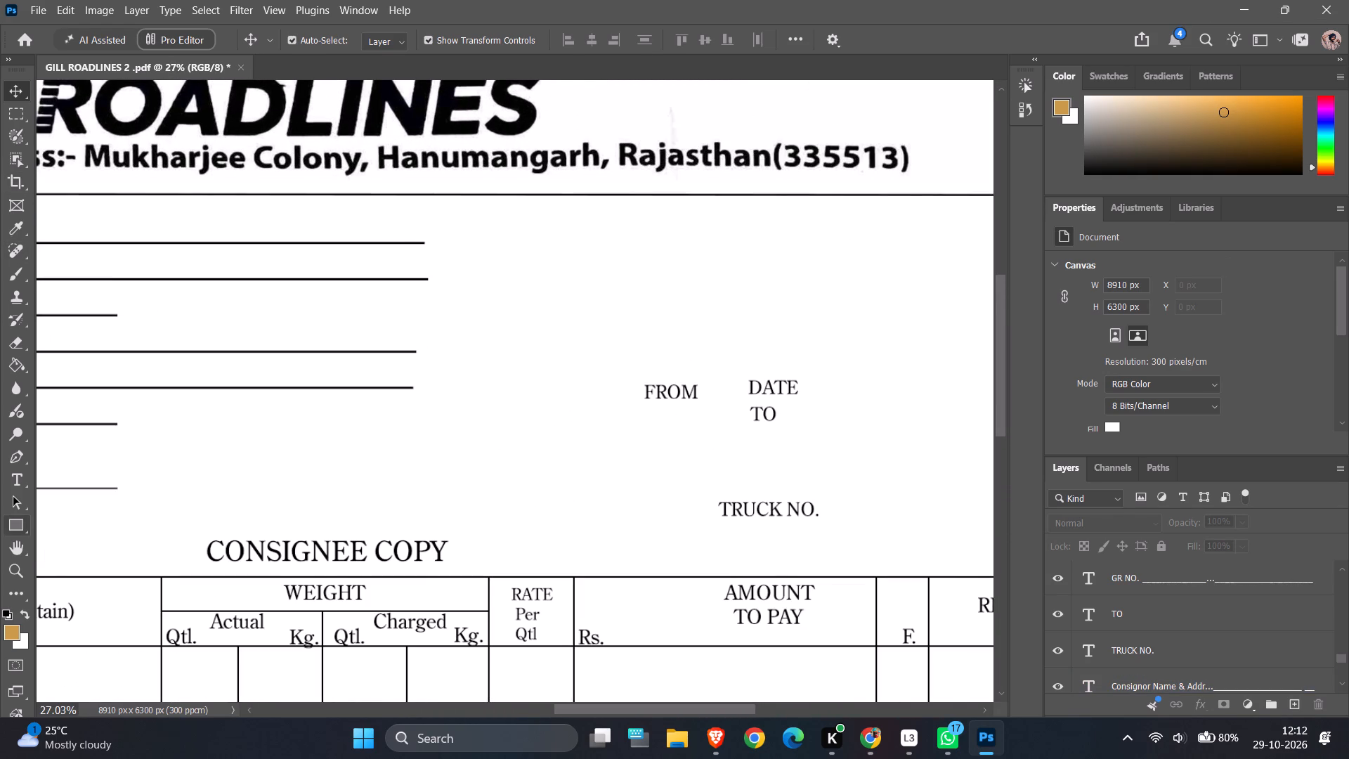
left_click(8, 517)
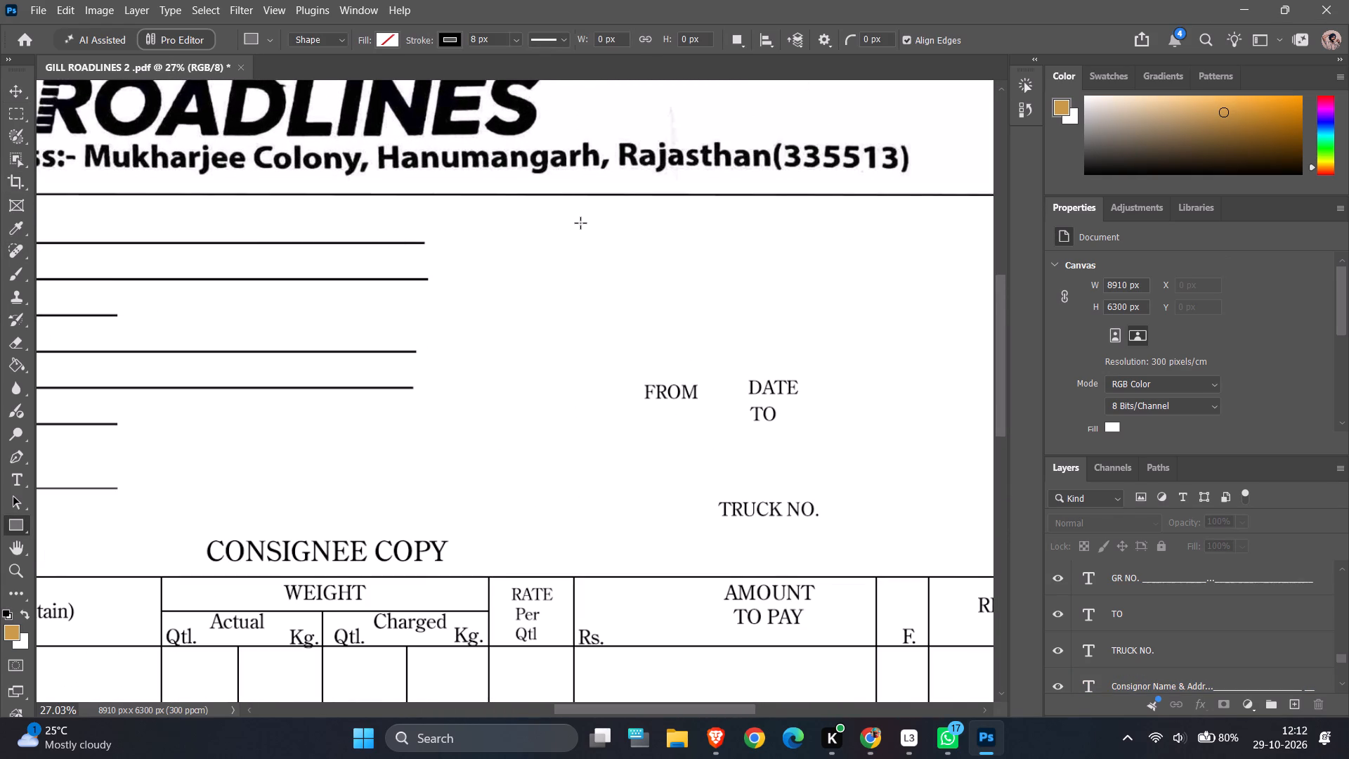
left_click_drag(582, 222, 852, 414)
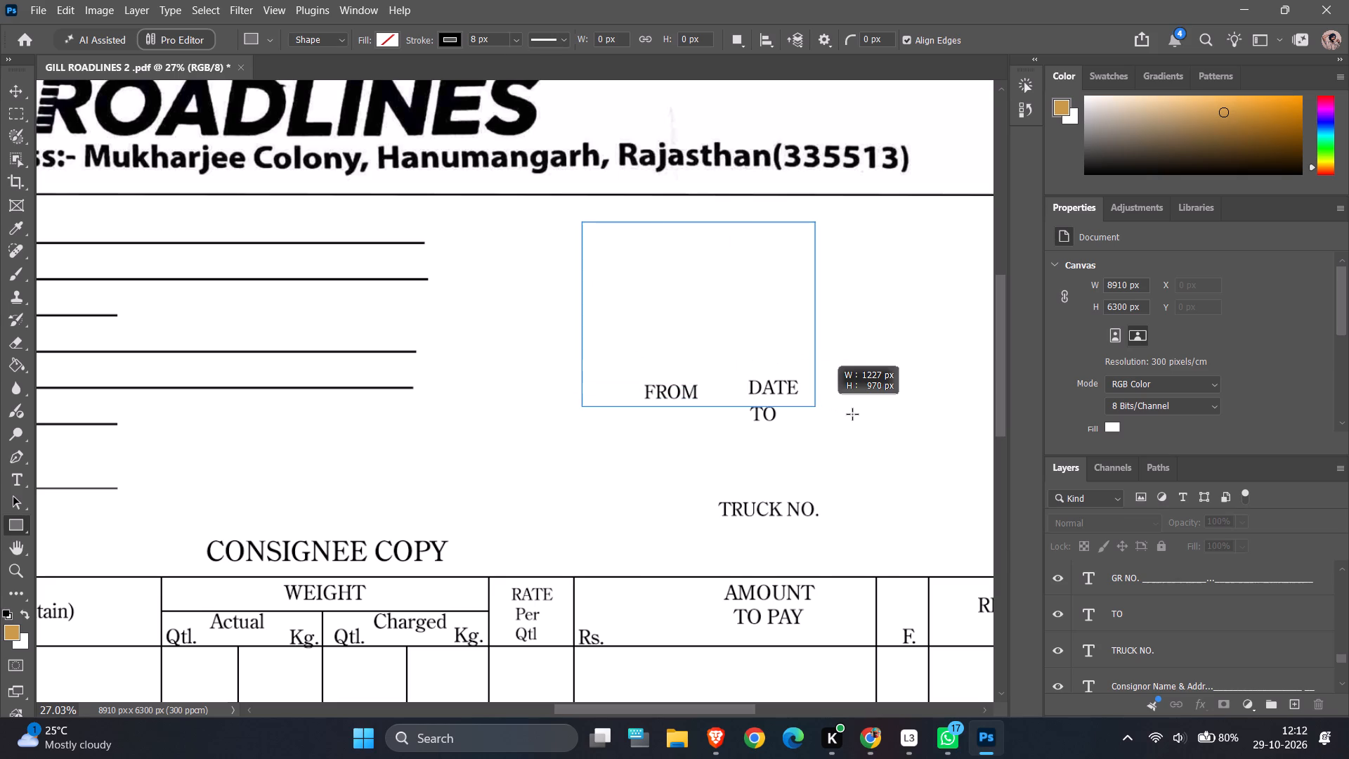
left_click_drag(852, 414, 953, 435)
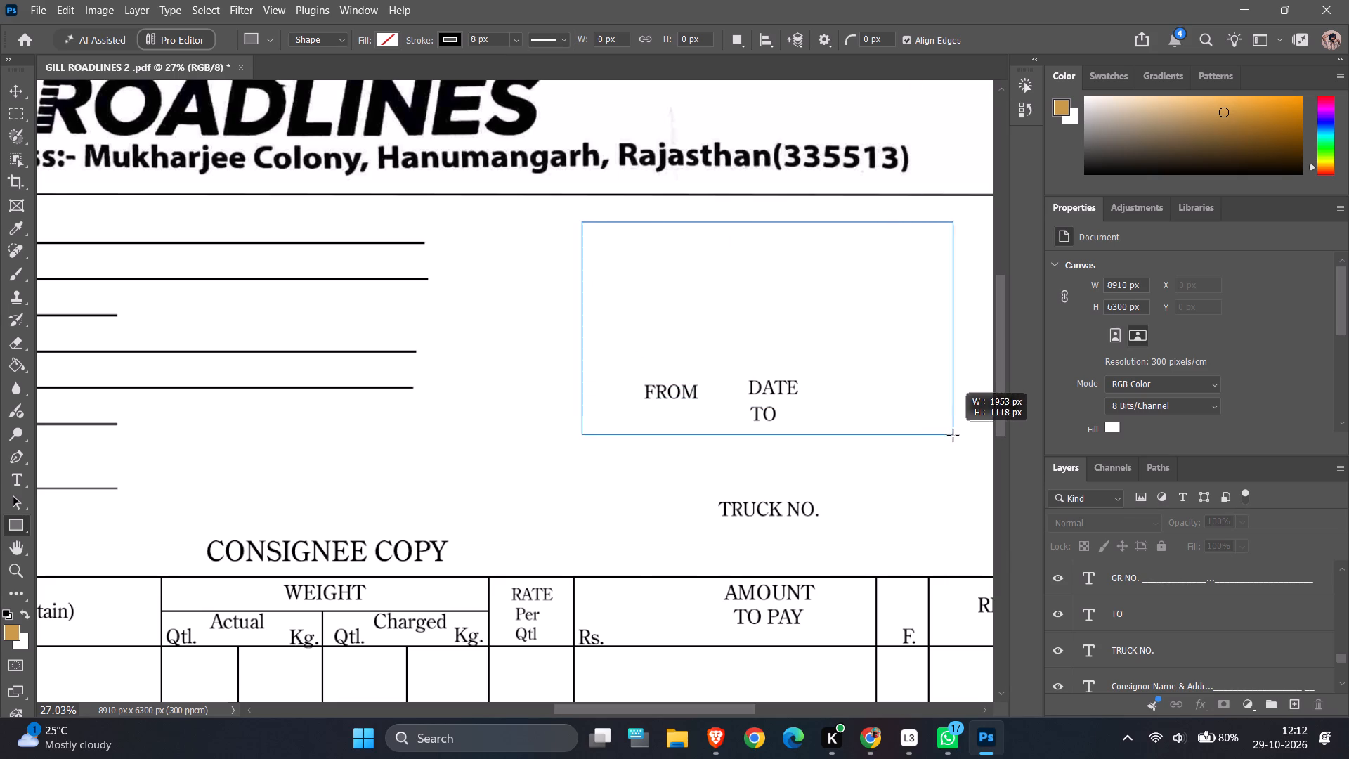
left_click_drag(953, 435, 944, 553)
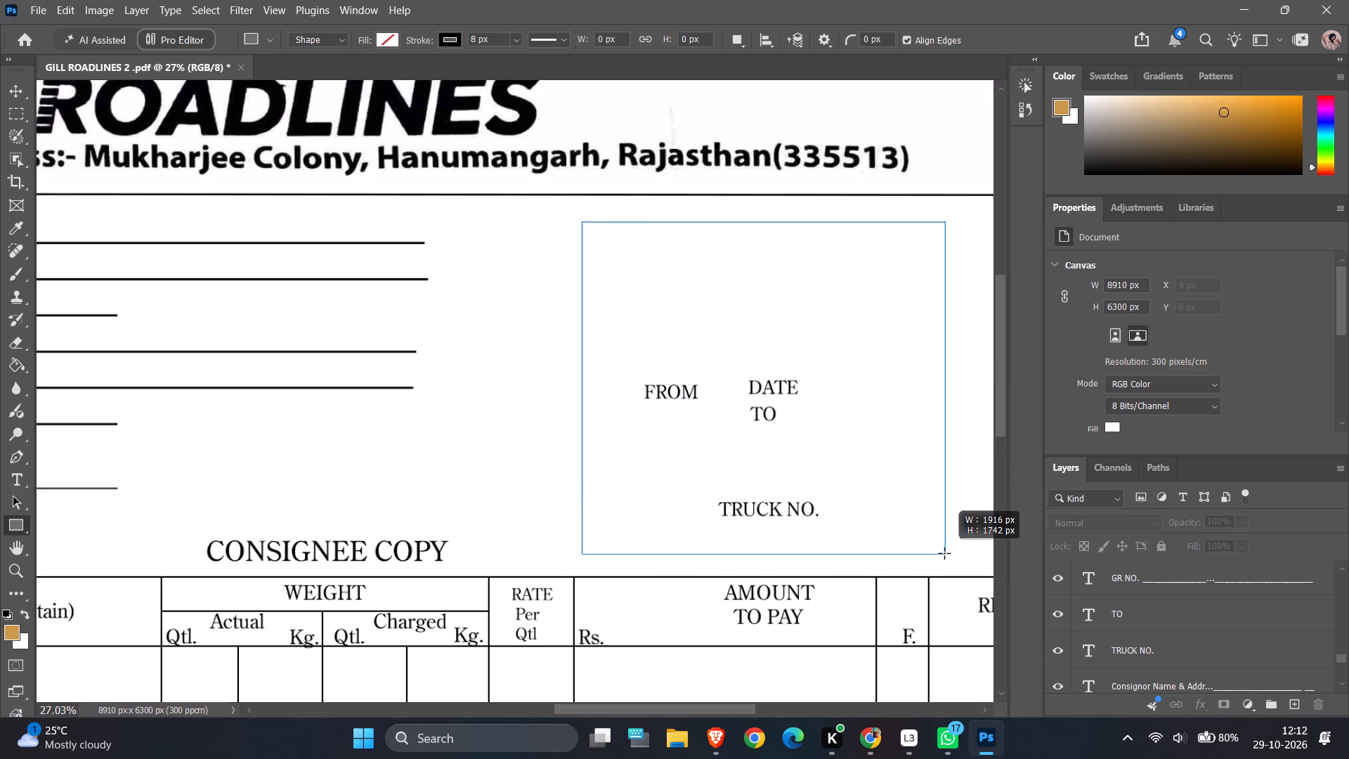
left_click_drag(944, 553, 940, 527)
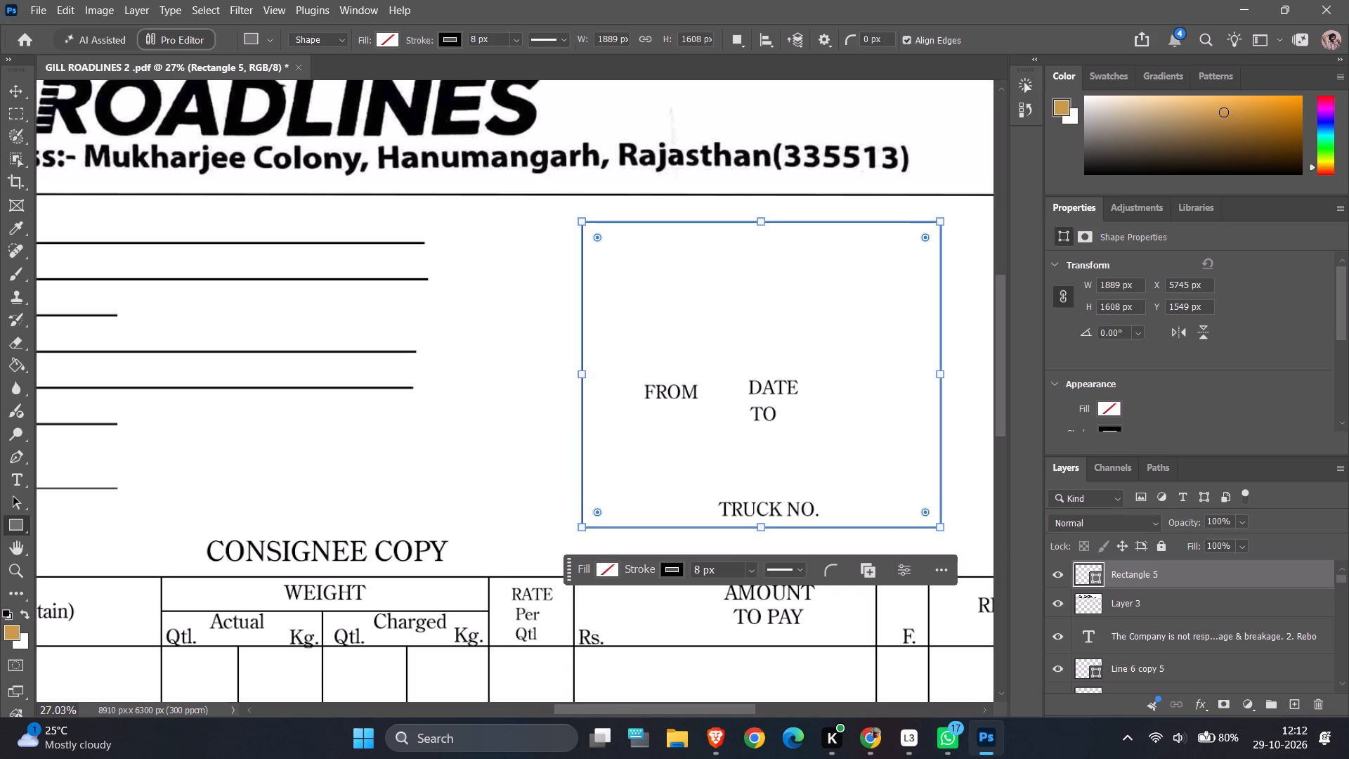
left_click(15, 89)
left_click(498, 327)
Move the DATE label into the upper-left corner of the new rectangle, just beneath its top edge.
scroll(831, 397, "up", 2, "ctrl+alt")
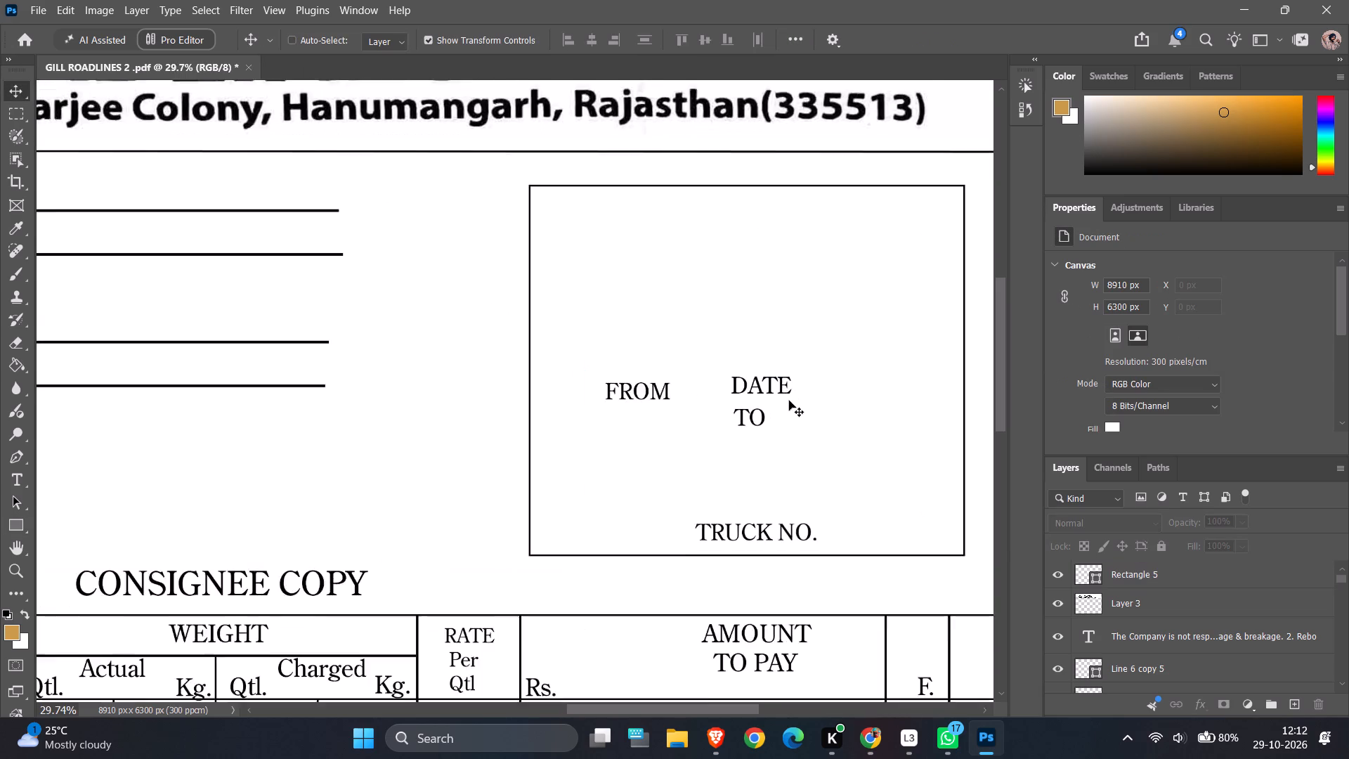
scroll(789, 401, "up", 2, "ctrl+alt")
left_click_drag(776, 387, 623, 248)
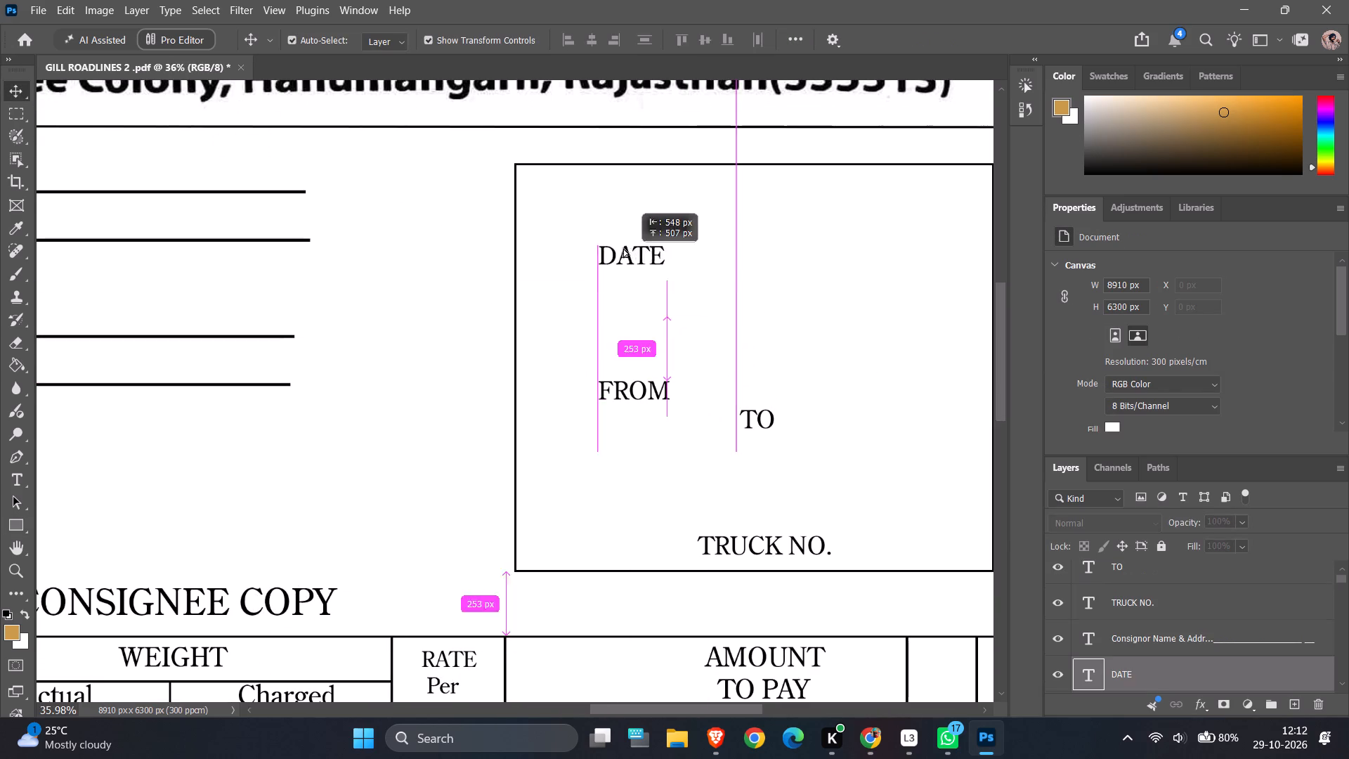
left_click_drag(623, 248, 584, 193)
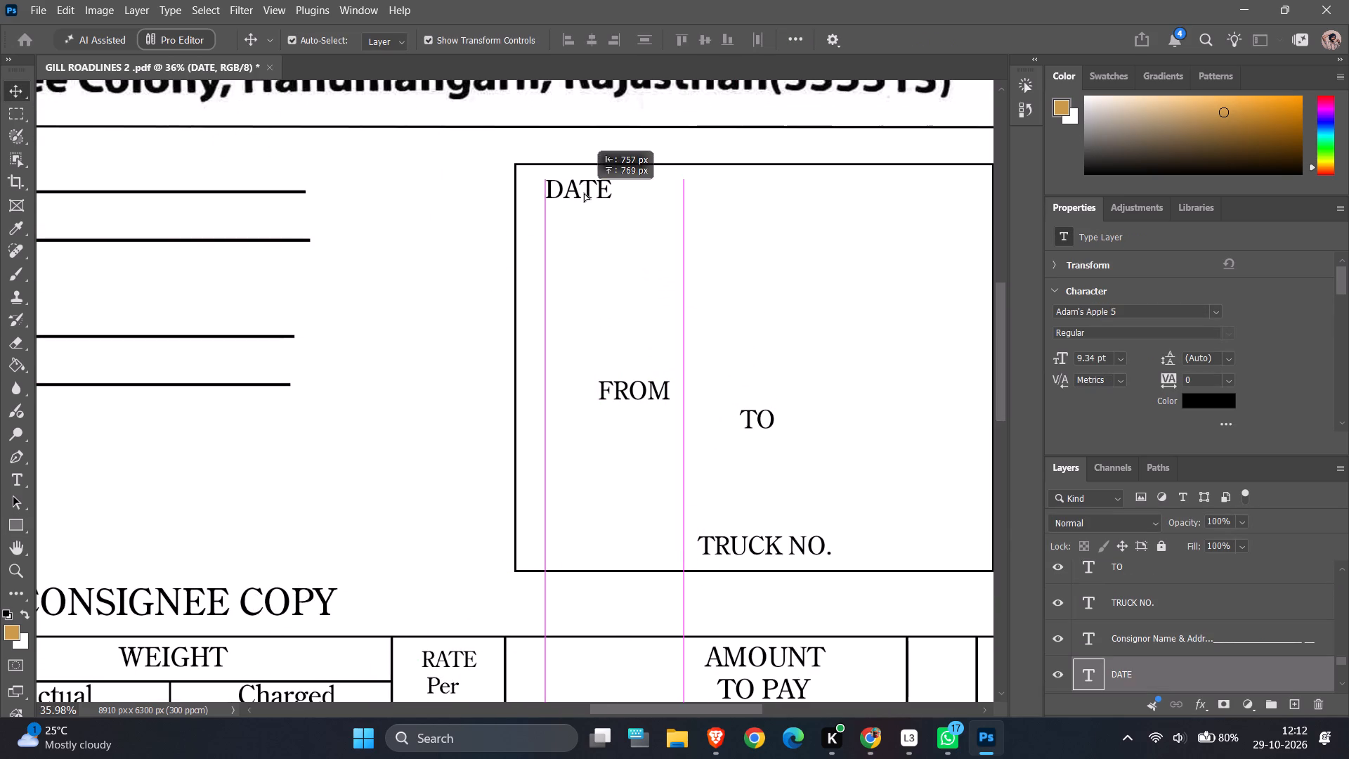
left_click_drag(584, 193, 584, 190)
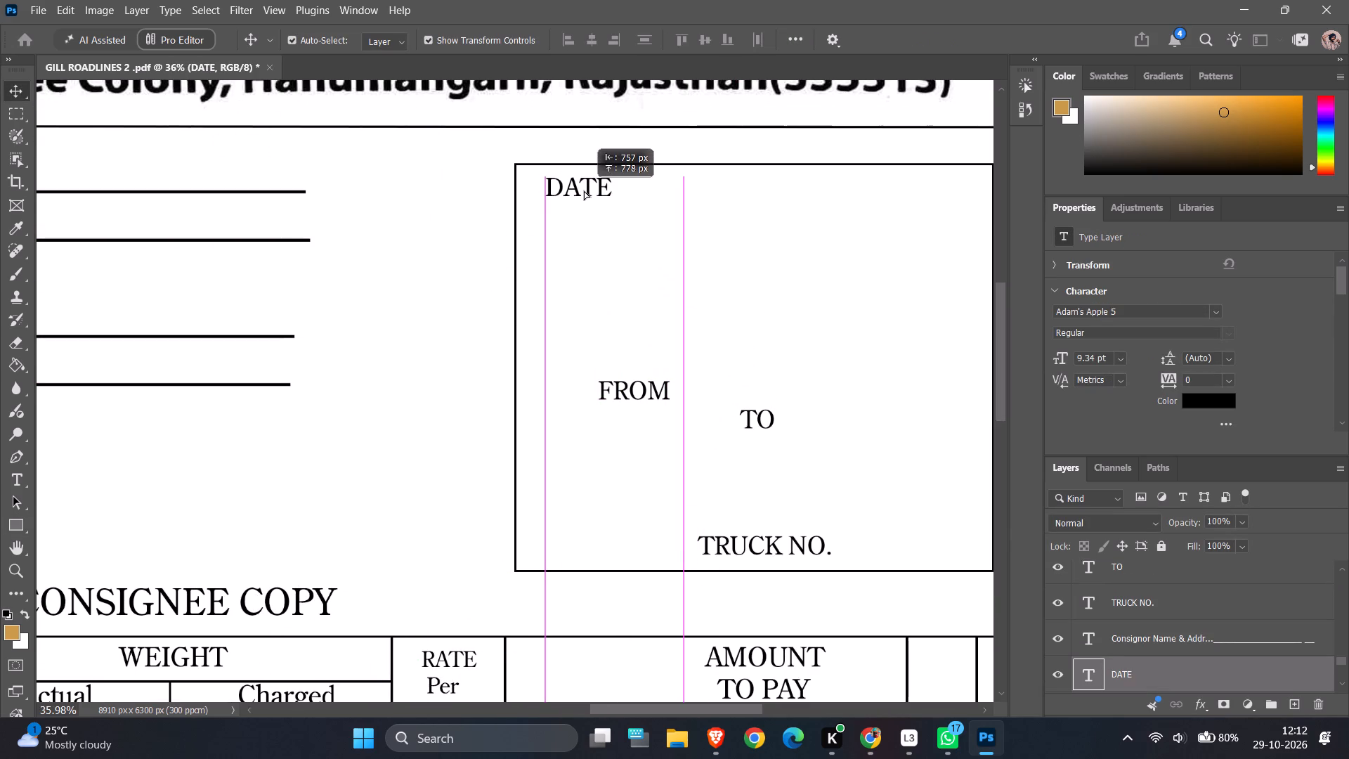
left_click_drag(584, 190, 583, 188)
Extend the DATE label with ":- " and 20 underscores, widening its text box to fit on one line, and finish the text edit.
double_click(603, 182)
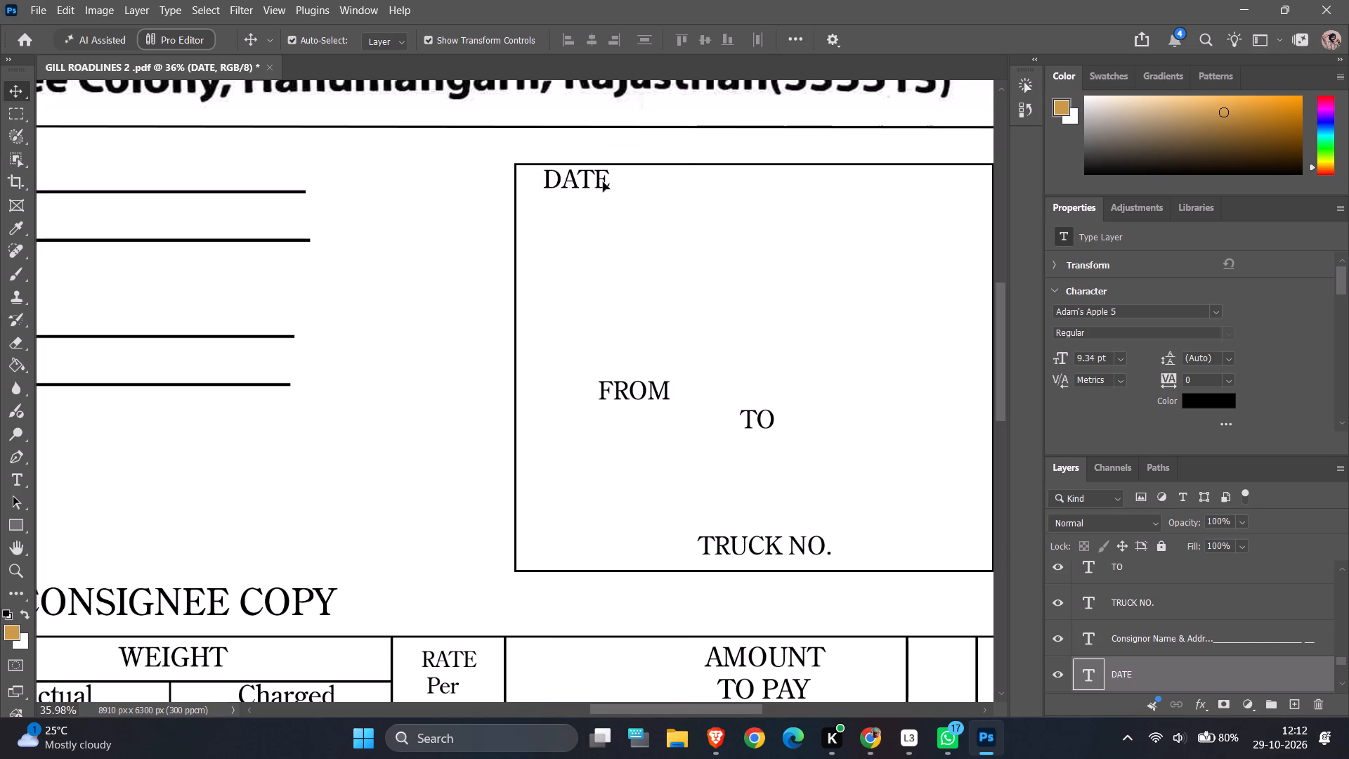
left_click(617, 181)
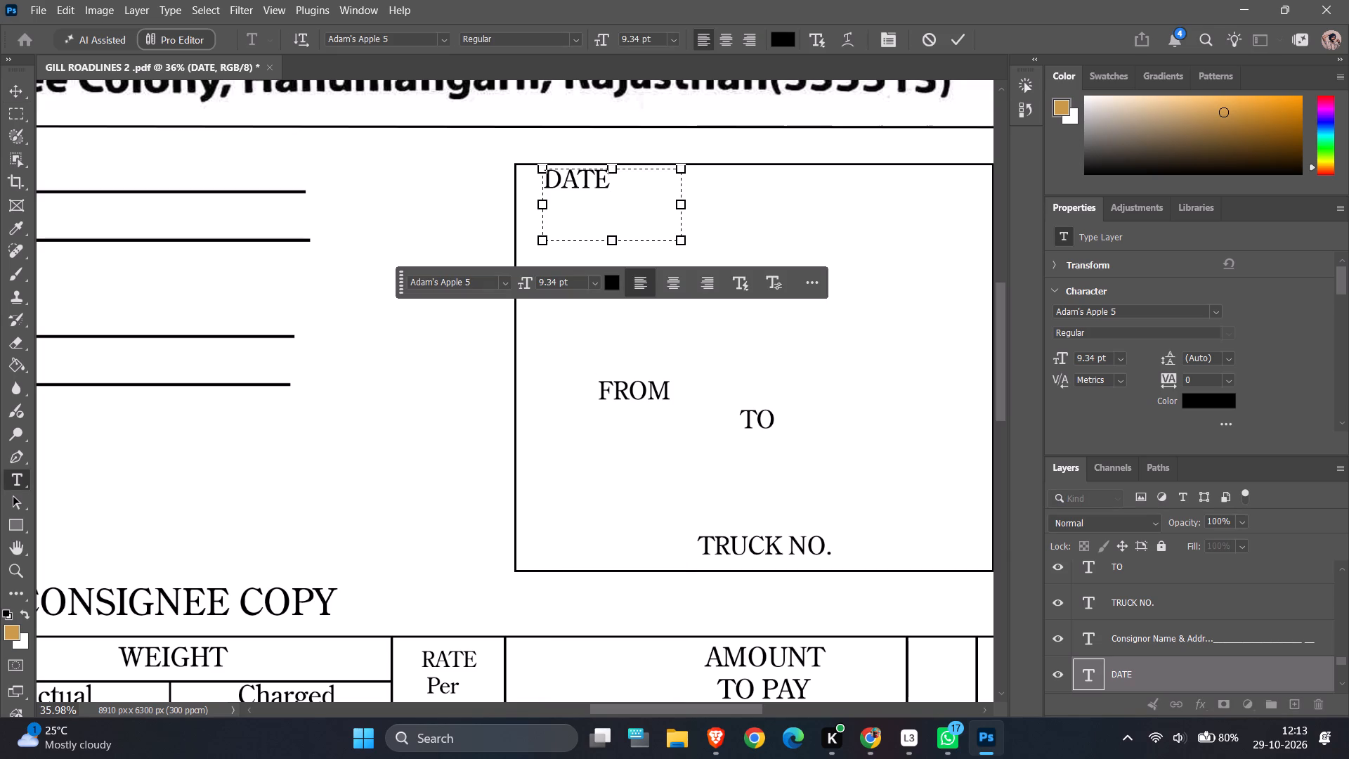
key("shift+colon")
type("-")
key("space")
key("shift+underscore")
key("shift+underscore")
key("shift+underscore")
key("shift+underscore")
key("shift+underscore")
key("shift+underscore")
key("shift+underscore")
key("shift+underscore")
key("shift+underscore")
key("shift+underscore")
key("shift+underscore")
key("shift+underscore")
key("shift+underscore")
key("shift+underscore")
key("shift+underscore")
key("shift+underscore")
key("shift+underscore")
key("shift+underscore")
key("shift+underscore")
key("shift+underscore")
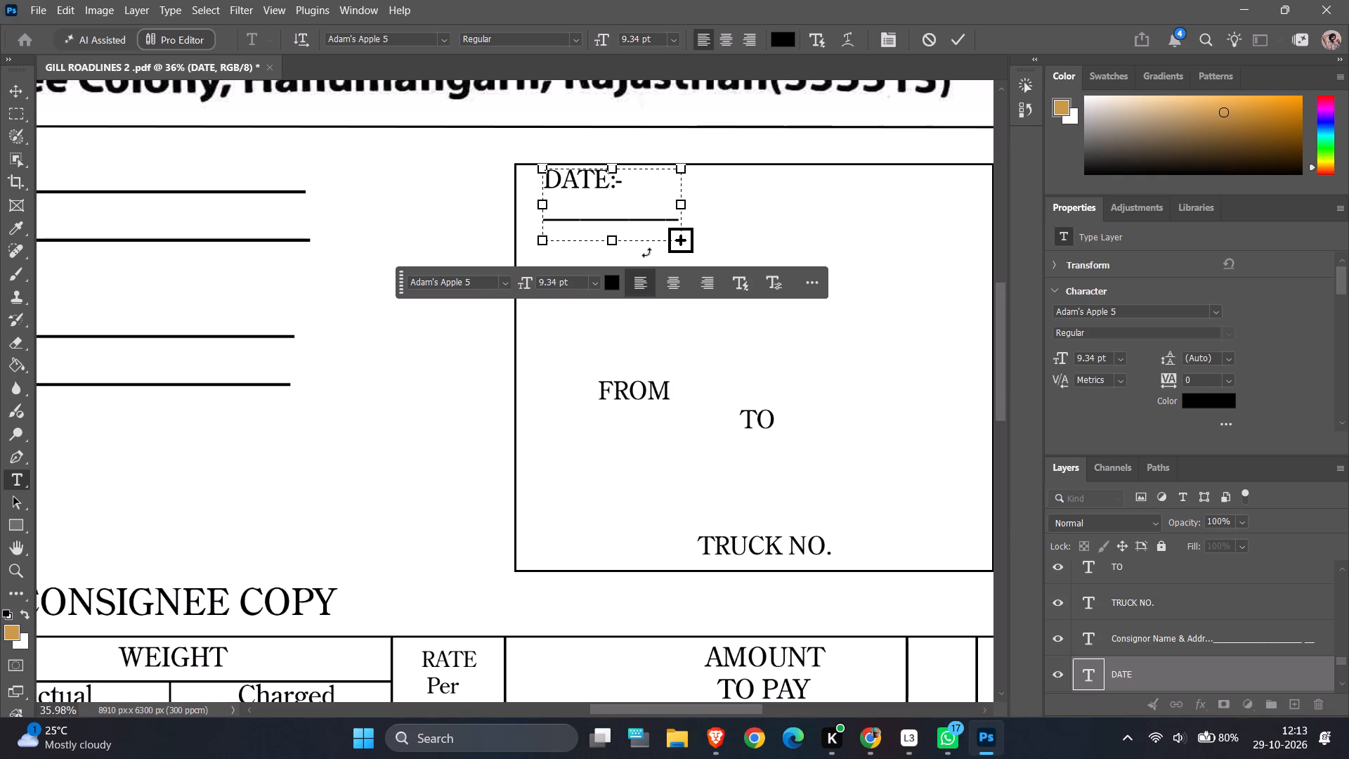
left_click_drag(674, 204, 729, 204)
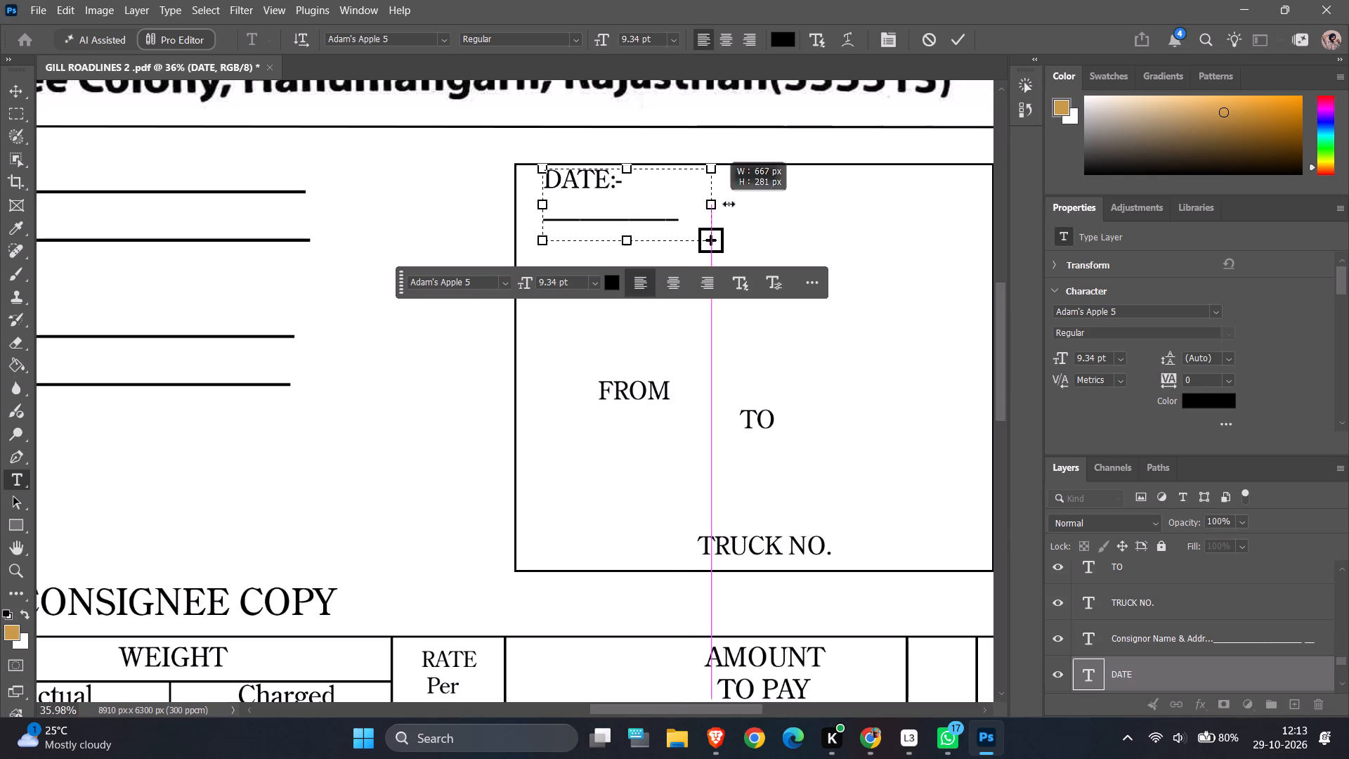
left_click_drag(729, 204, 965, 206)
scroll(899, 230, "down", 5, "ctrl+alt")
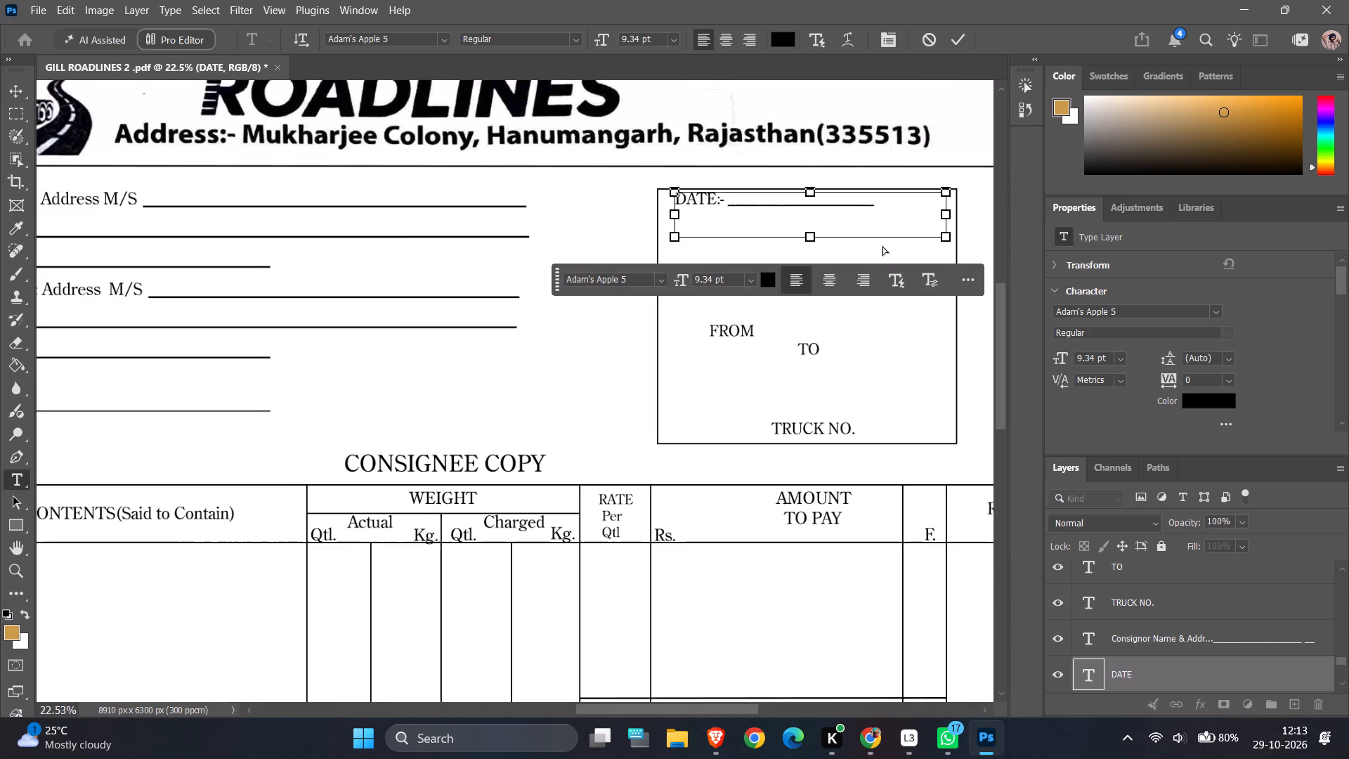
scroll(882, 246, "down", 4, "ctrl")
left_click_drag(892, 217, 911, 216)
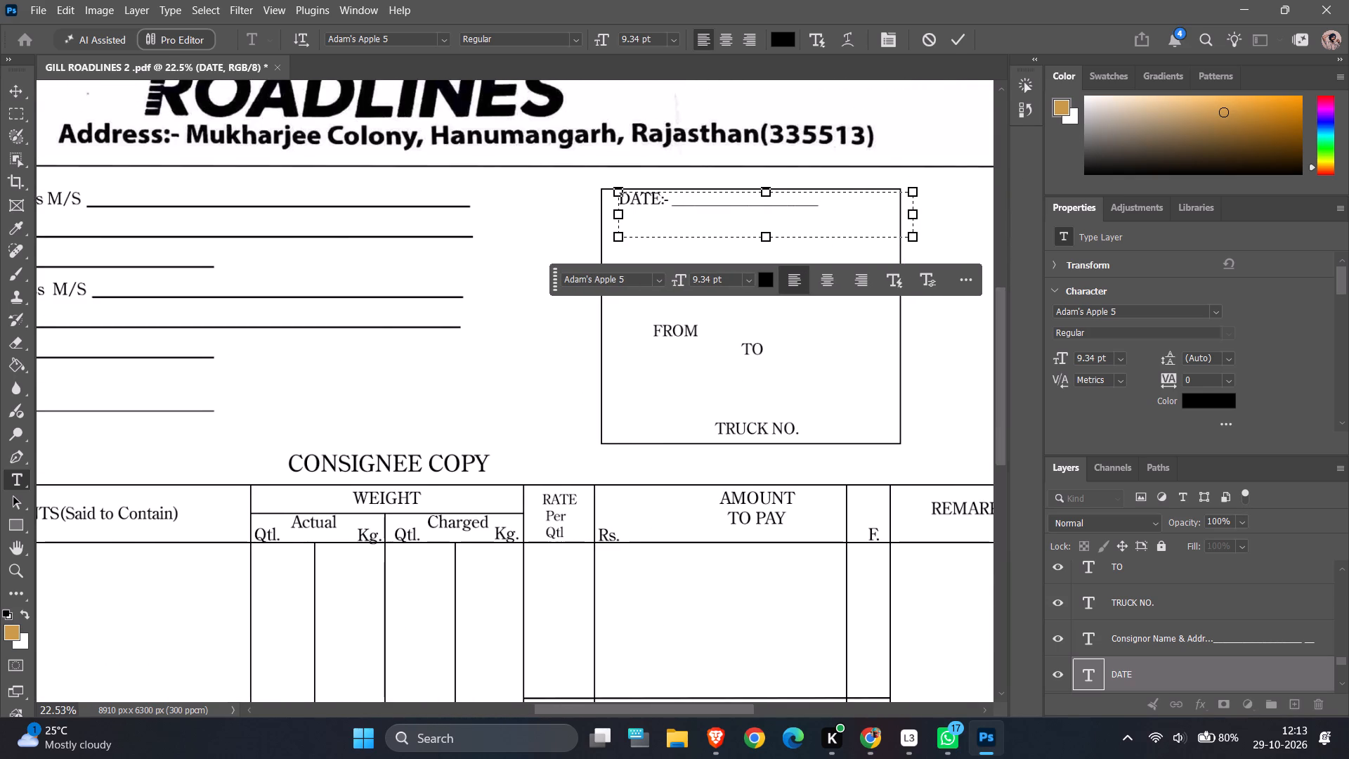
left_click(516, 346)
Move the FROM label to just below DATE inside the rectangle, left-aligned with it.
left_click(693, 339)
left_click_drag(687, 334, 687, 333)
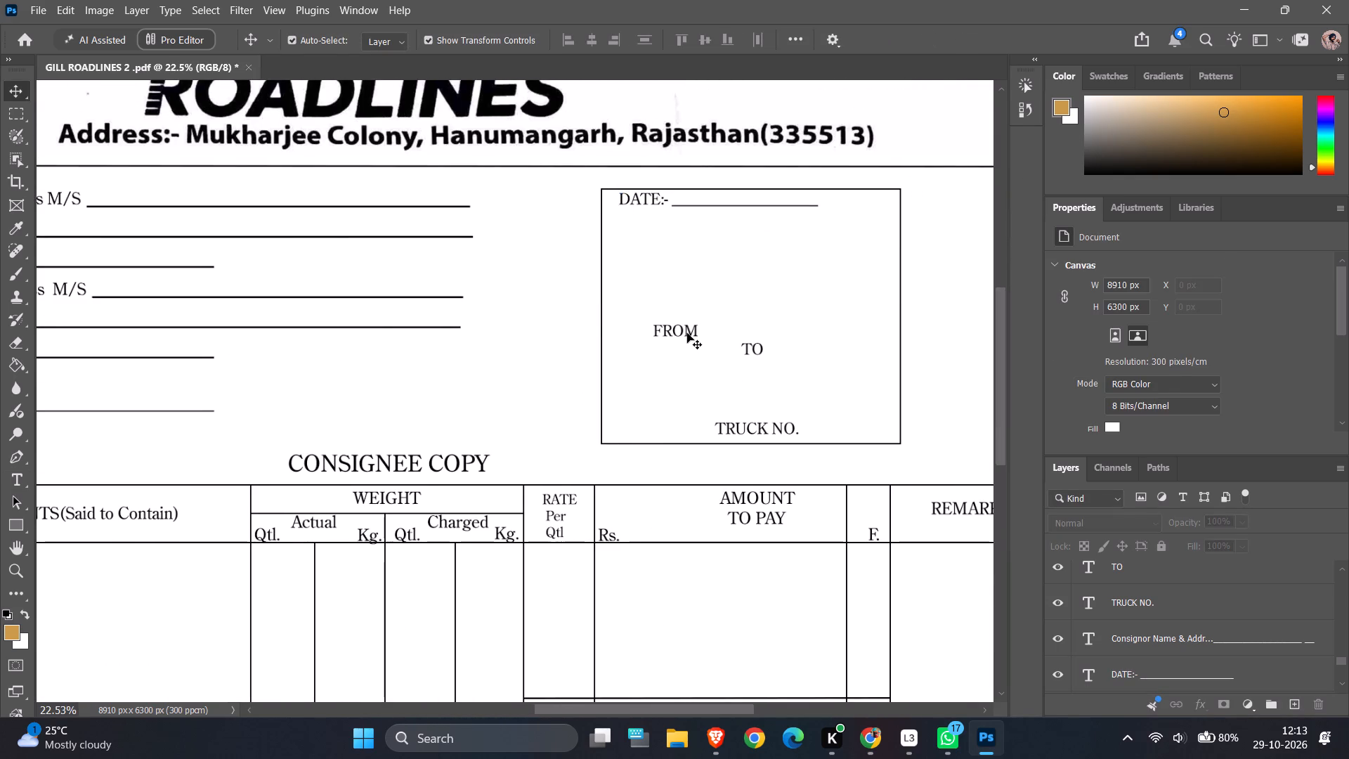
left_click_drag(687, 333, 651, 239)
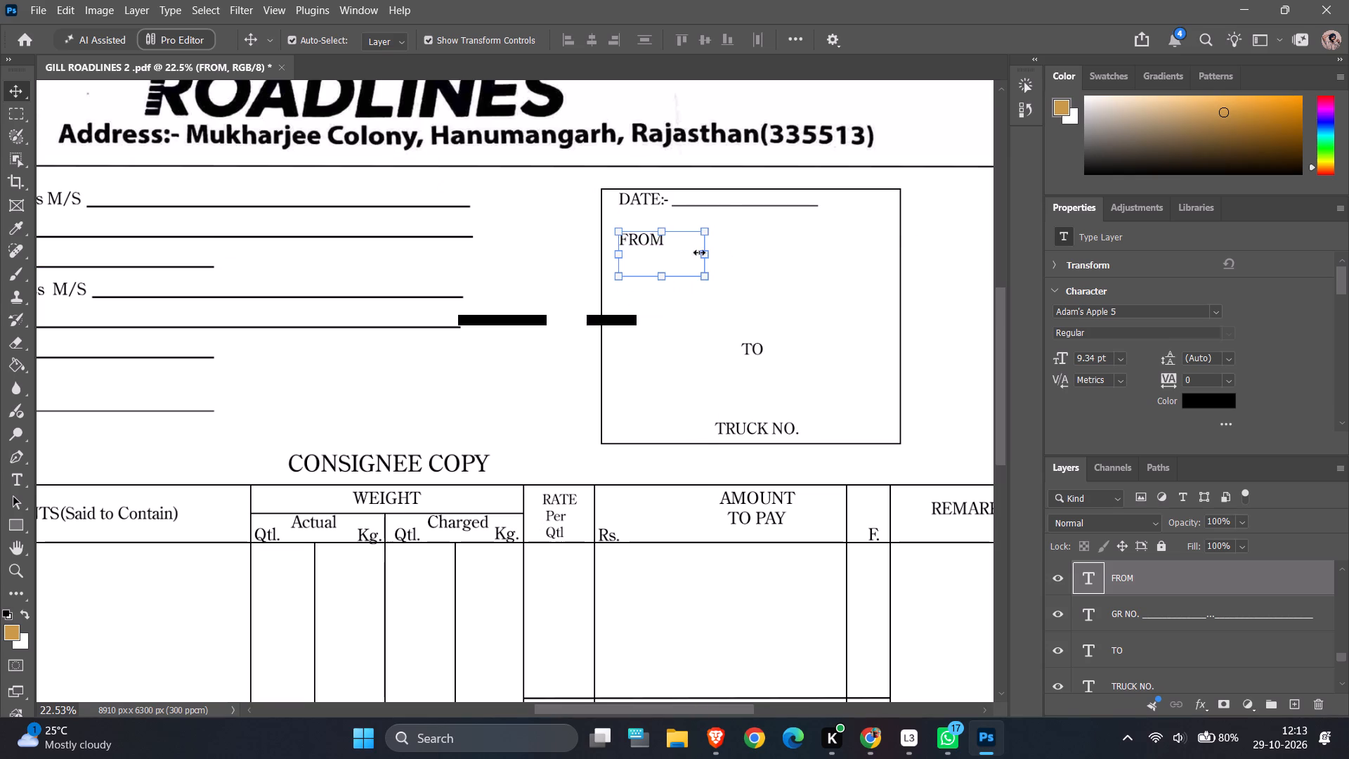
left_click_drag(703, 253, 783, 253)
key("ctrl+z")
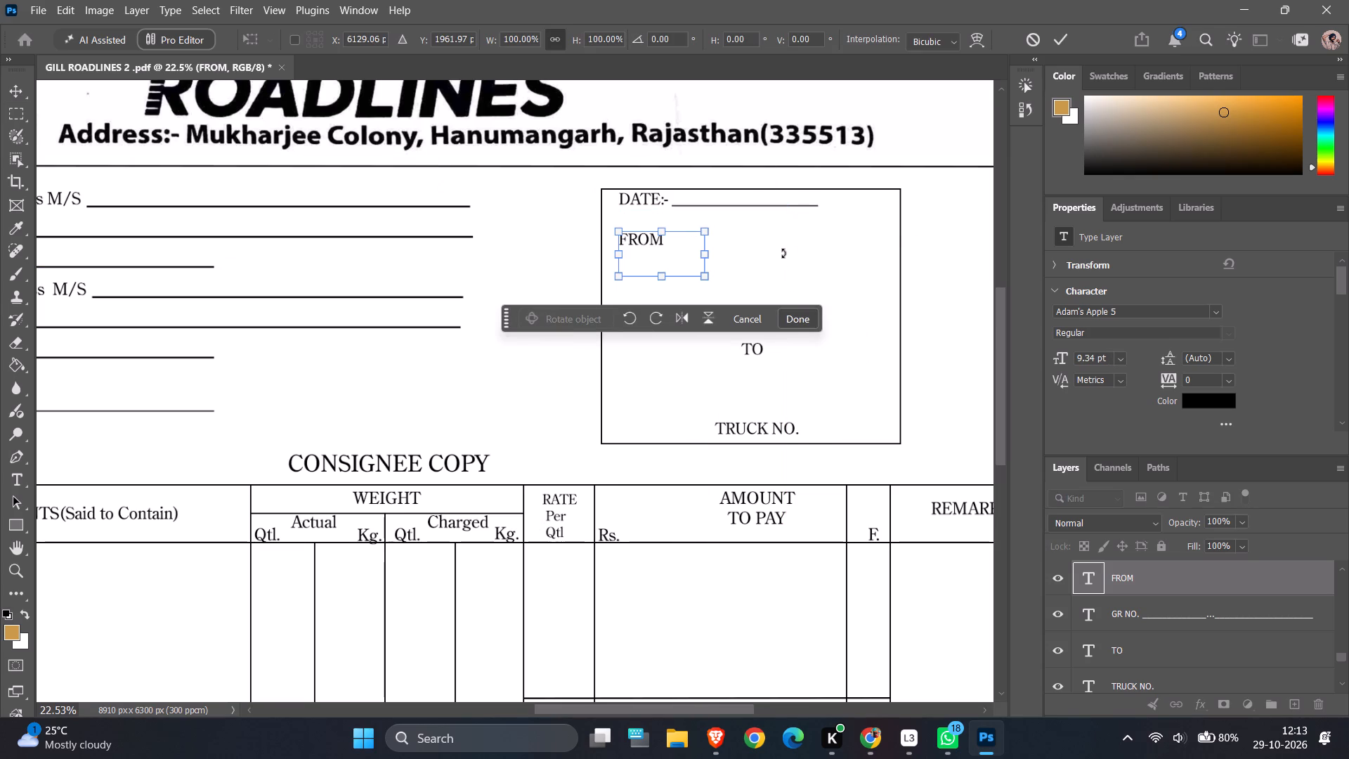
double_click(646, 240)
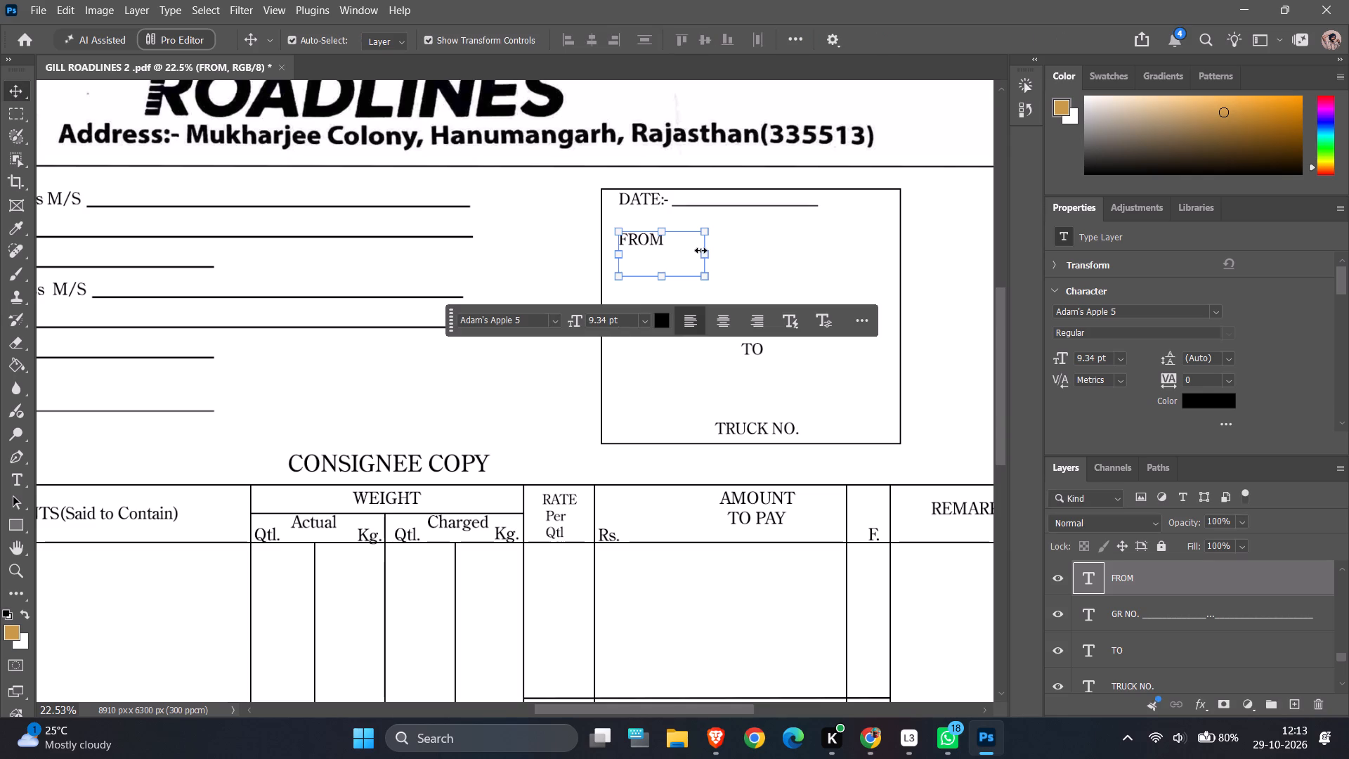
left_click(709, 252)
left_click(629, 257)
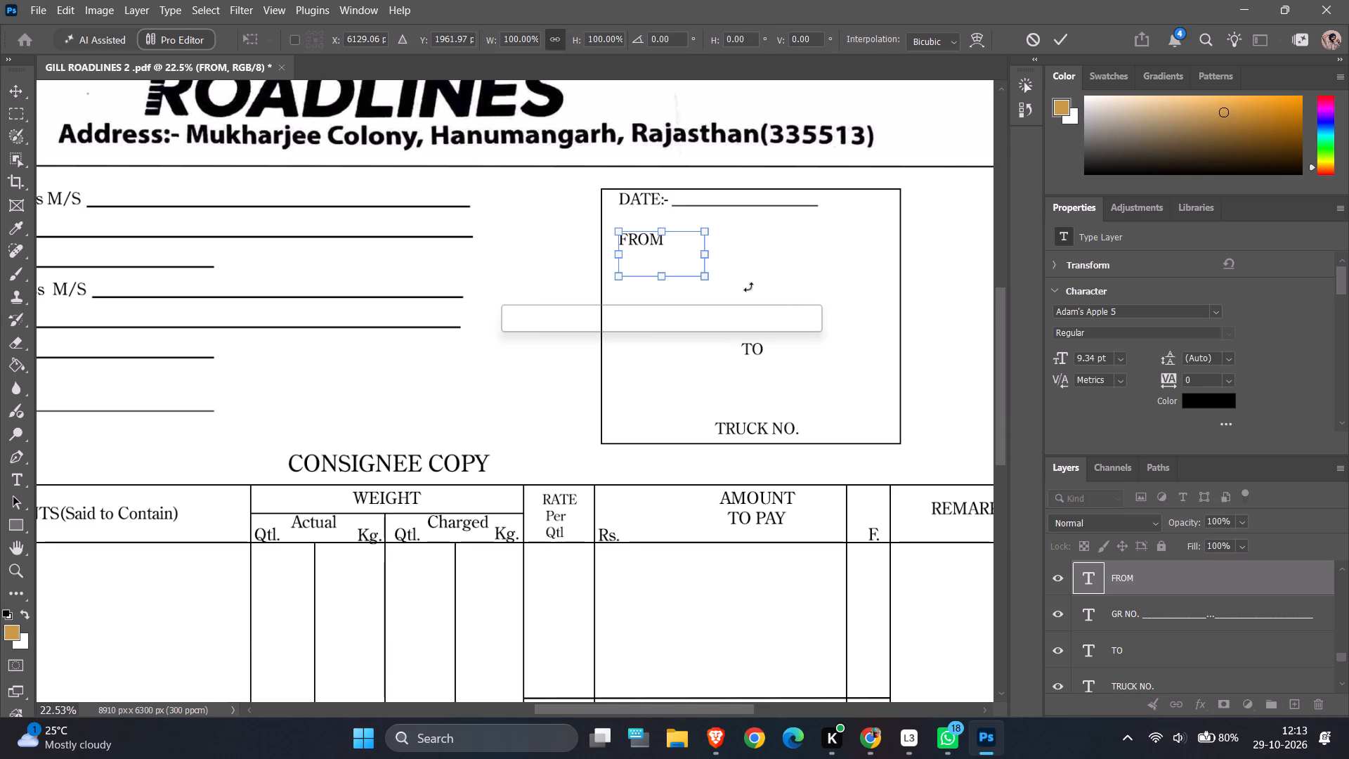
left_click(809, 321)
Open the FROM label for text editing and widen its text box almost to the rectangle's right edge.
double_click(648, 245)
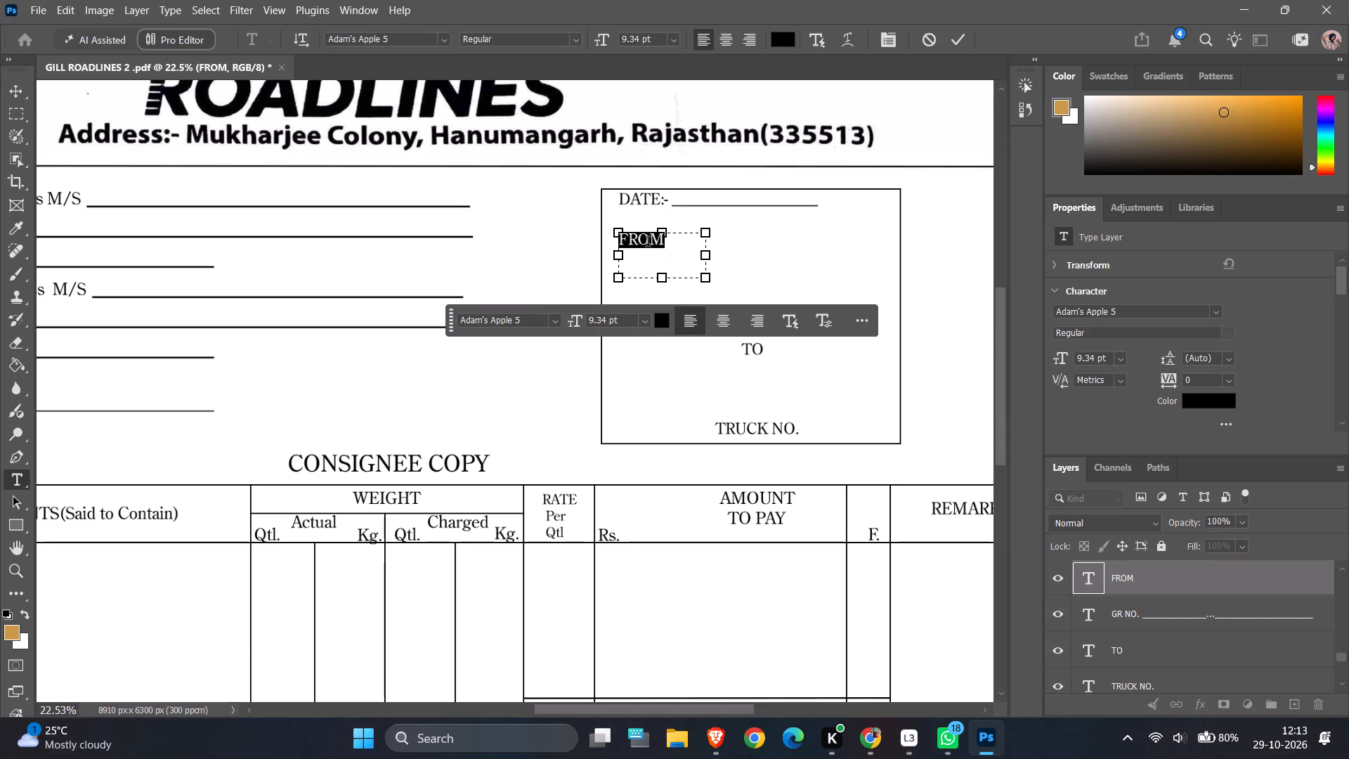
left_click(667, 242)
left_click(667, 242)
left_click_drag(710, 256, 828, 256)
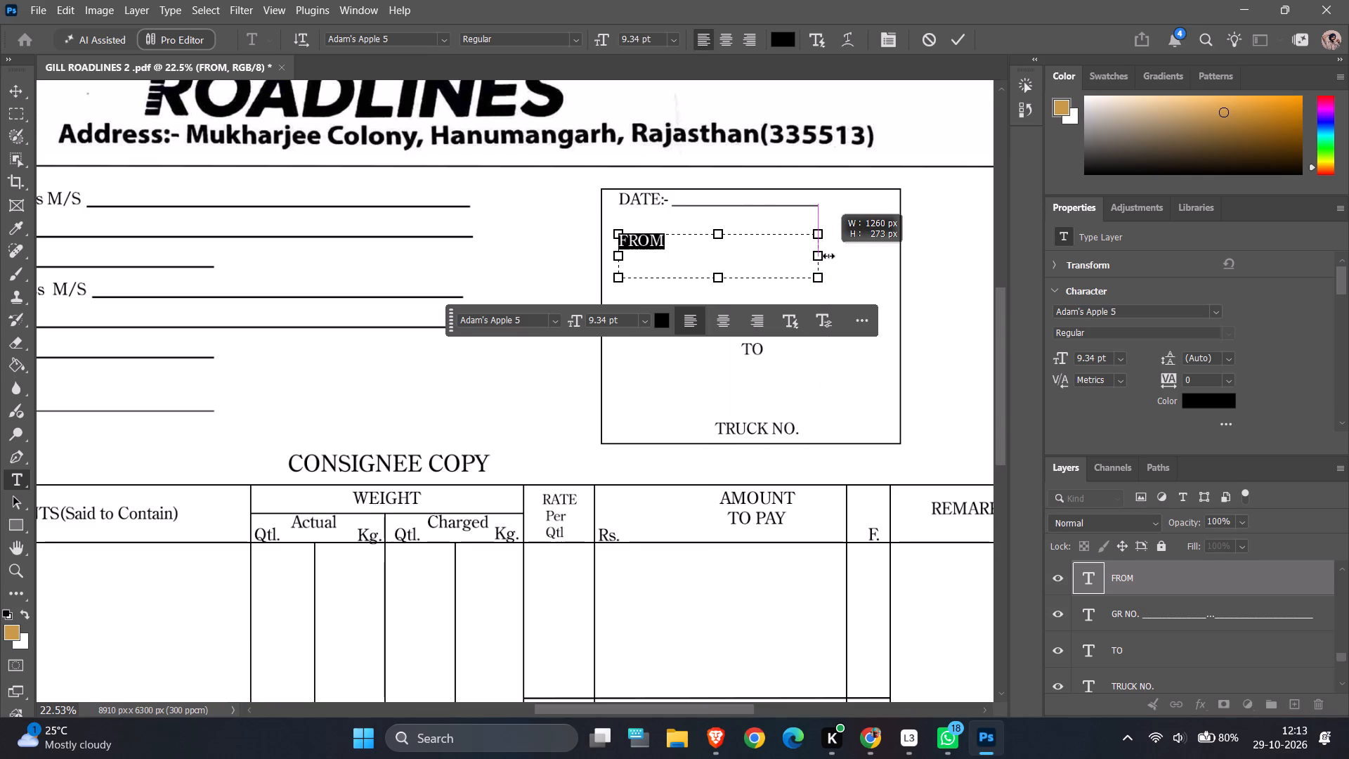
left_click_drag(828, 256, 894, 254)
left_click(794, 258)
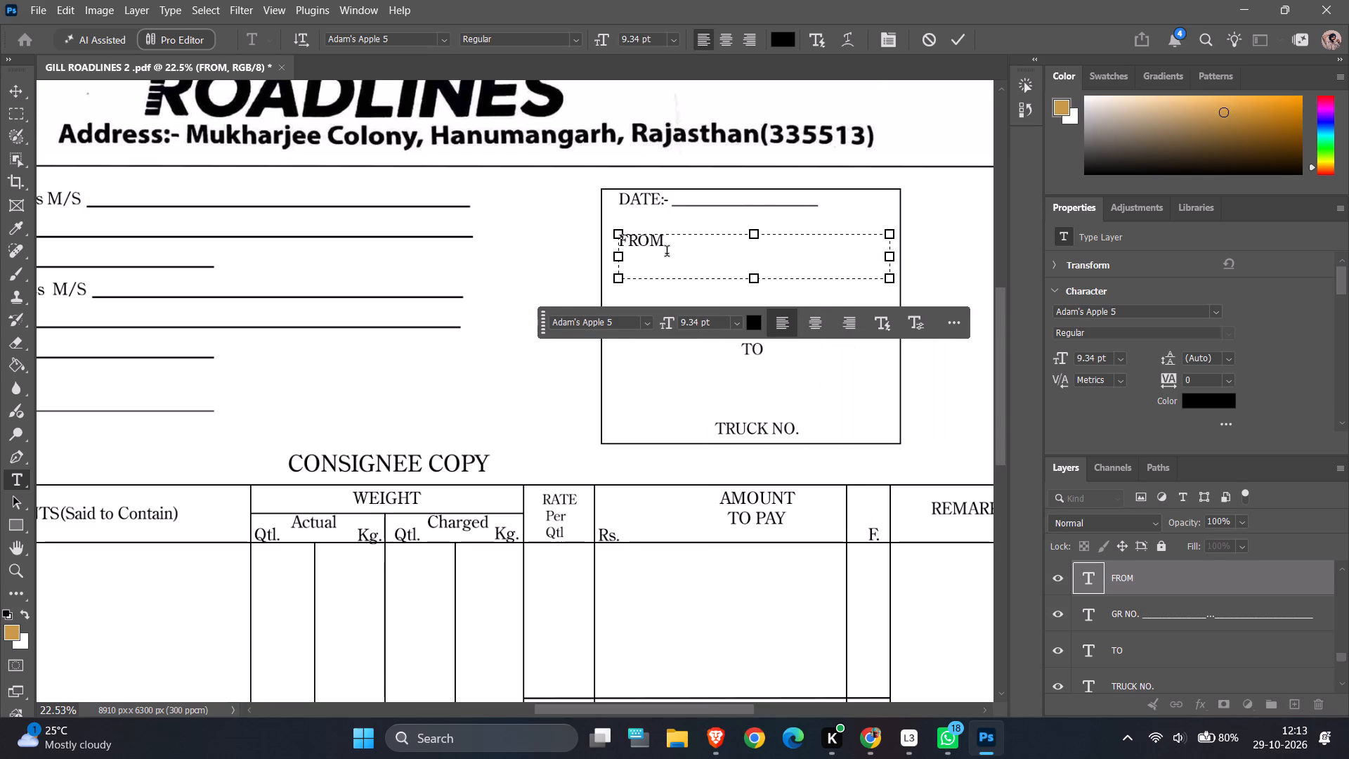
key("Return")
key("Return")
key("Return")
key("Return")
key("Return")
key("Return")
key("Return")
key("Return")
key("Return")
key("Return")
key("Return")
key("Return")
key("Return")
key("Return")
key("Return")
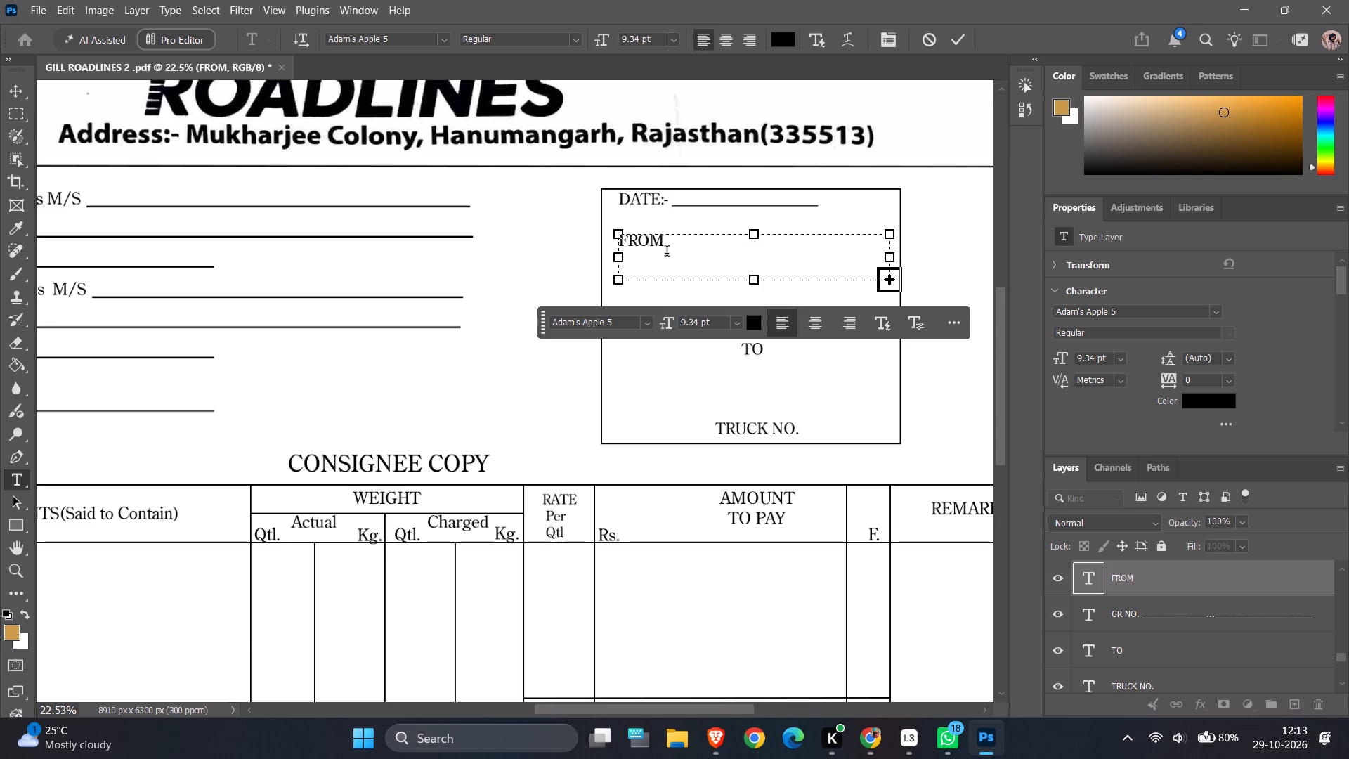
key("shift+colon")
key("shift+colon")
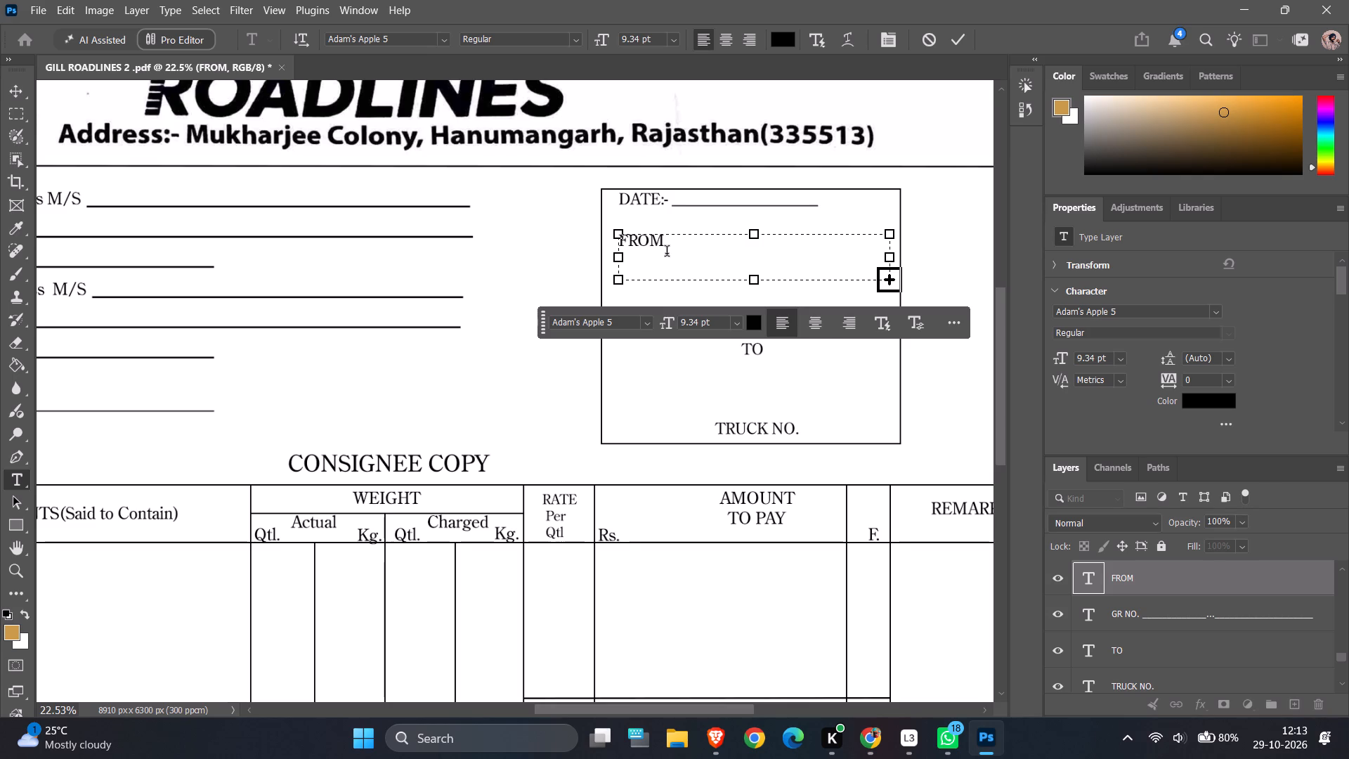
Append ":- " to the FROM label and fill the rest of its line with underscores.
left_click(667, 253)
left_click(667, 242)
key("shift+colon")
type("-")
key("space")
key("shift+underscore")
key("shift+underscore")
key("shift+underscore")
key("shift+underscore")
key("shift+underscore")
key("shift+underscore")
key("shift+underscore")
key("shift+underscore")
key("shift+underscore")
key("shift+underscore")
key("shift+underscore")
key("shift+underscore")
key("shift+underscore")
key("shift+underscore")
key("shift+underscore")
key("shift+underscore")
key("shift+underscore")
key("shift+underscore")
key("shift+underscore")
key("shift+underscore")
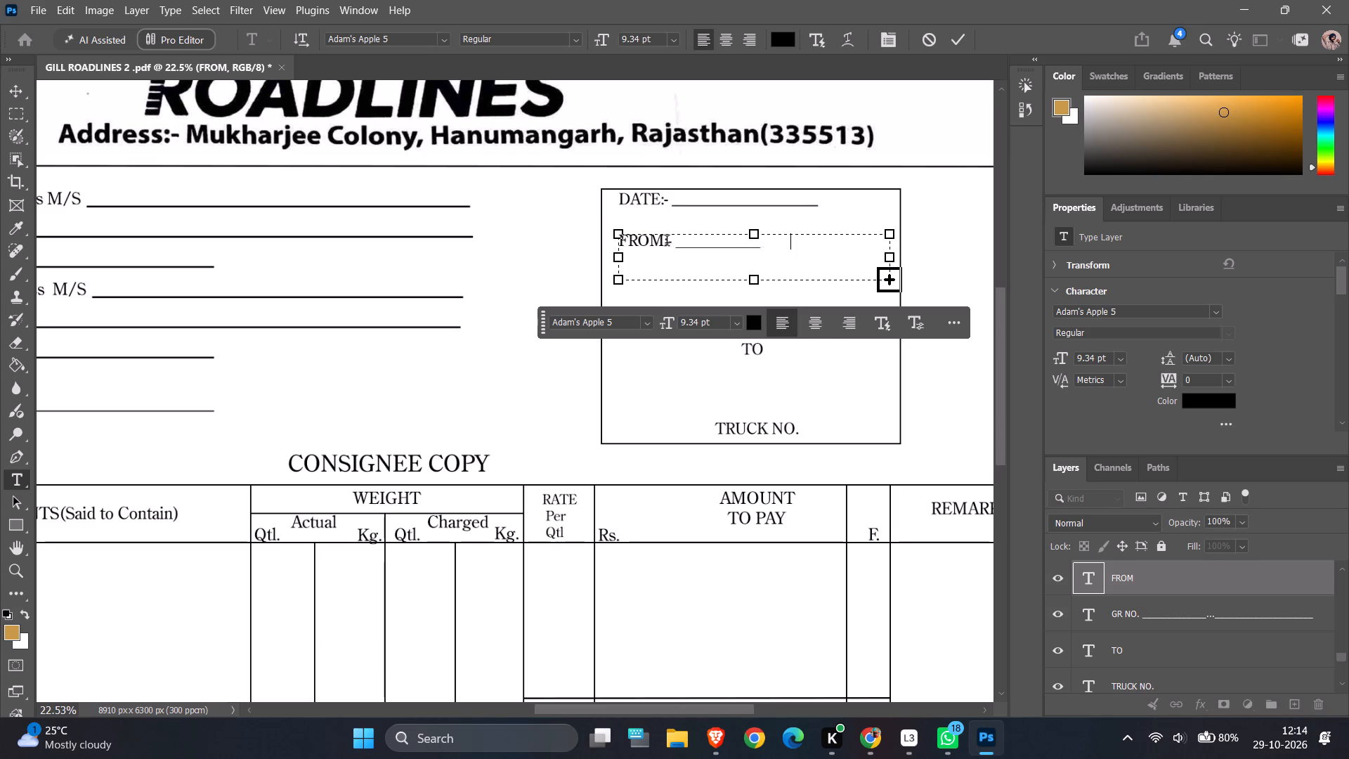
type("___")
Add a second line of underscores under FROM, ending about level with the first line, and finish the text edit.
key("shift+Return")
type("__")
key("shift+underscore")
key("shift+underscore")
key("shift+underscore")
key("shift+underscore")
type("______")
key("shift+BackSpace")
left_click(264, 391)
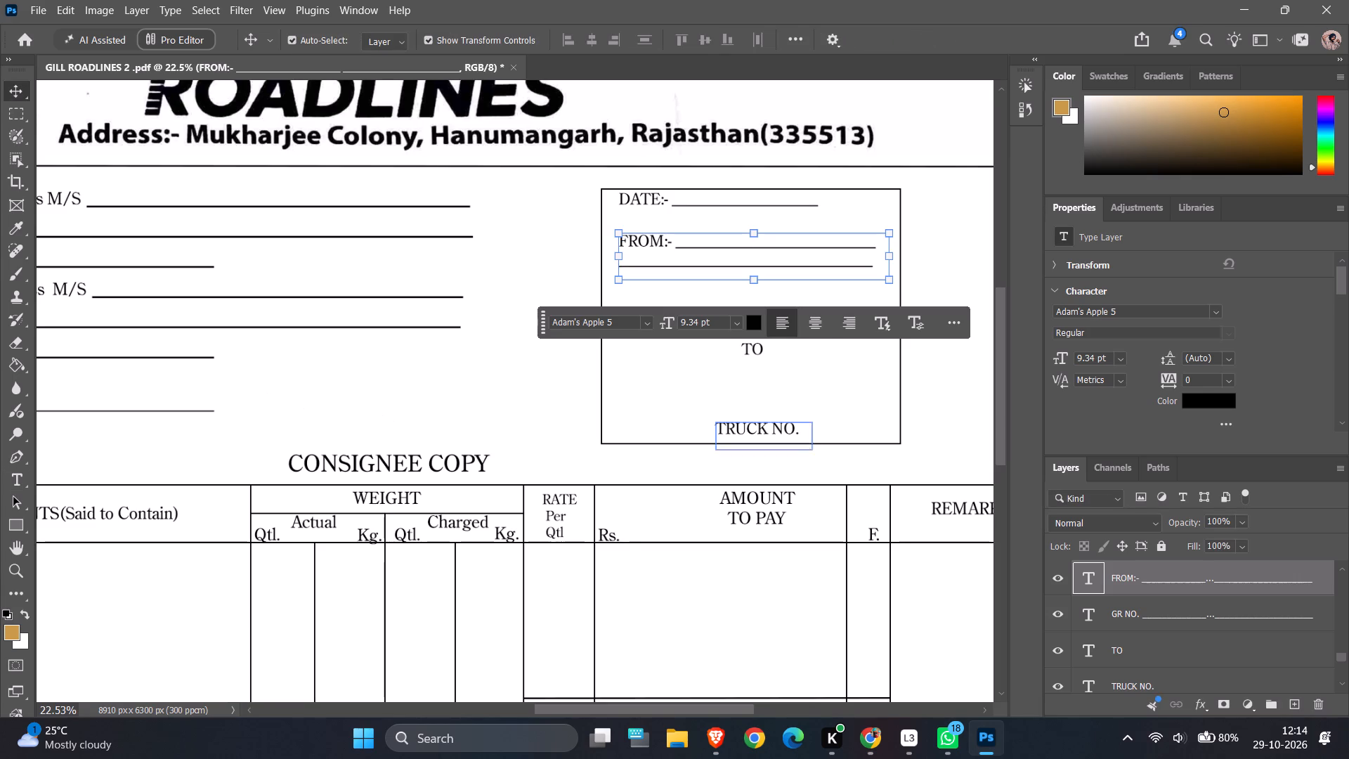
left_click(925, 384)
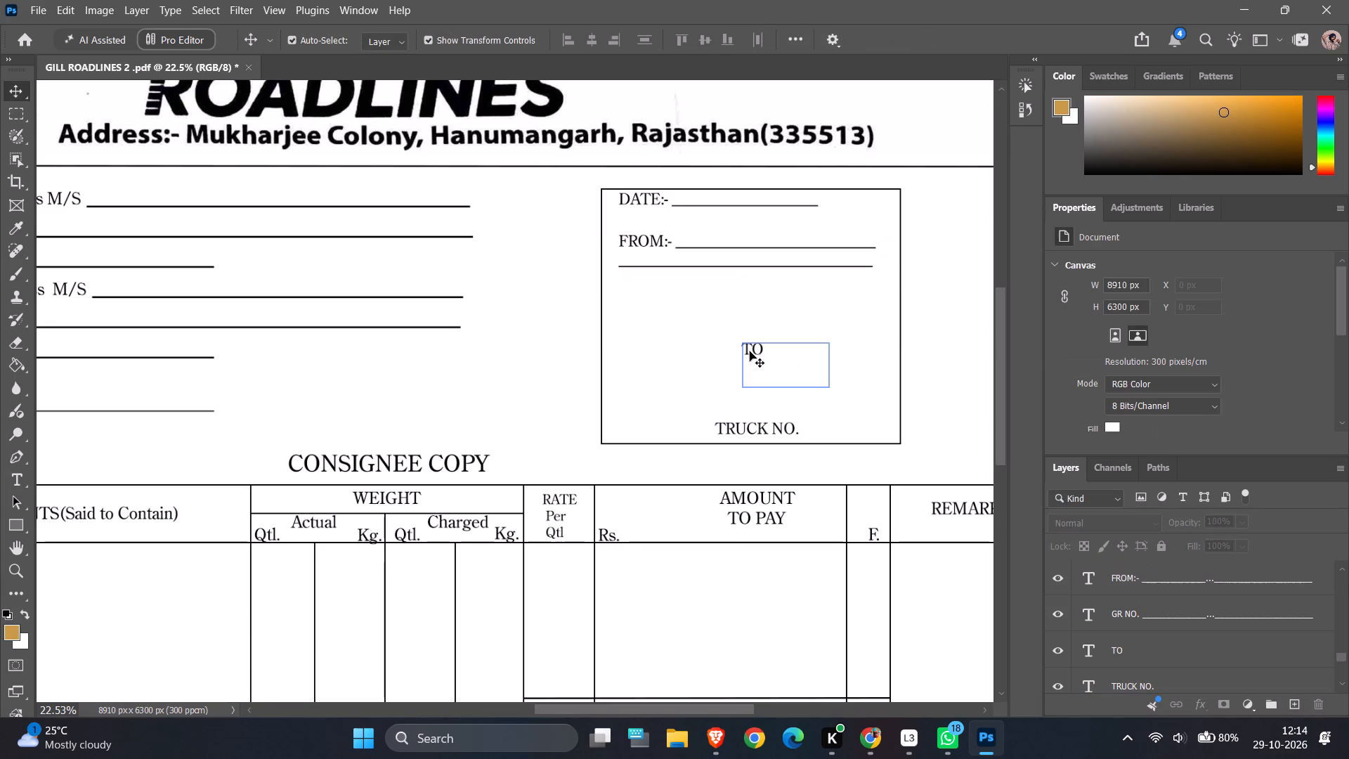
Move the TO label below FROM's second fill-in line, left-aligned with FROM.
left_click_drag(750, 346, 625, 295)
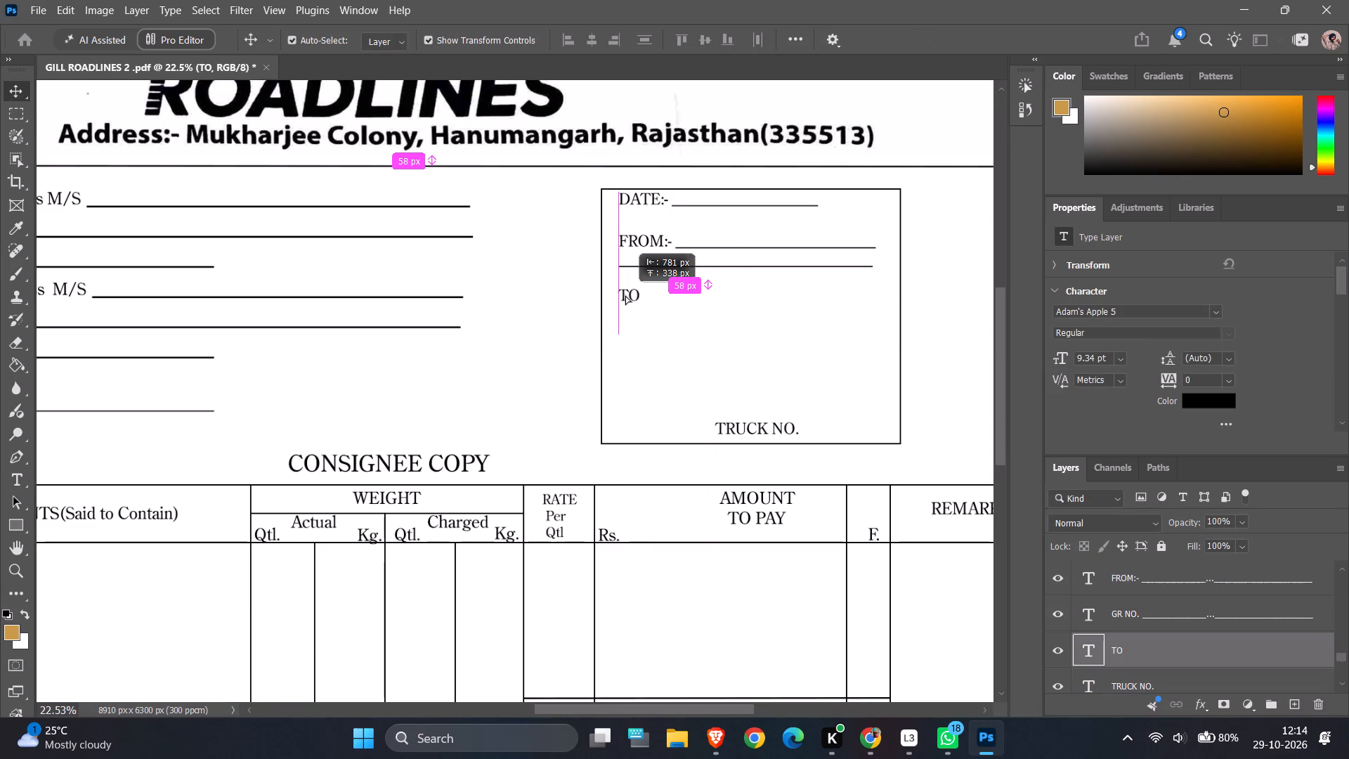
left_click_drag(625, 295, 622, 315)
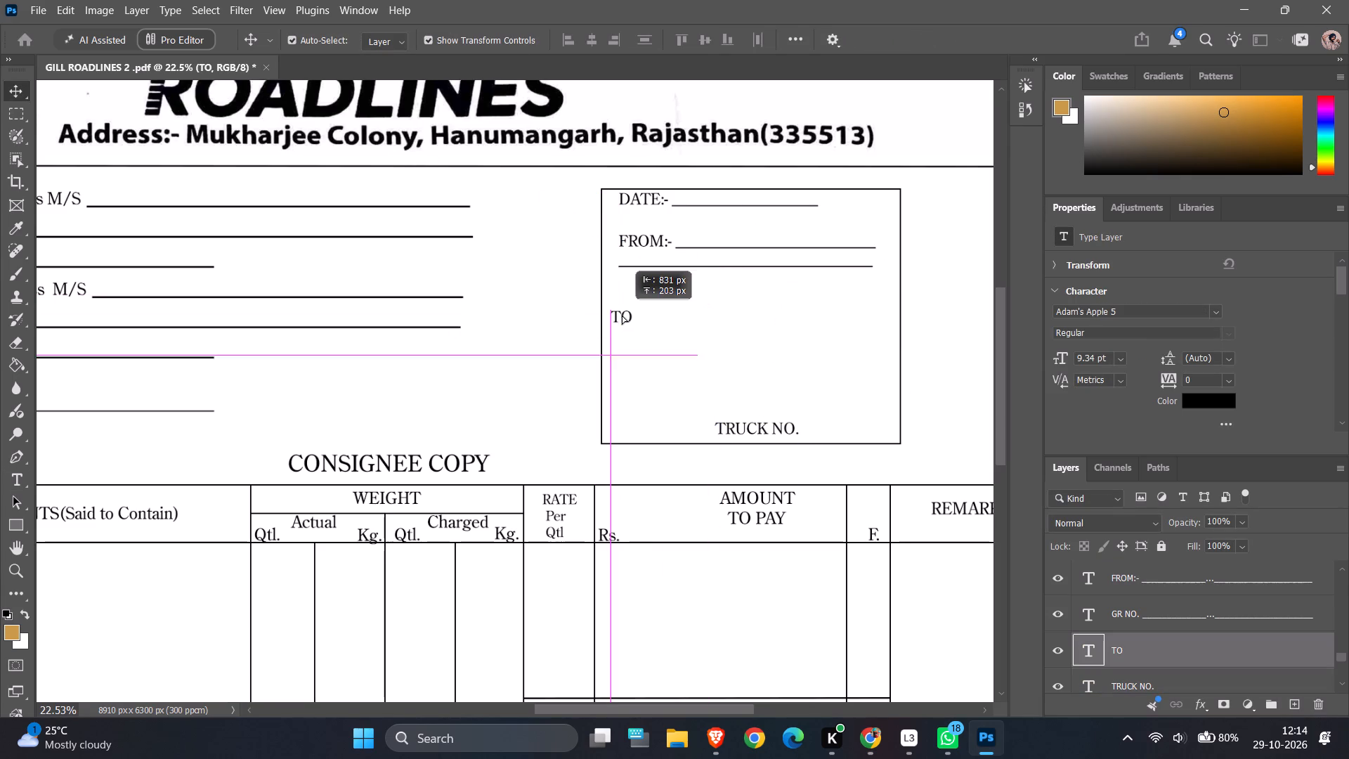
left_click_drag(622, 315, 625, 317)
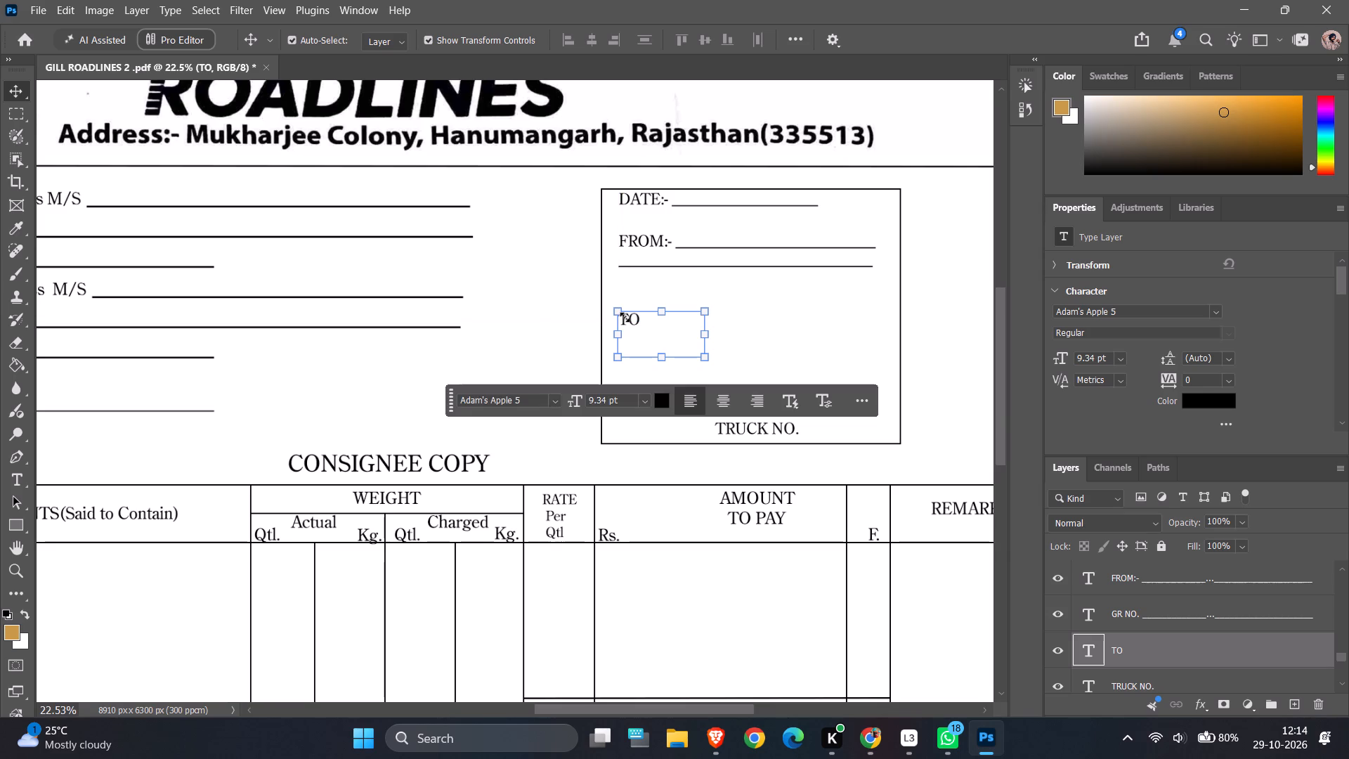
Append ":- " to the TO label and widen its text box to the rectangle's right edge.
double_click(635, 321)
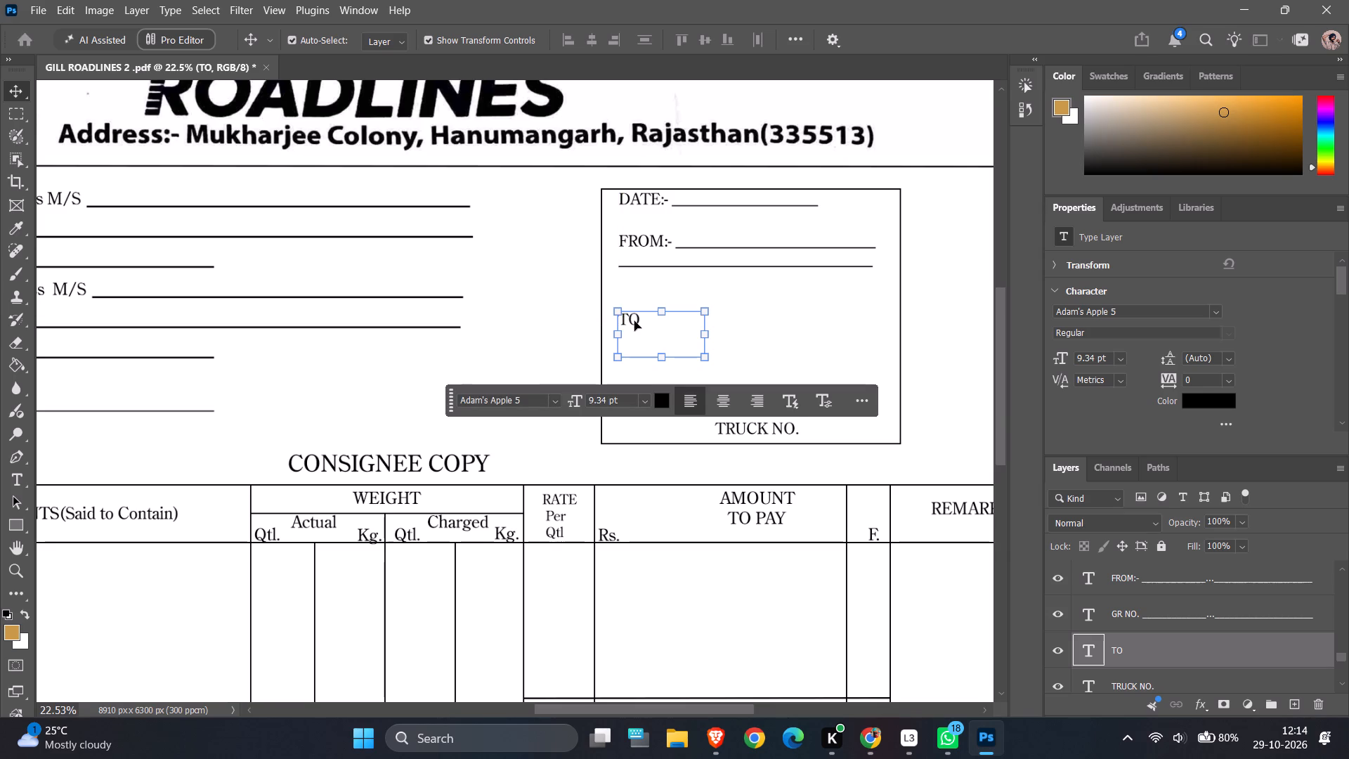
left_click(641, 325)
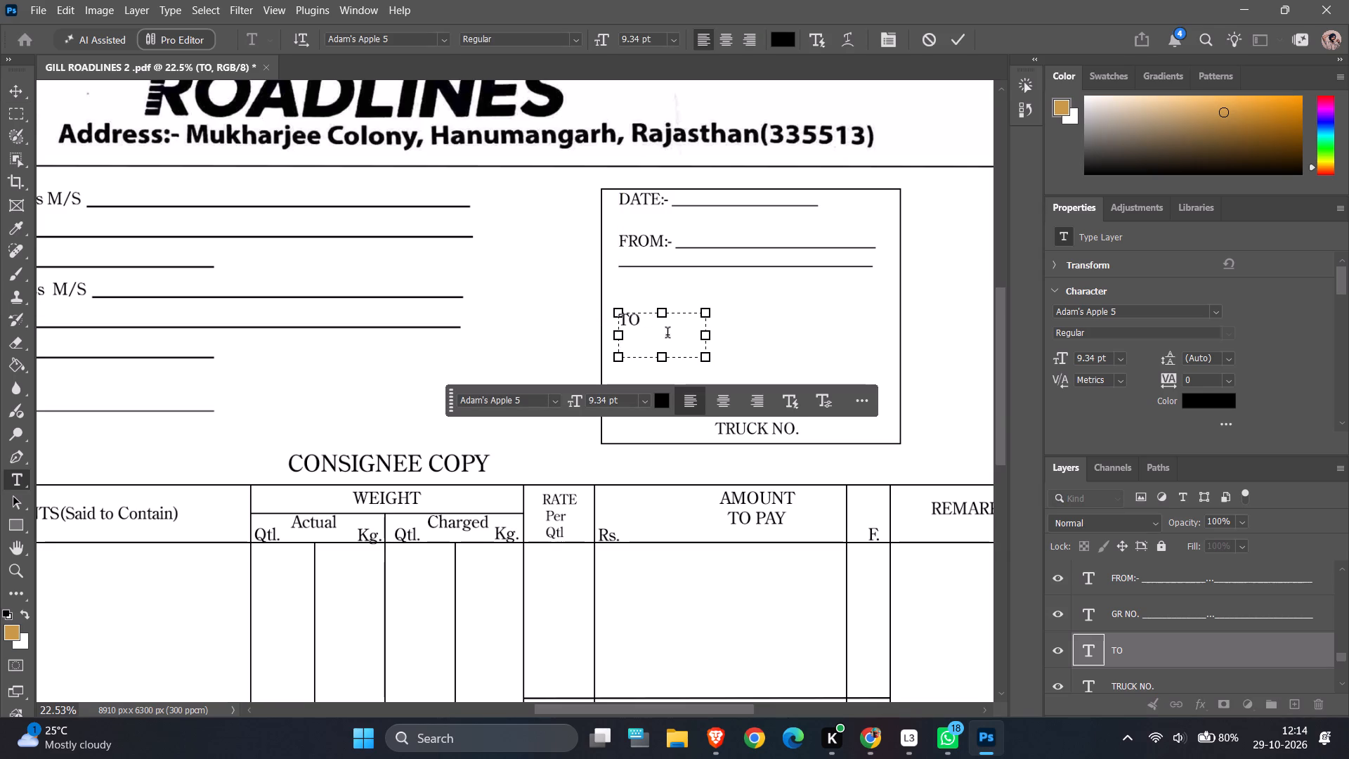
key("shift+colon")
key("minus")
left_click_drag(711, 338, 904, 332)
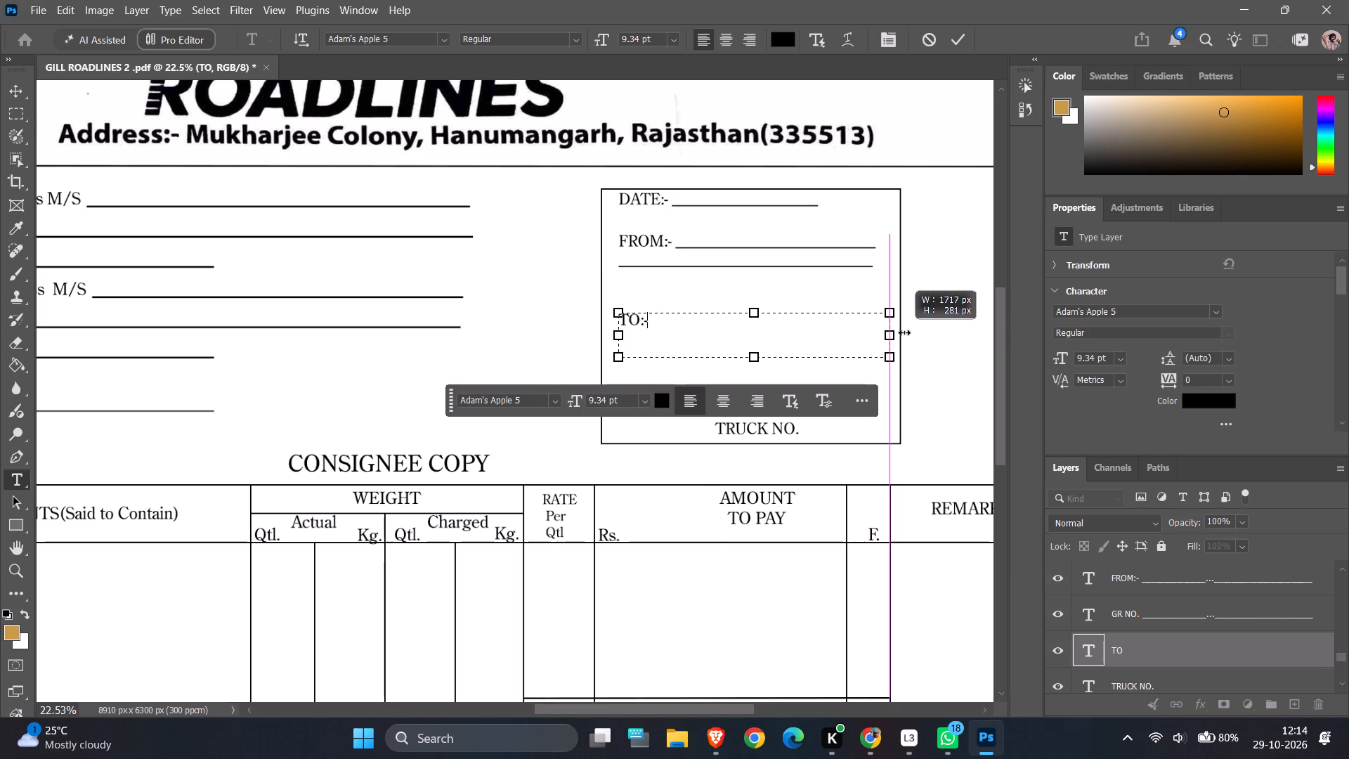
left_click_drag(904, 332, 906, 332)
key("space")
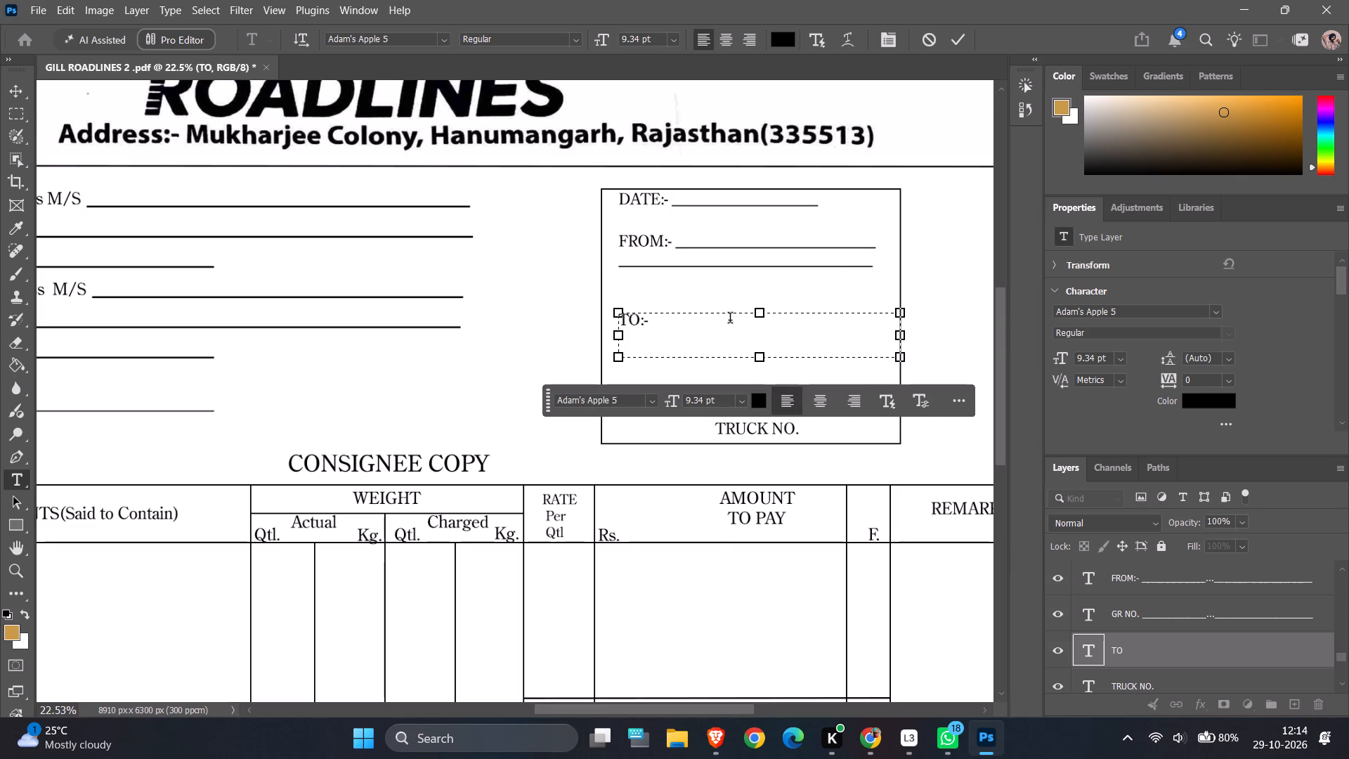
Fill the rest of the TO line with underscores, stopping just short of the rectangle's right edge.
key("shift+underscore")
key("shift+underscore")
key("shift+underscore")
key("shift+underscore")
key("shift+underscore")
key("shift+underscore")
key("shift+underscore")
key("shift+underscore")
key("shift+underscore")
key("shift+underscore")
key("shift+underscore")
key("shift+underscore")
key("shift+underscore")
key("shift+underscore")
key("shift+underscore")
key("shift+underscore")
key("shift+underscore")
key("shift+underscore")
key("shift+underscore")
key("shift+underscore")
type("__")
key("shift+underscore")
Add a second line of underscores under TO, ending about level with the first line.
scroll(730, 320, "down", 3)
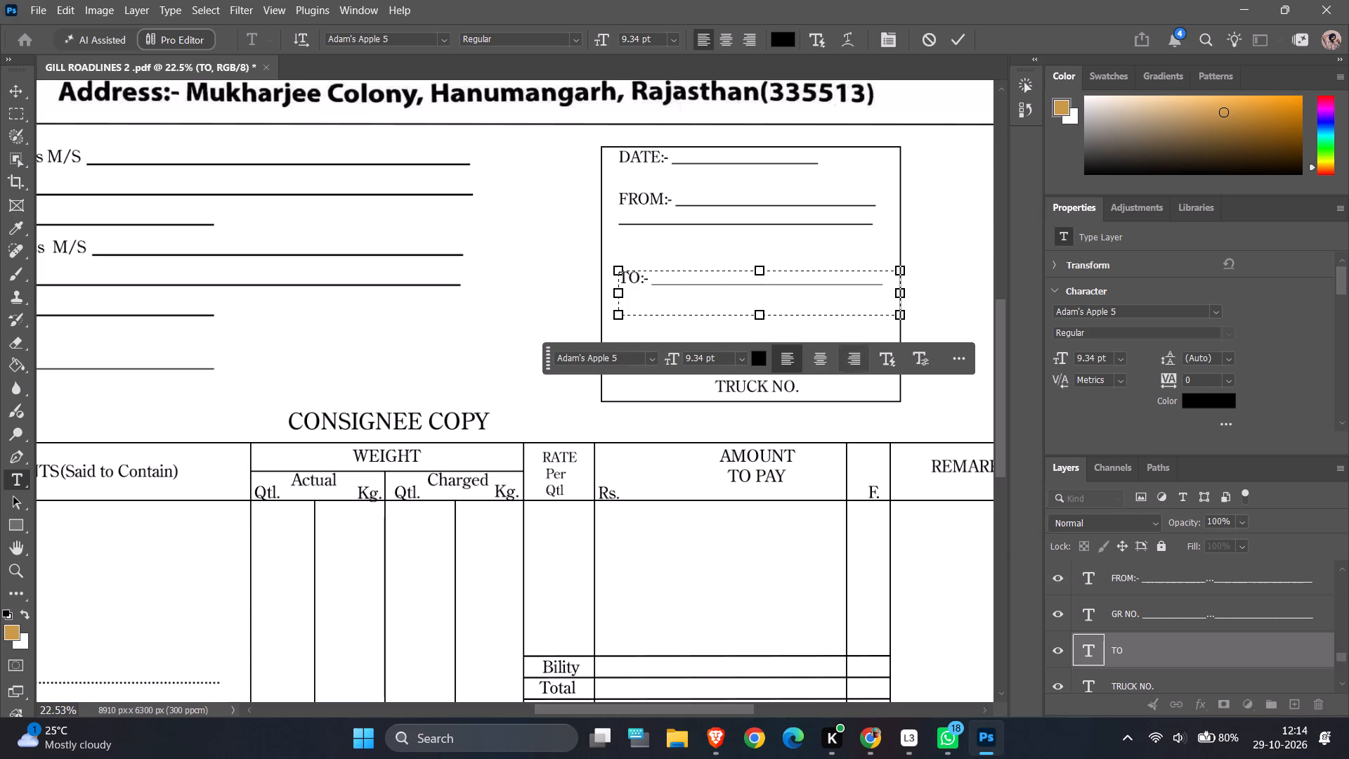
key("shift+Return")
key("shift+underscore")
key("shift+underscore")
key("shift+underscore")
key("shift+underscore")
key("shift+underscore")
key("shift+underscore")
key("shift+underscore")
key("shift+underscore")
key("shift+underscore")
key("shift+underscore")
key("shift+underscore")
key("shift+underscore")
key("shift+underscore")
key("shift+underscore")
key("shift+underscore")
key("shift+underscore")
key("shift+underscore")
key("shift+underscore")
key("shift+underscore")
key("shift+underscore")
key("shift+underscore")
key("shift+underscore")
key("shift+underscore")
key("shift+underscore")
key("shift+underscore")
key("shift+underscore")
key("shift+underscore")
key("shift+underscore")
key("shift+underscore")
key("shift+underscore")
type("____")
Trim one underscore from TO's second fill-in line and finish editing the text.
key("shift+BackSpace")
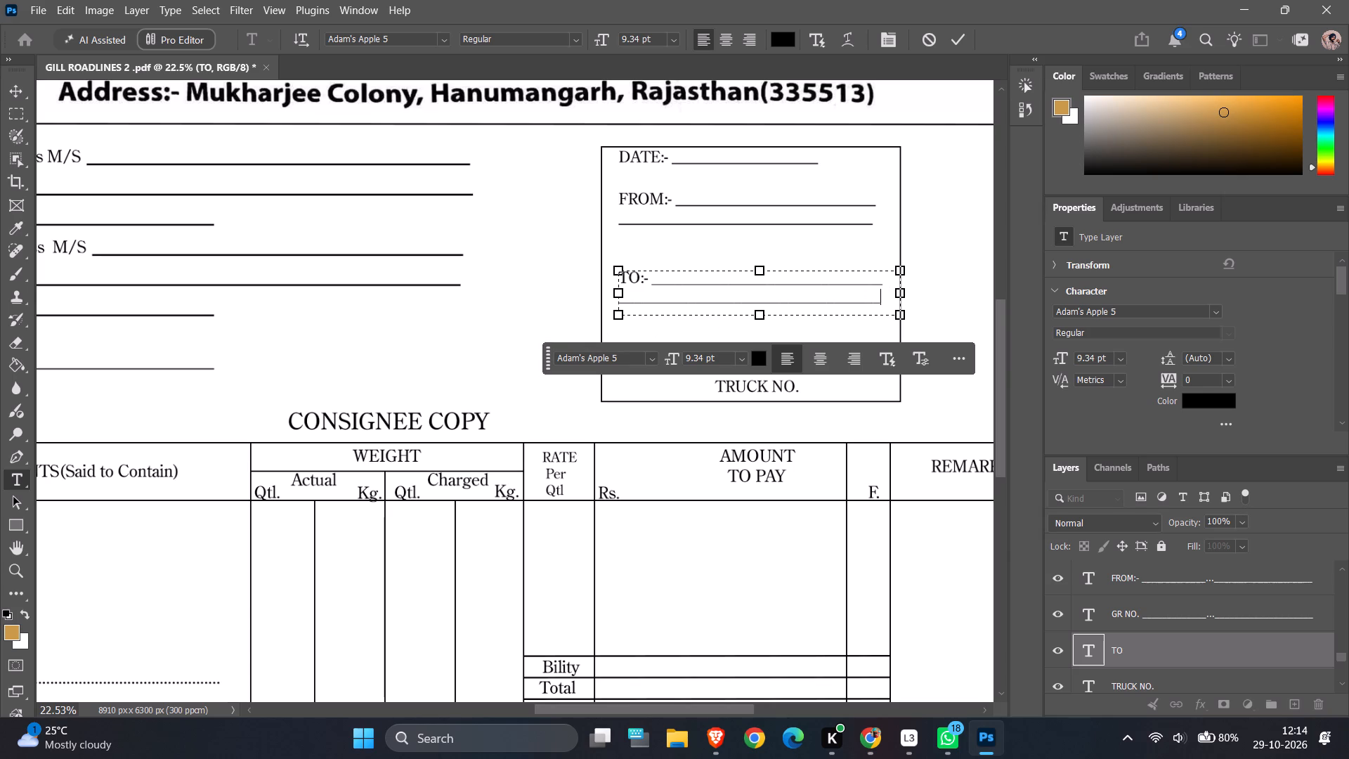
left_click(474, 327)
left_click(474, 327)
Move the TRUCK NO. label up below TO's second fill-in line, left-aligned with TO and leaving a small gap.
scroll(474, 327, "down", 4)
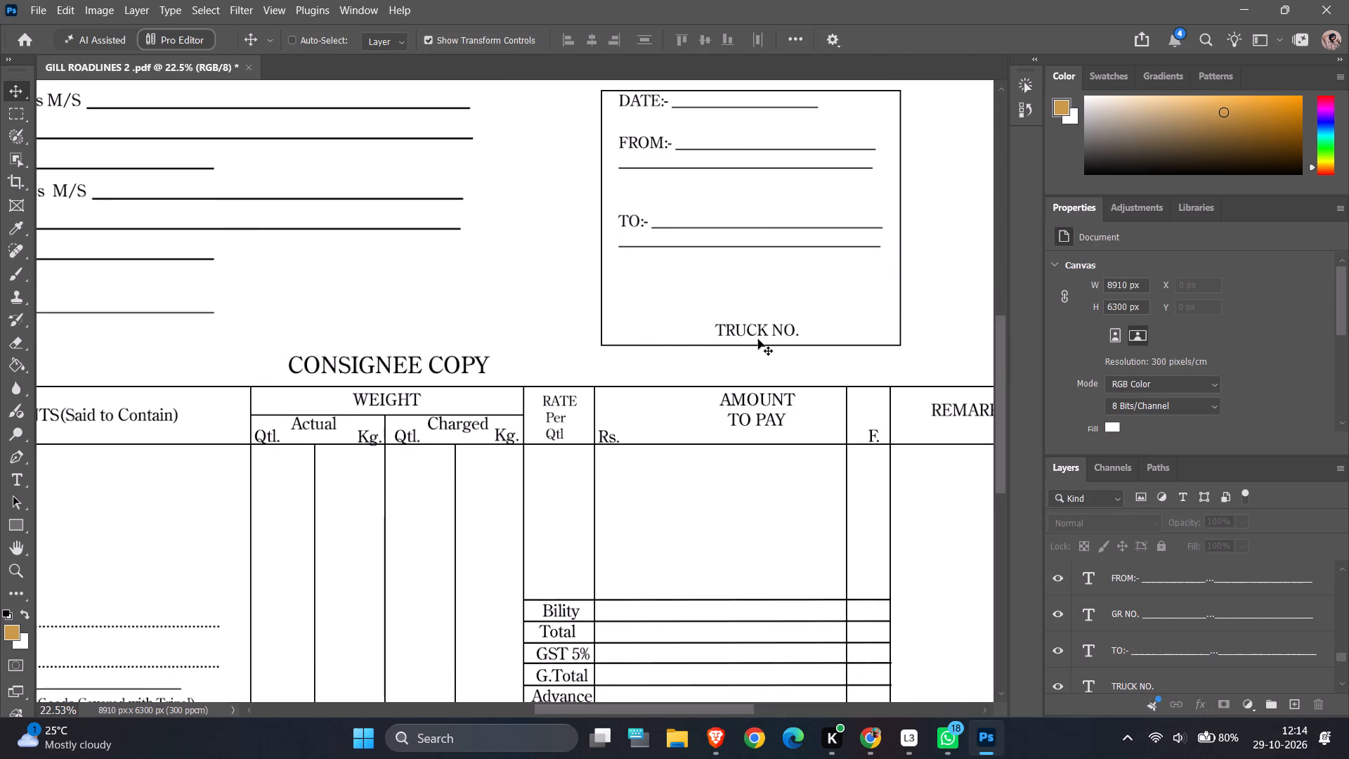
scroll(758, 339, "down", 4, "ctrl+alt")
scroll(758, 339, "up", 10, "ctrl+alt")
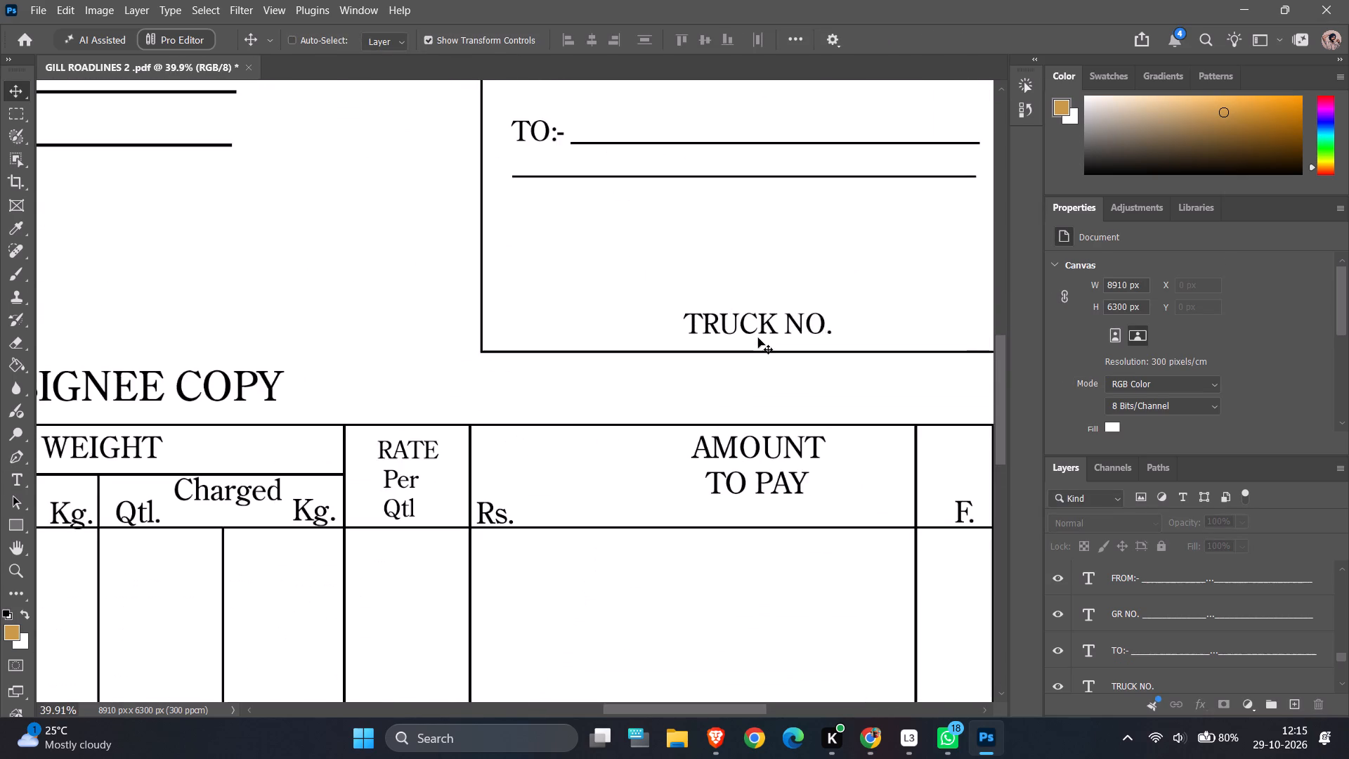
scroll(758, 338, "down", 4, "ctrl+alt")
left_click_drag(746, 331, 625, 292)
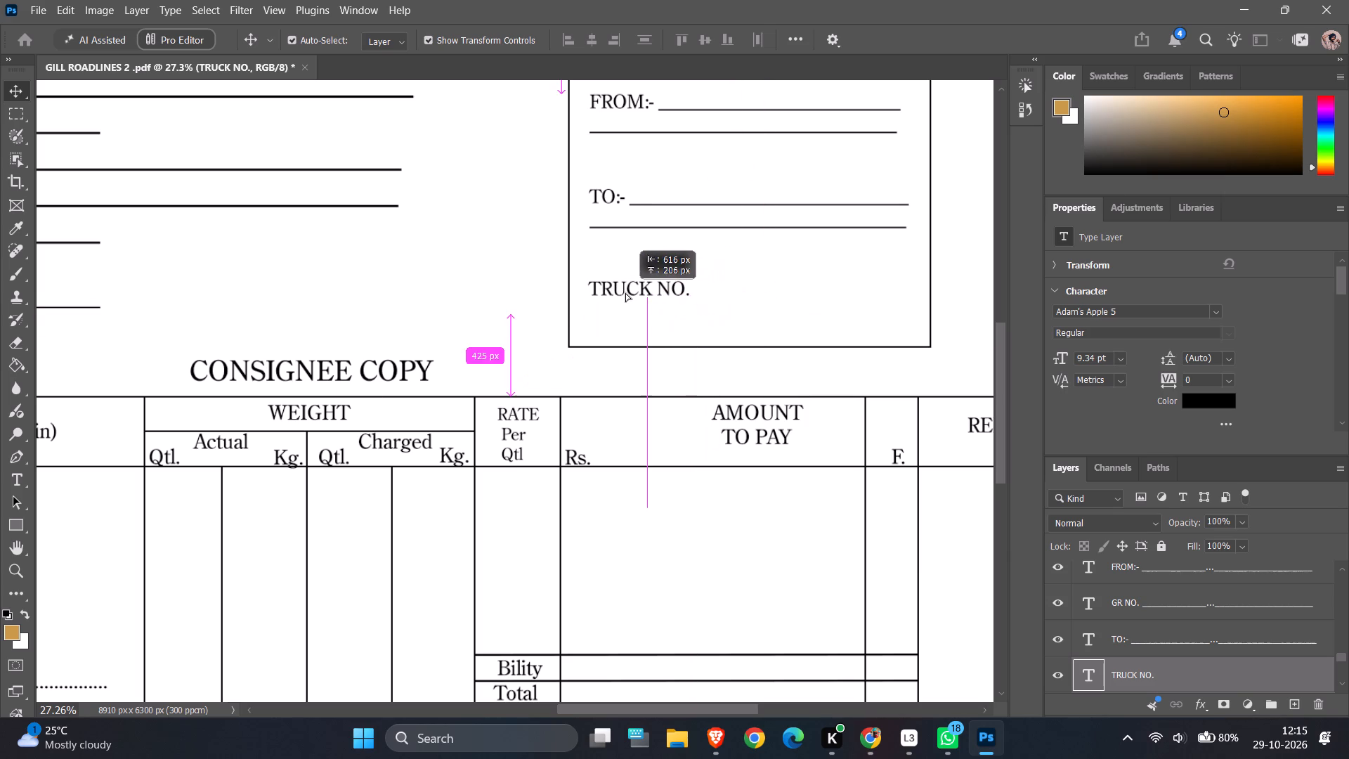
left_click_drag(625, 292, 625, 283)
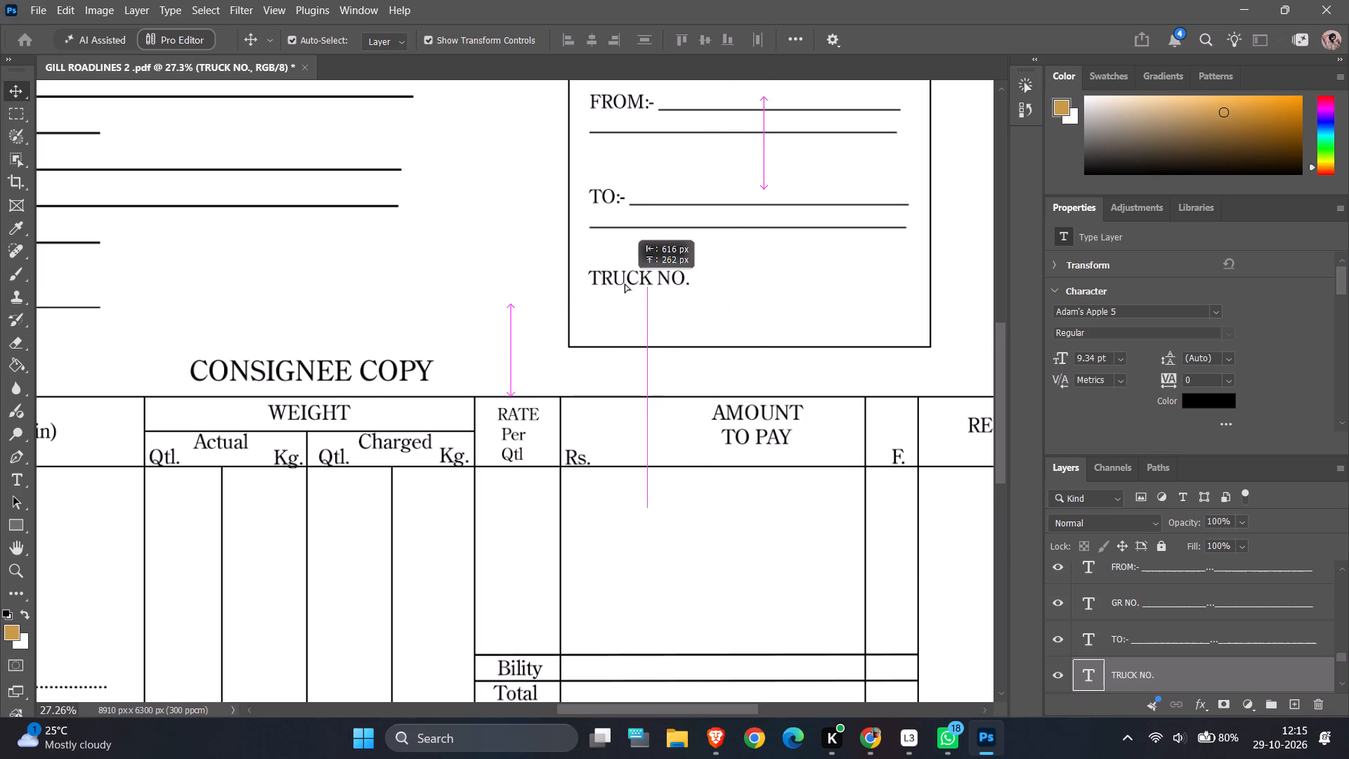
left_click_drag(625, 283, 628, 287)
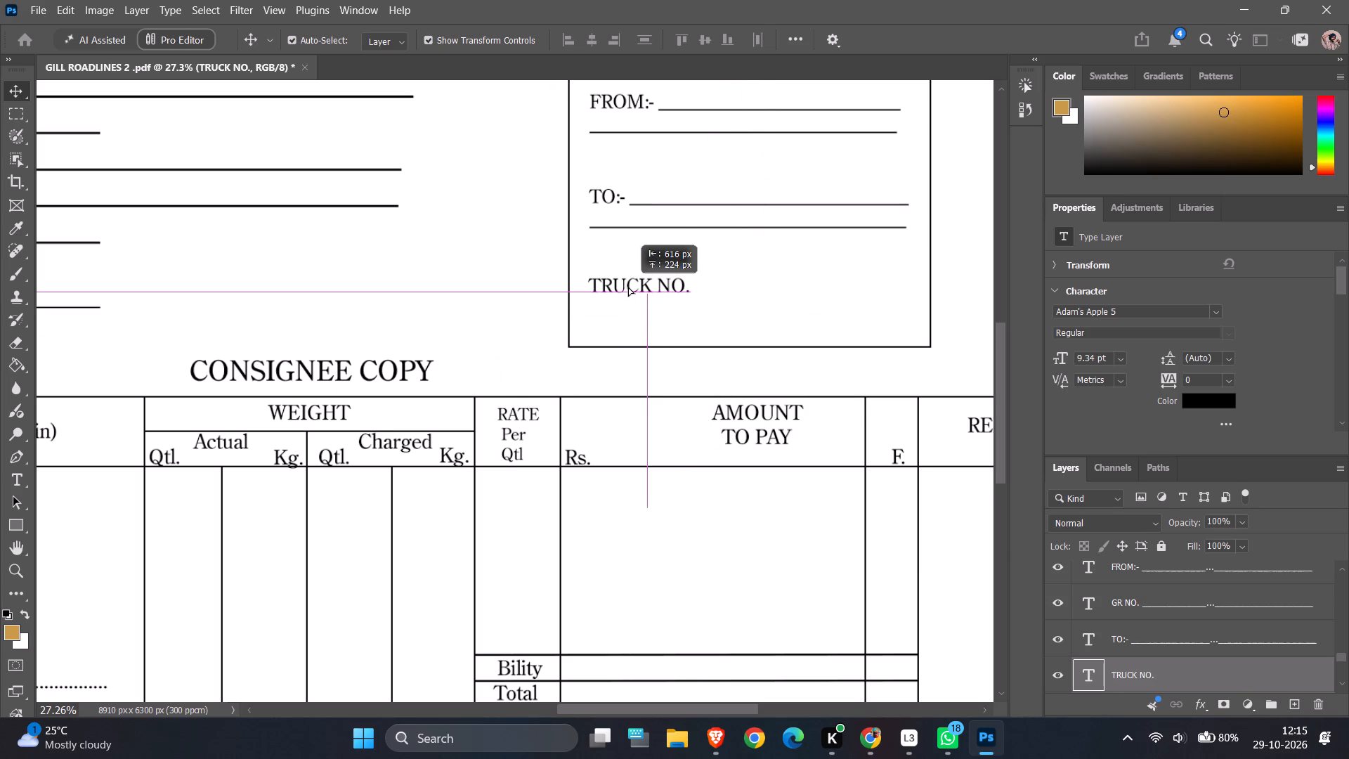
left_click_drag(628, 287, 633, 280)
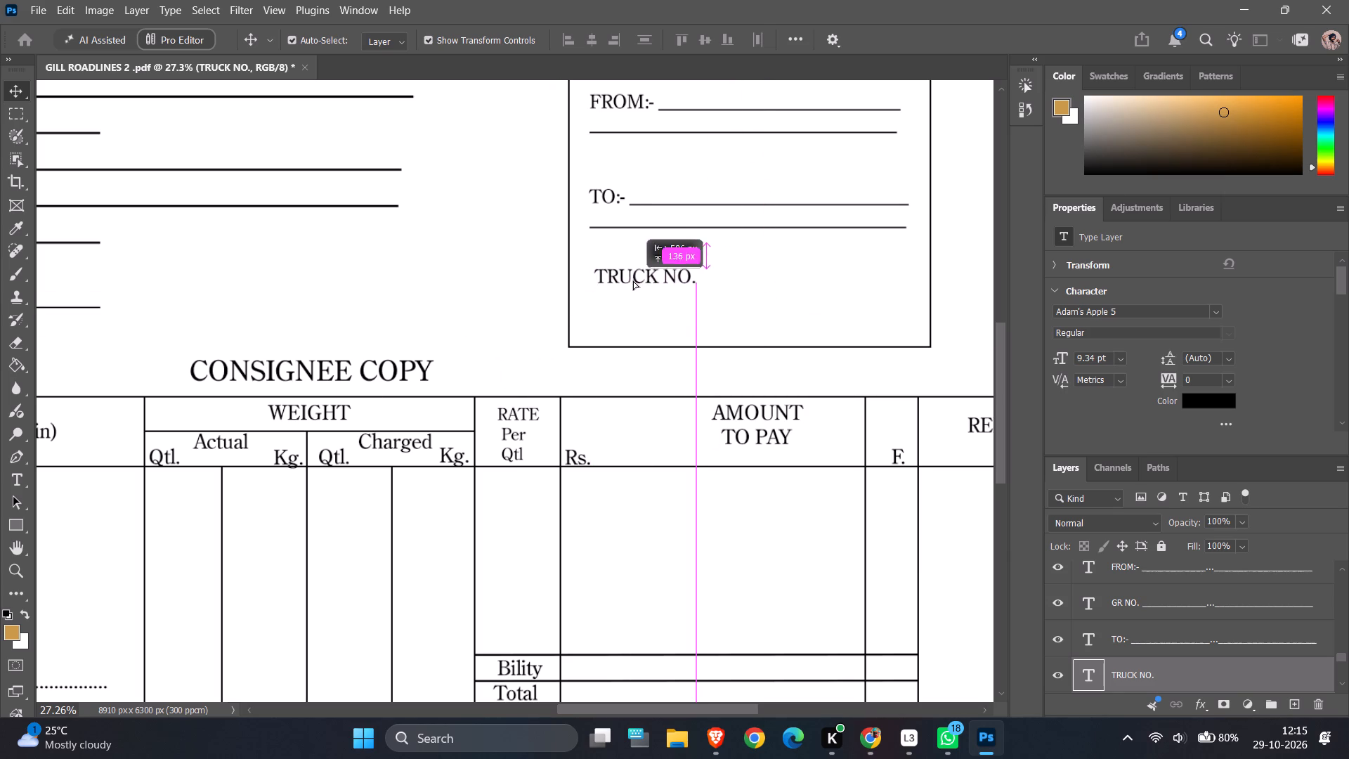
left_click_drag(633, 280, 630, 231)
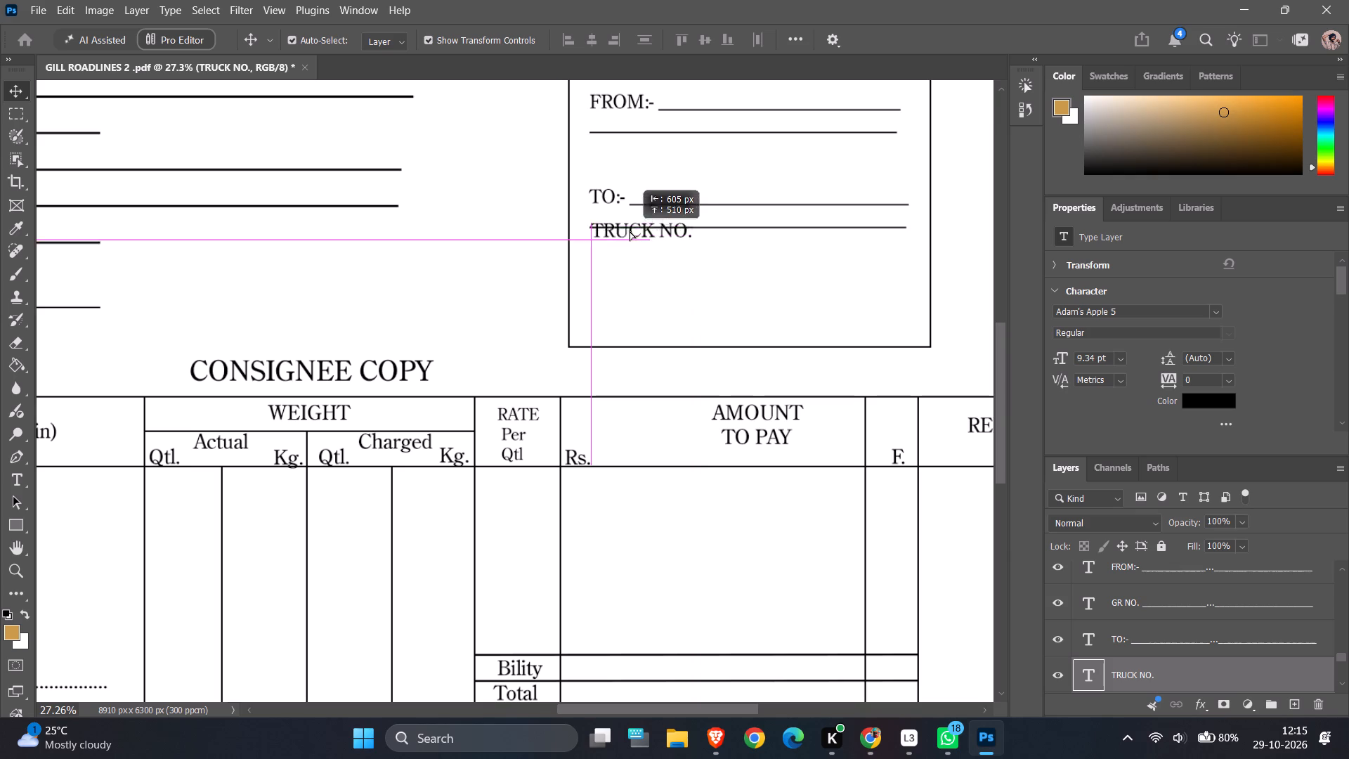
left_click_drag(630, 231, 627, 200)
key("Down")
key("Down")
key("Down")
key("Down")
key("Down")
key("Down")
key("Down")
key("Down")
key("Down")
key("Down")
key("Down")
key("Down")
key("Down")
key("Down")
key("Down")
key("Down")
key("Down")
key("Down")
key("Down")
key("Down")
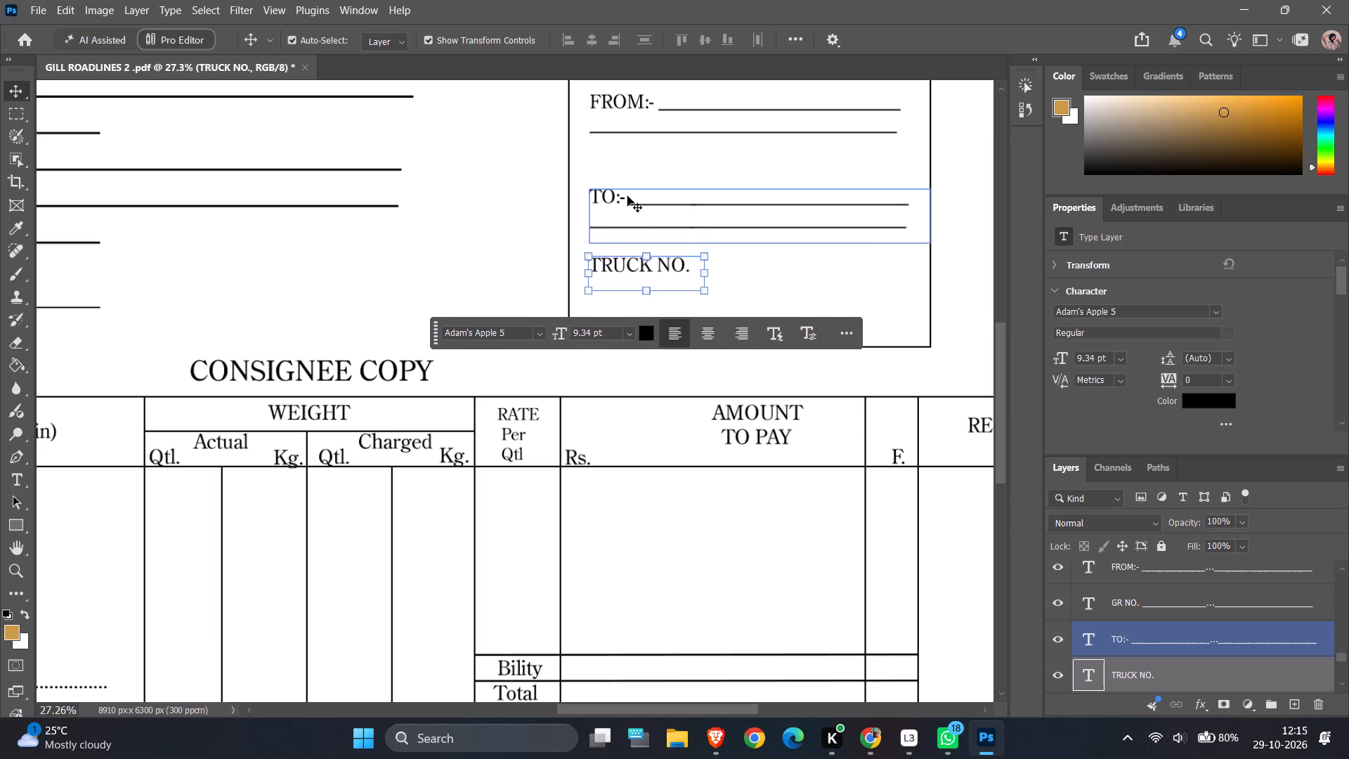
key("Down")
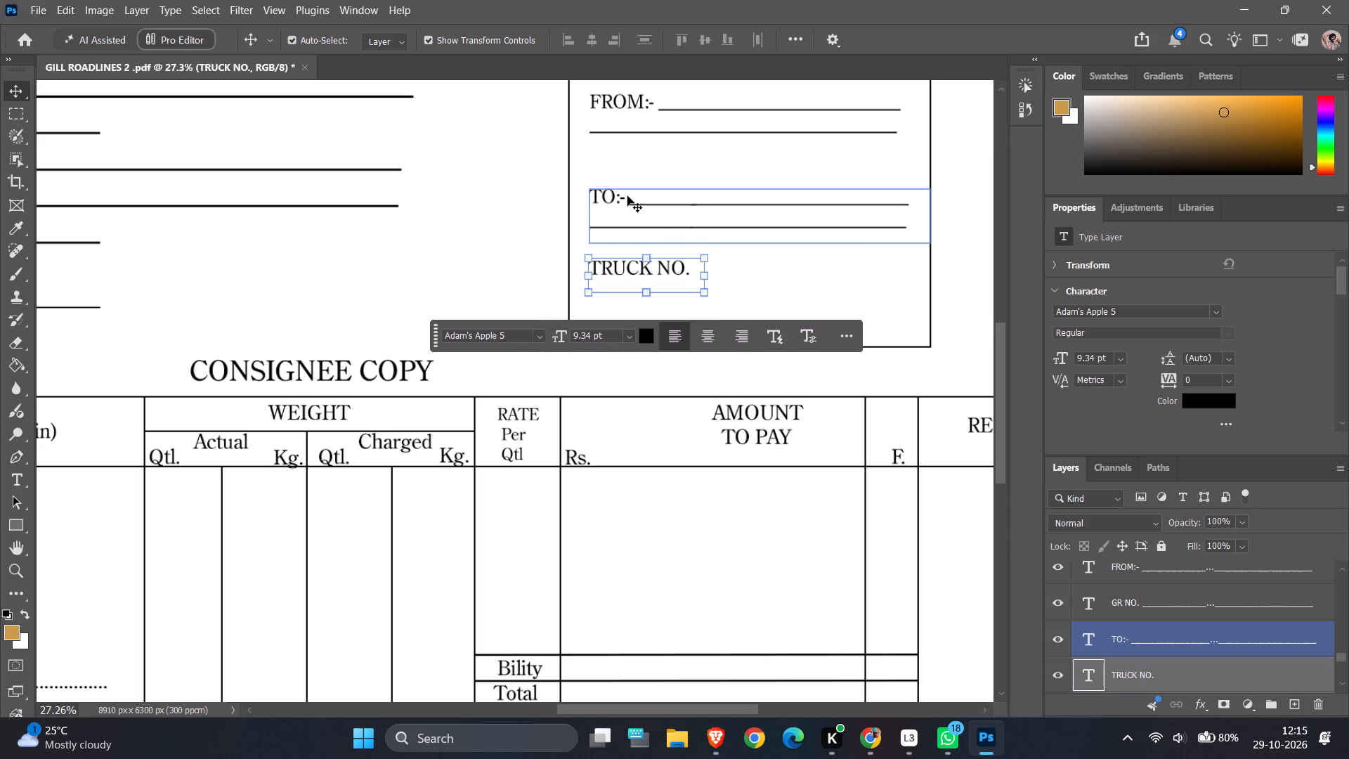
left_click(535, 280)
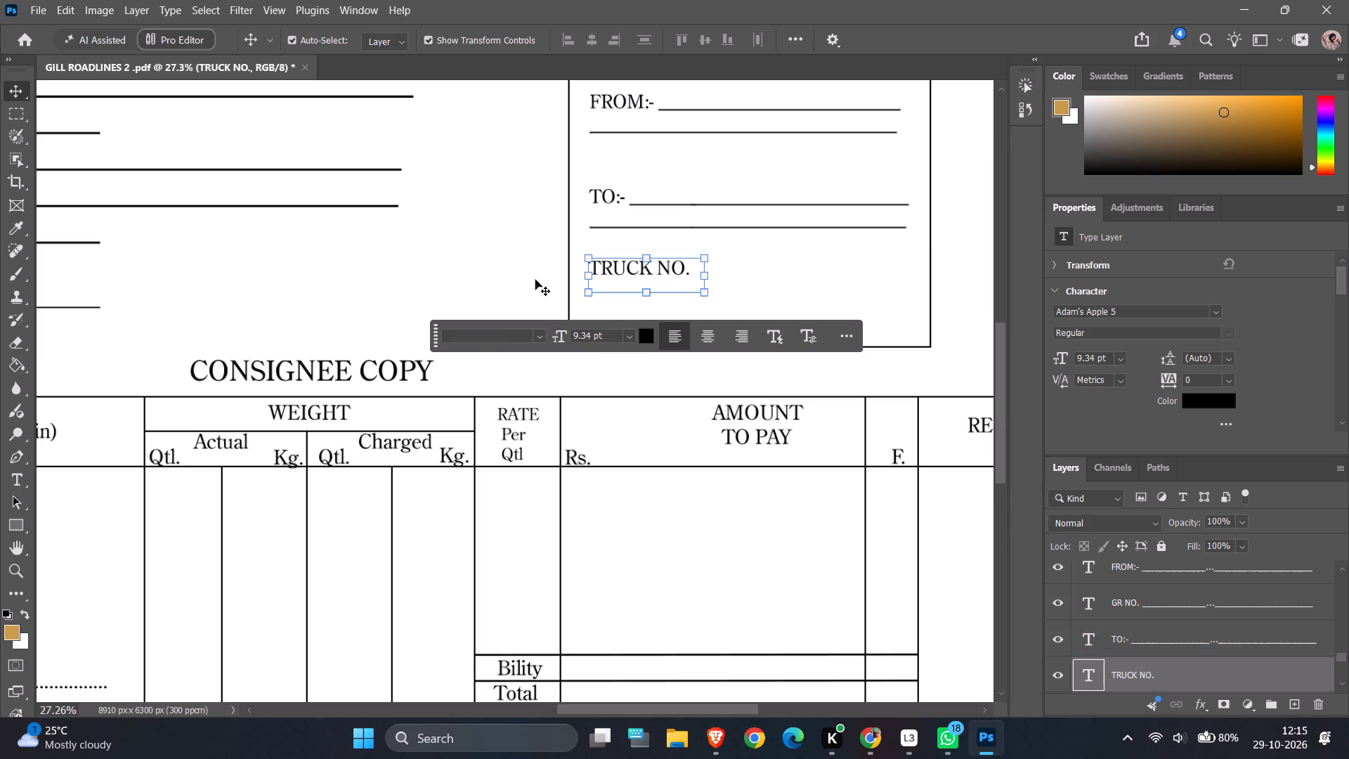
Append " :- " to the end of the TRUCK NO. label.
double_click(679, 264)
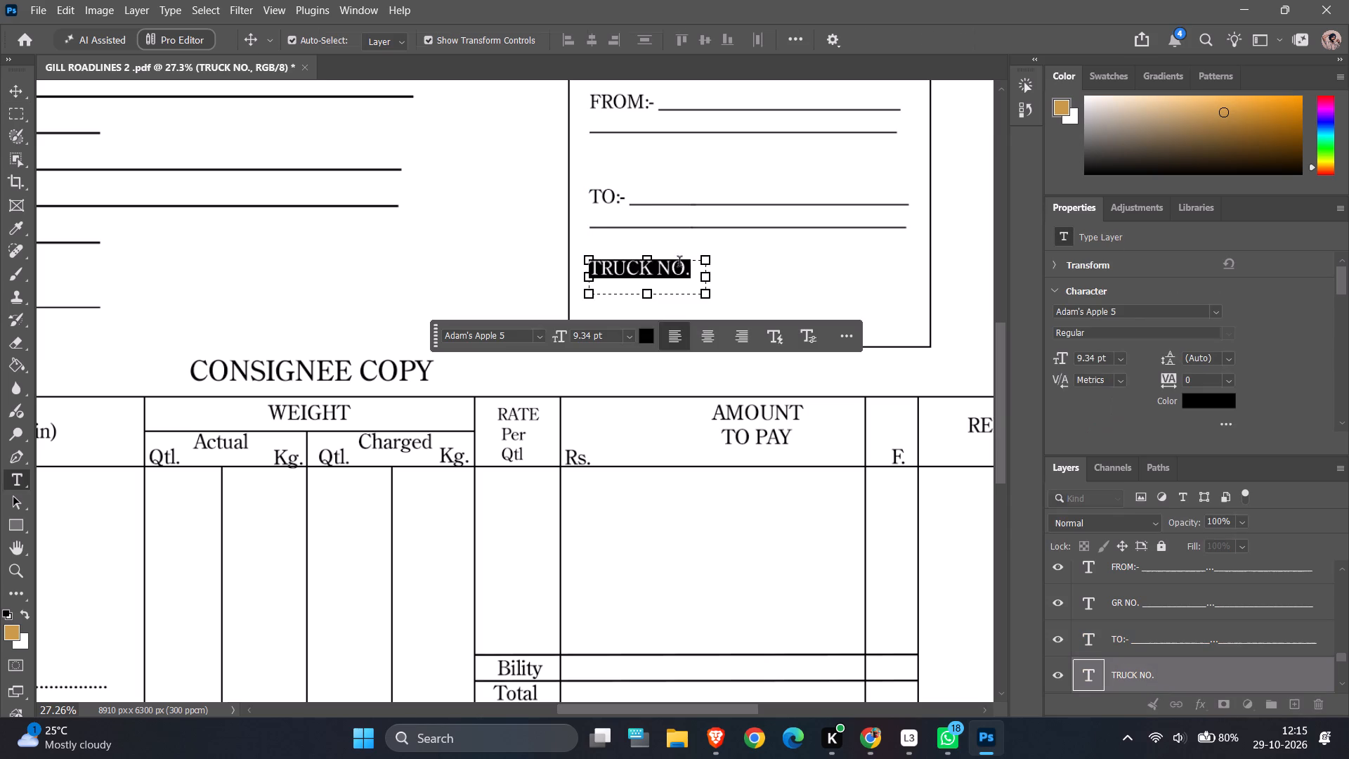
left_click(694, 267)
key("space")
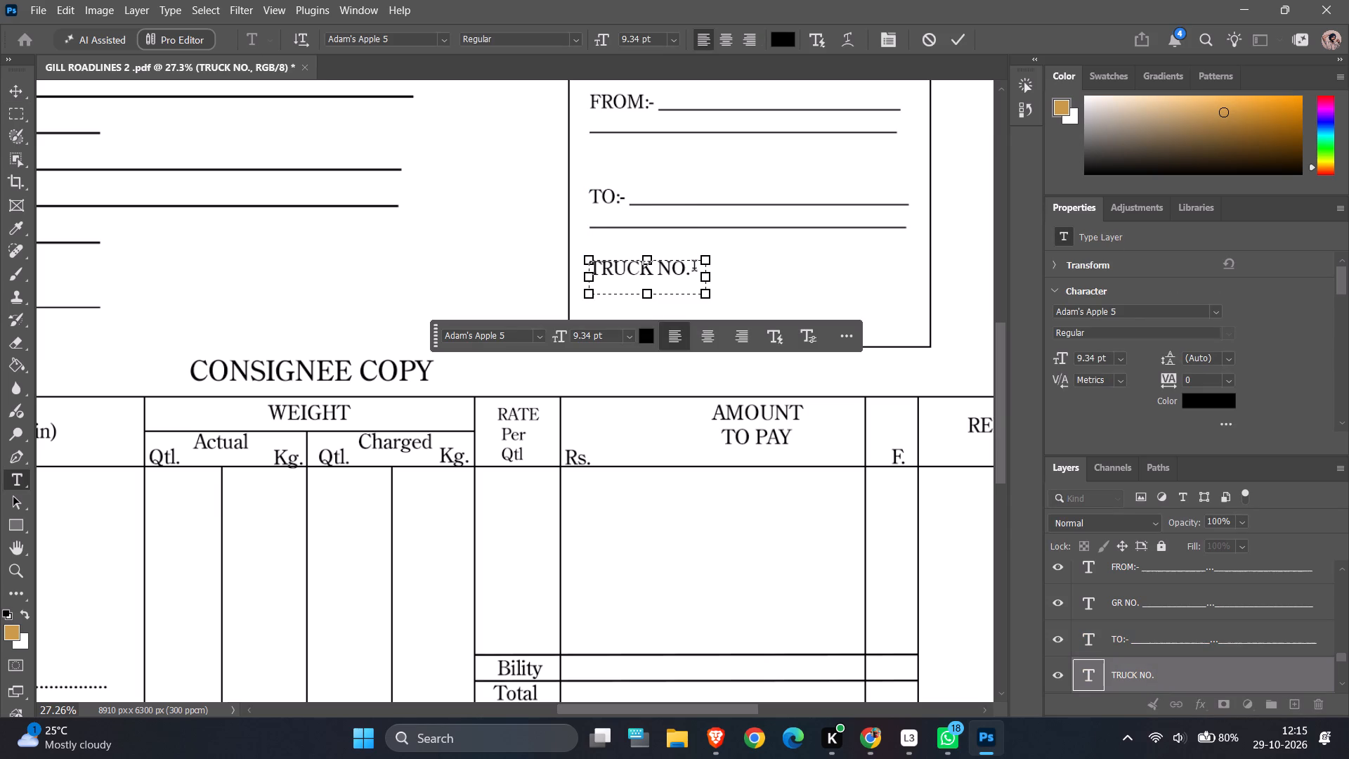
type(":-")
key("space")
Add an underscore fill-in line after TRUCK NO. and widen its text box to just inside the frame's right edge.
key("shift+underscore")
key("shift+underscore")
key("shift+underscore")
key("shift+underscore")
key("shift+underscore")
key("shift+underscore")
key("shift+underscore")
key("shift+underscore")
key("shift+underscore")
key("shift+underscore")
key("shift+underscore")
key("shift+underscore")
key("shift+underscore")
key("shift+underscore")
key("shift+underscore")
key("shift+underscore")
key("shift+underscore")
key("shift+underscore")
left_click_drag(705, 281, 923, 280)
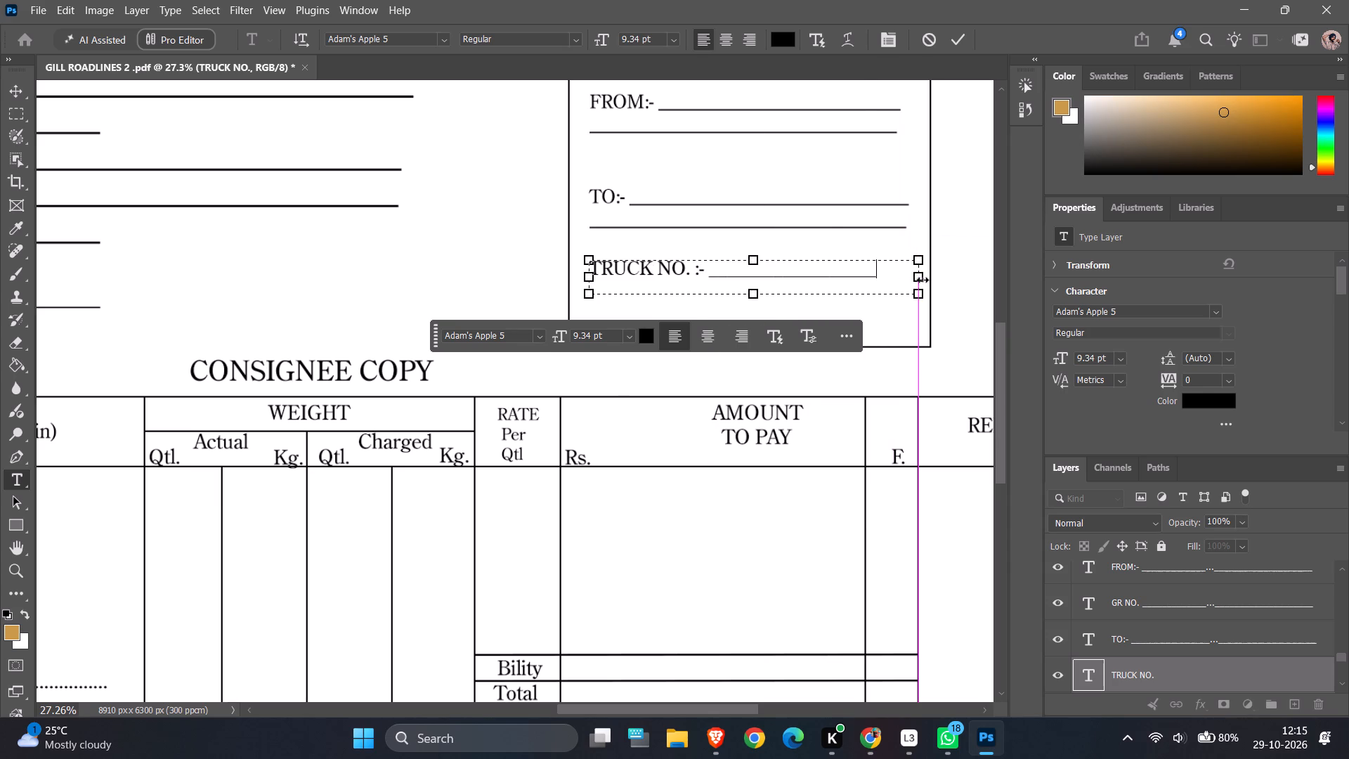
type("____")
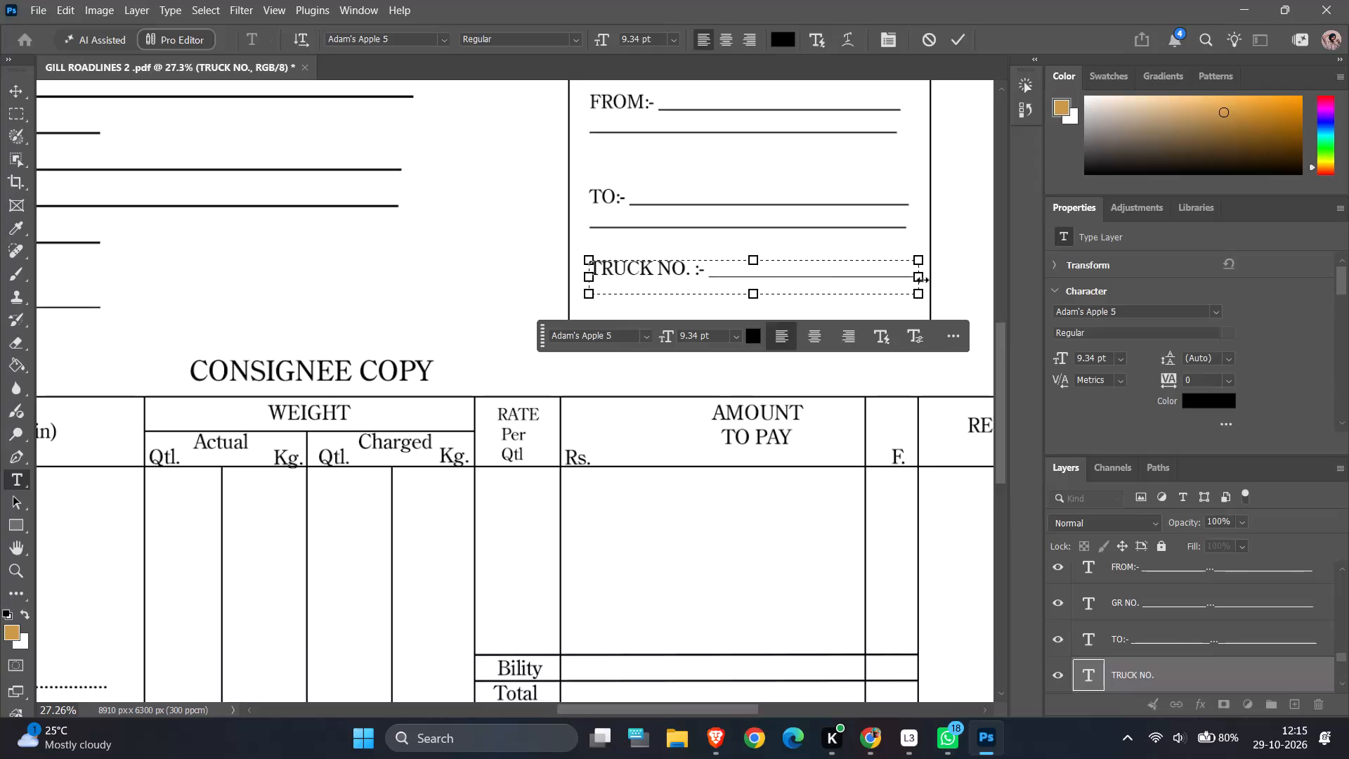
left_click(16, 94)
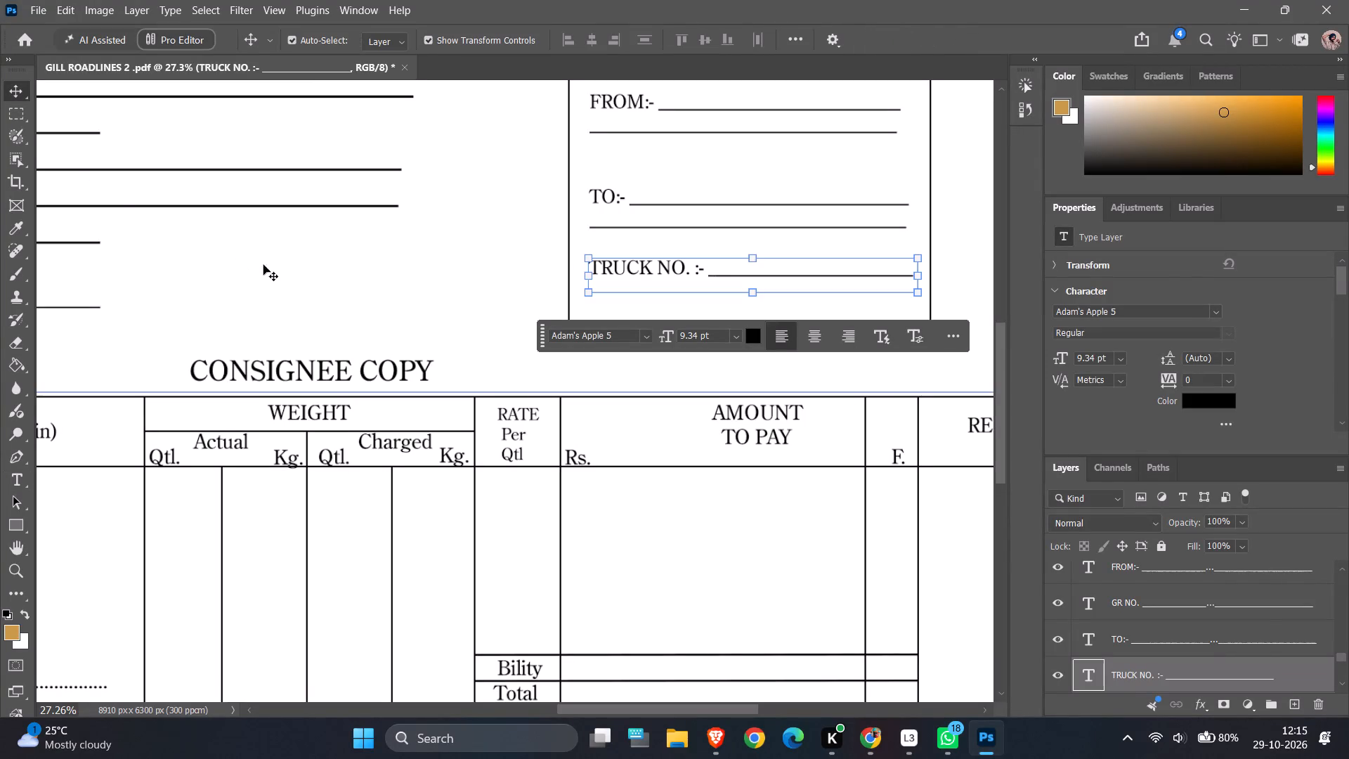
left_click(292, 275)
Shorten the GR NO. fill-in line to a little under half its length by deleting underscores from its end.
scroll(474, 309, "down", 6, "ctrl")
scroll(618, 335, "down", 6, "ctrl+alt")
scroll(618, 335, "up", 1, "ctrl+alt")
scroll(305, 306, "up", 10, "ctrl+alt")
scroll(337, 339, "down", 6, "ctrl+alt")
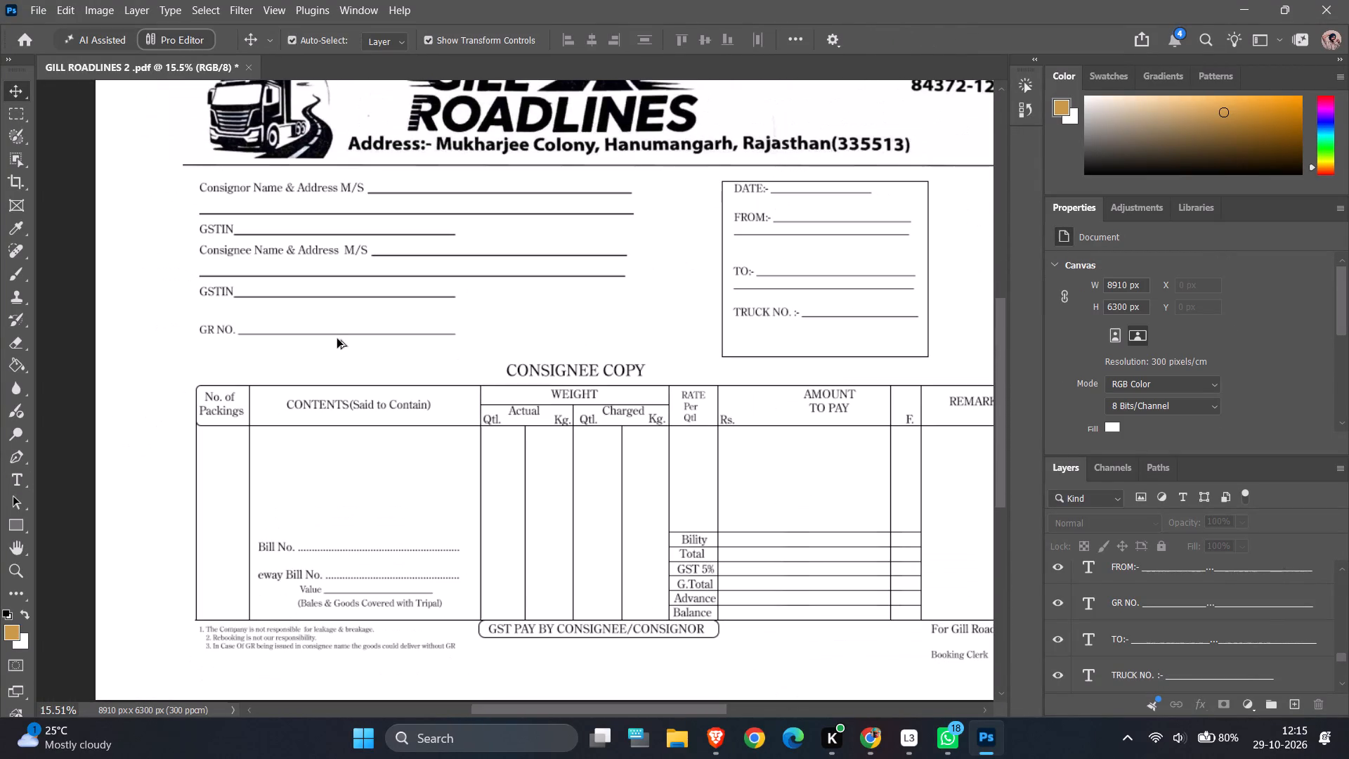
scroll(289, 370, "up", 5, "ctrl+alt")
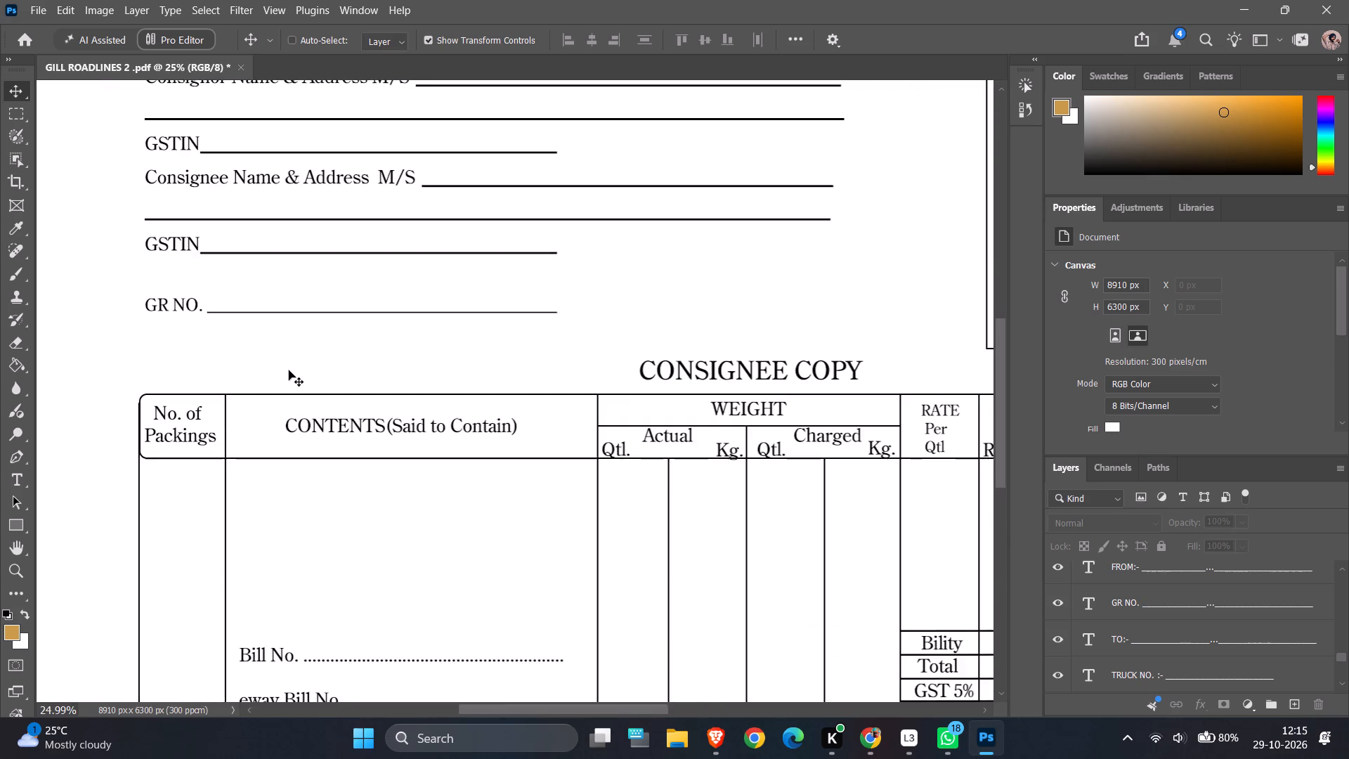
scroll(279, 369, "up", 3, "ctrl+alt")
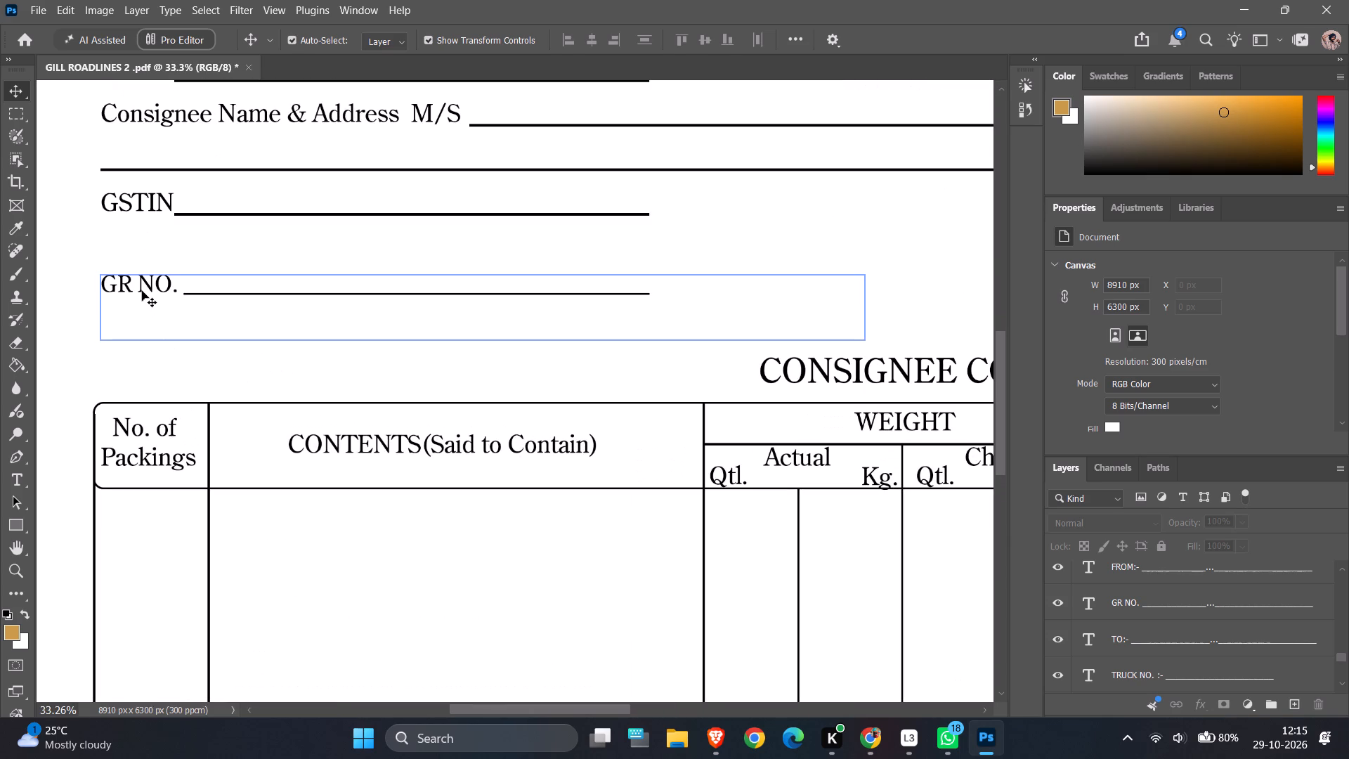
double_click(414, 294)
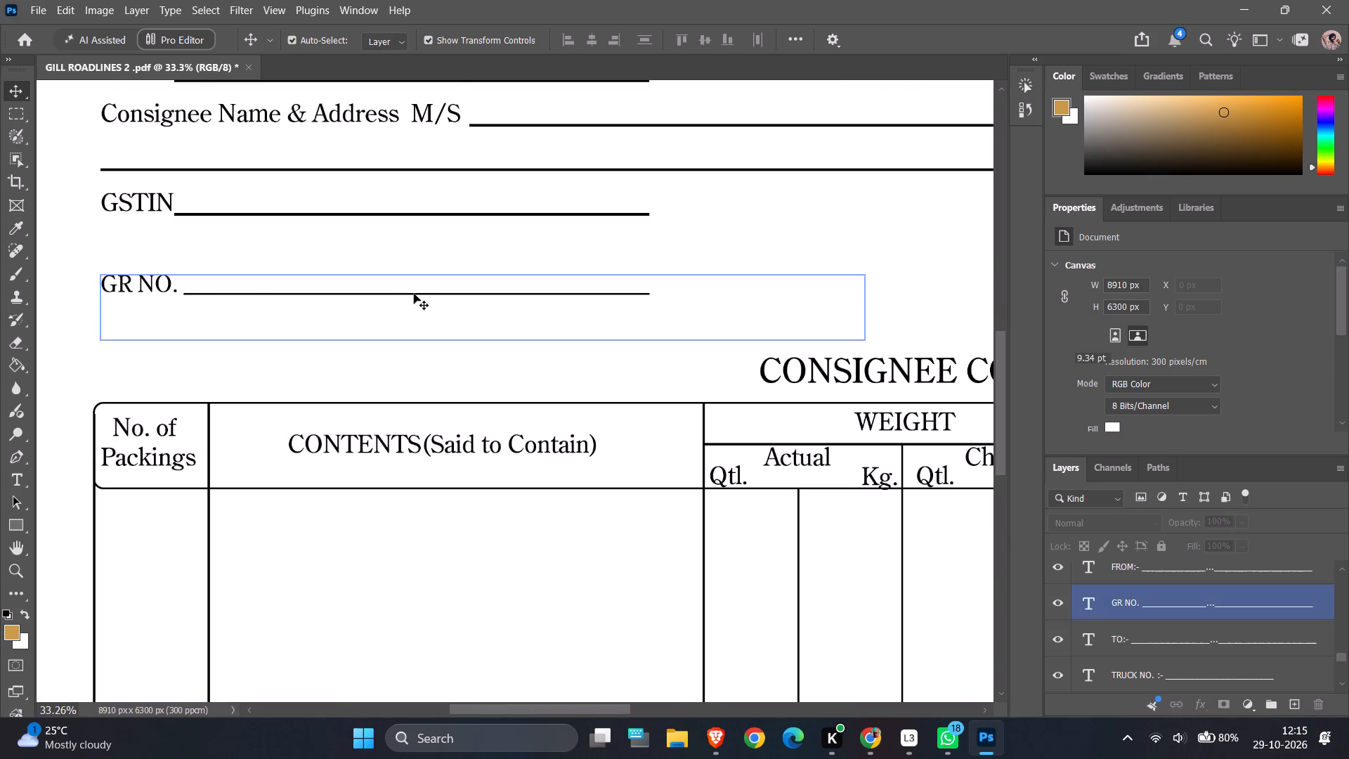
left_click(658, 294)
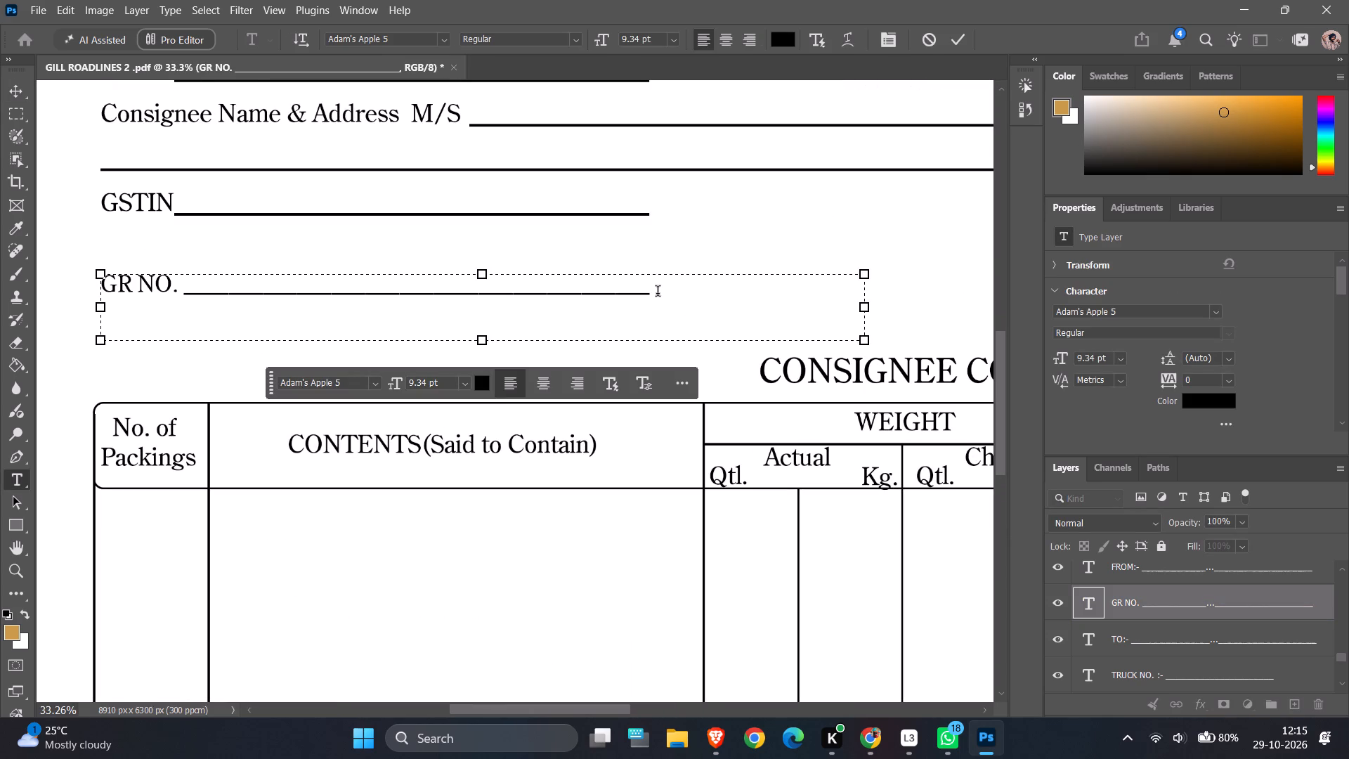
key("BackSpace")
key("BackSpace")
key("BackSpace")
key("BackSpace")
key("BackSpace")
key("BackSpace")
key("BackSpace")
key("BackSpace")
key("BackSpace")
key("BackSpace")
key("BackSpace")
key("BackSpace")
key("BackSpace")
key("BackSpace")
key("BackSpace")
key("BackSpace")
key("BackSpace")
key("BackSpace")
key("BackSpace")
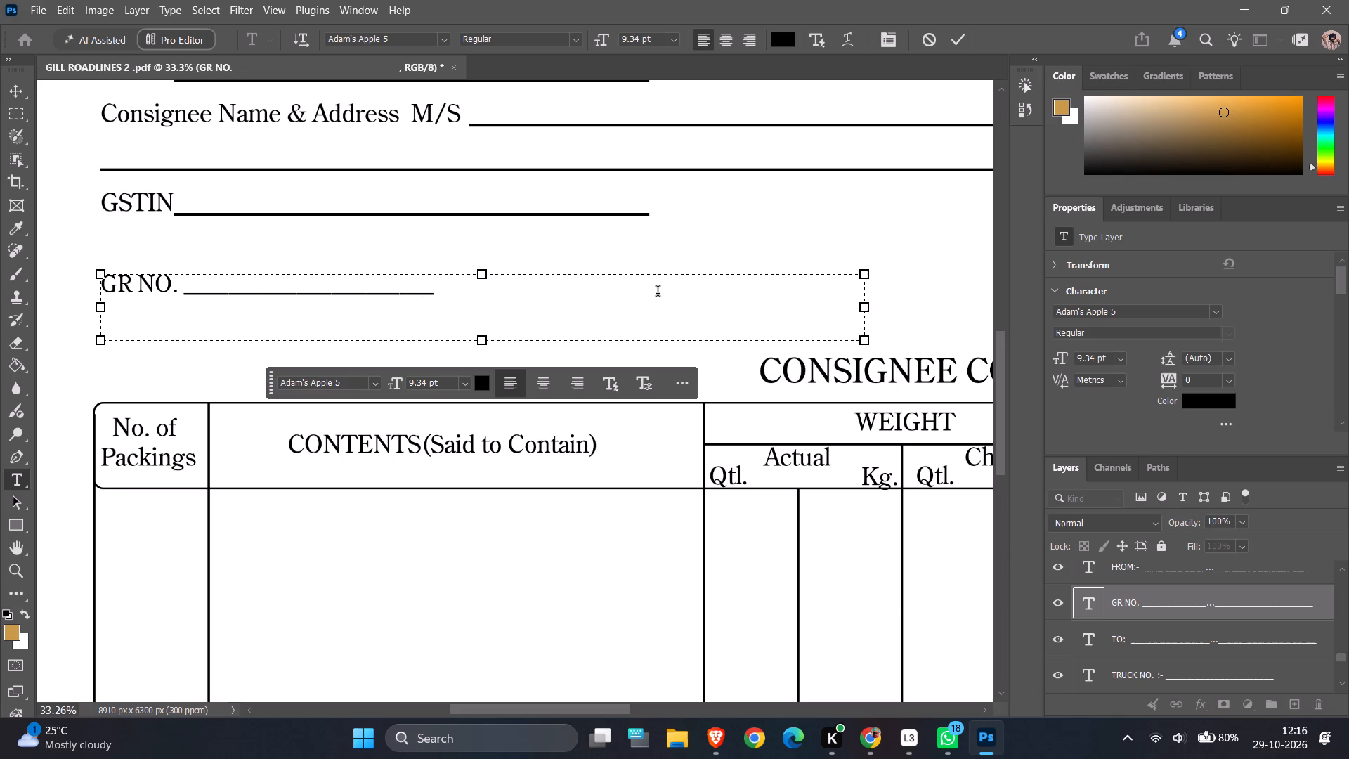
key("BackSpace")
key("BackSpace")
key("BackSpace")
scroll(664, 298, "down", 7, "ctrl+alt")
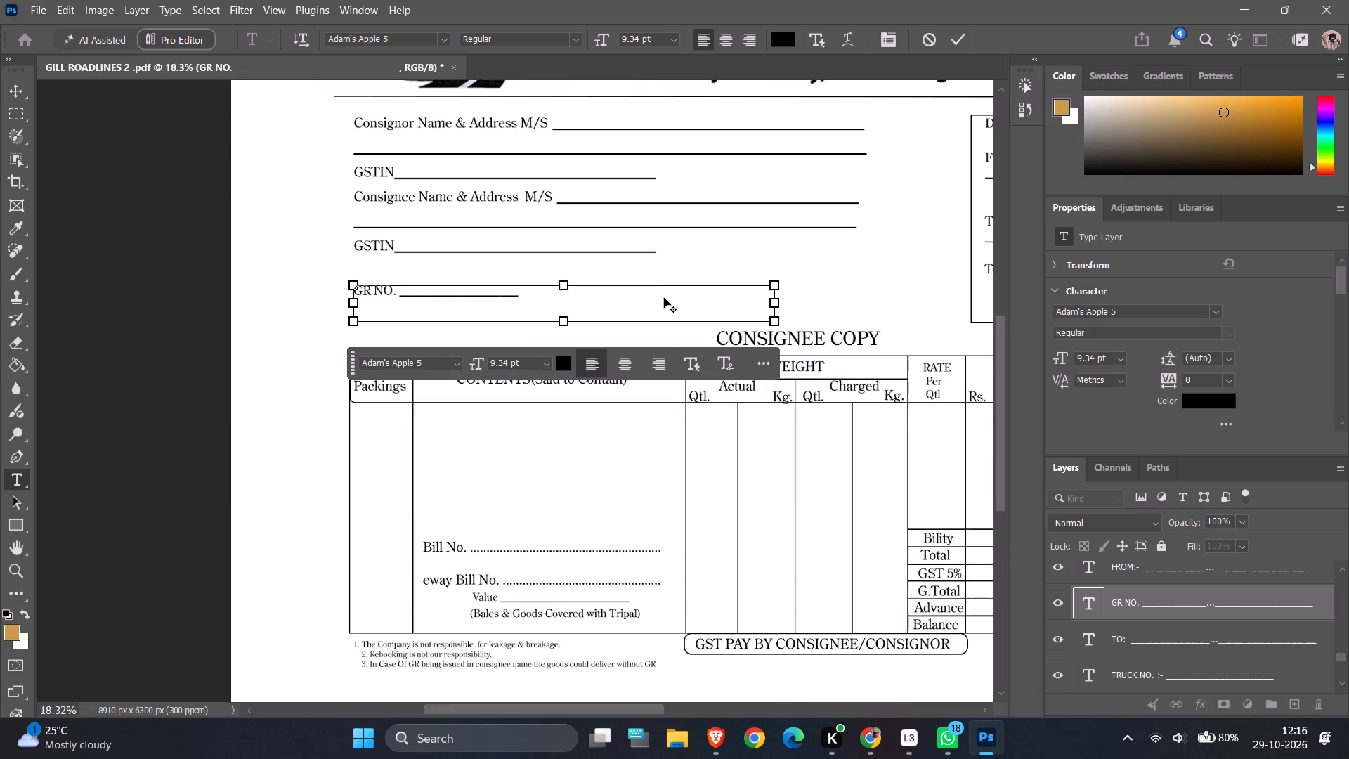
scroll(664, 298, "down", 15, "ctrl+alt")
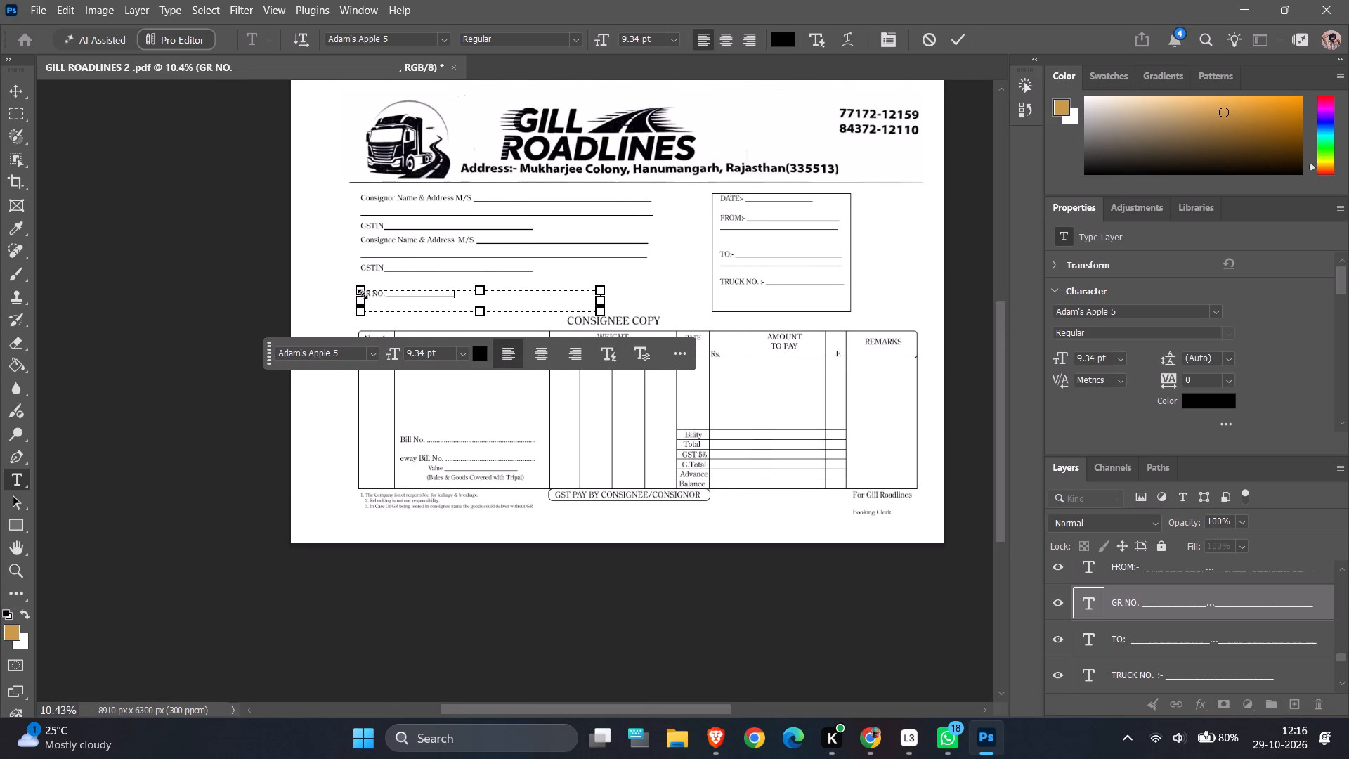
left_click(18, 96)
left_click(321, 300)
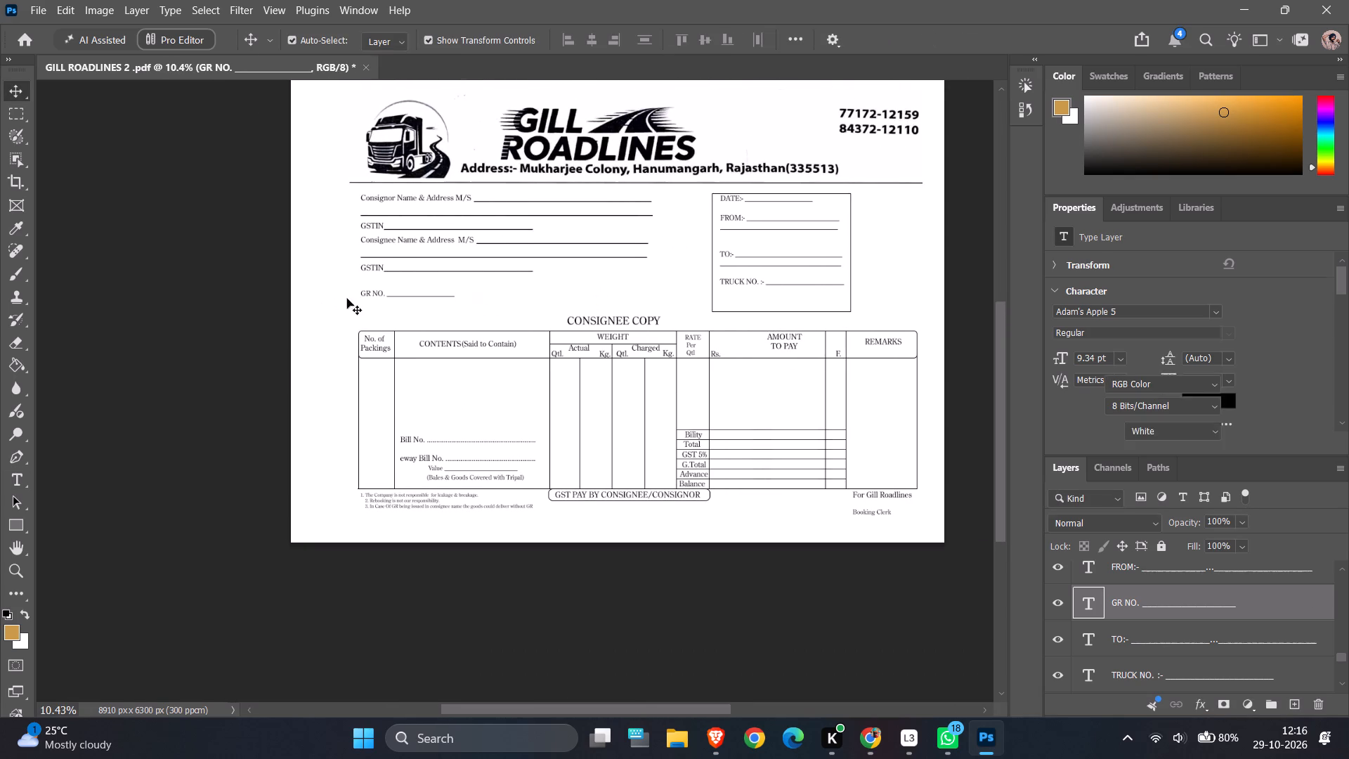
Move the GR NO. label and its line into the framed box below TRUCK NO., left-aligned with it.
left_click_drag(378, 293, 748, 301)
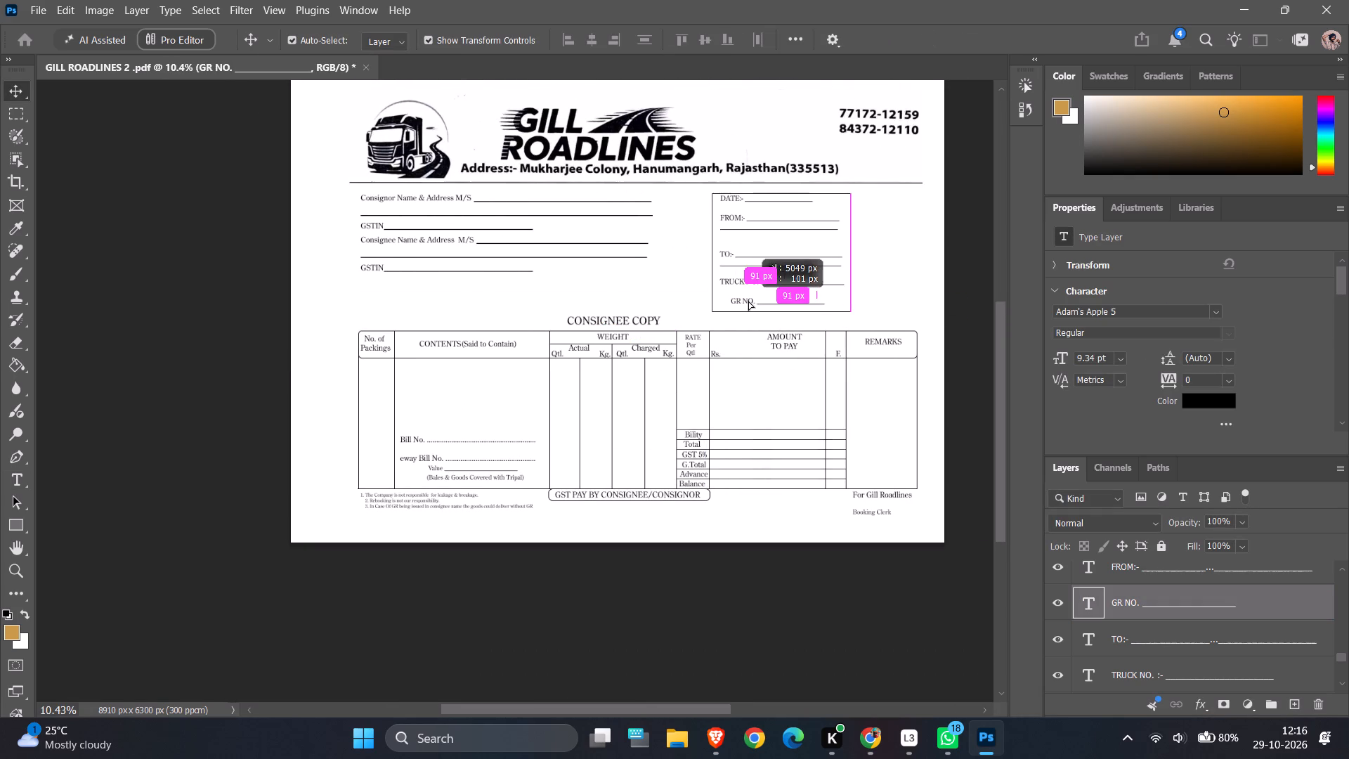
left_click_drag(748, 301, 738, 298)
scroll(738, 298, "up", 19, "ctrl+alt")
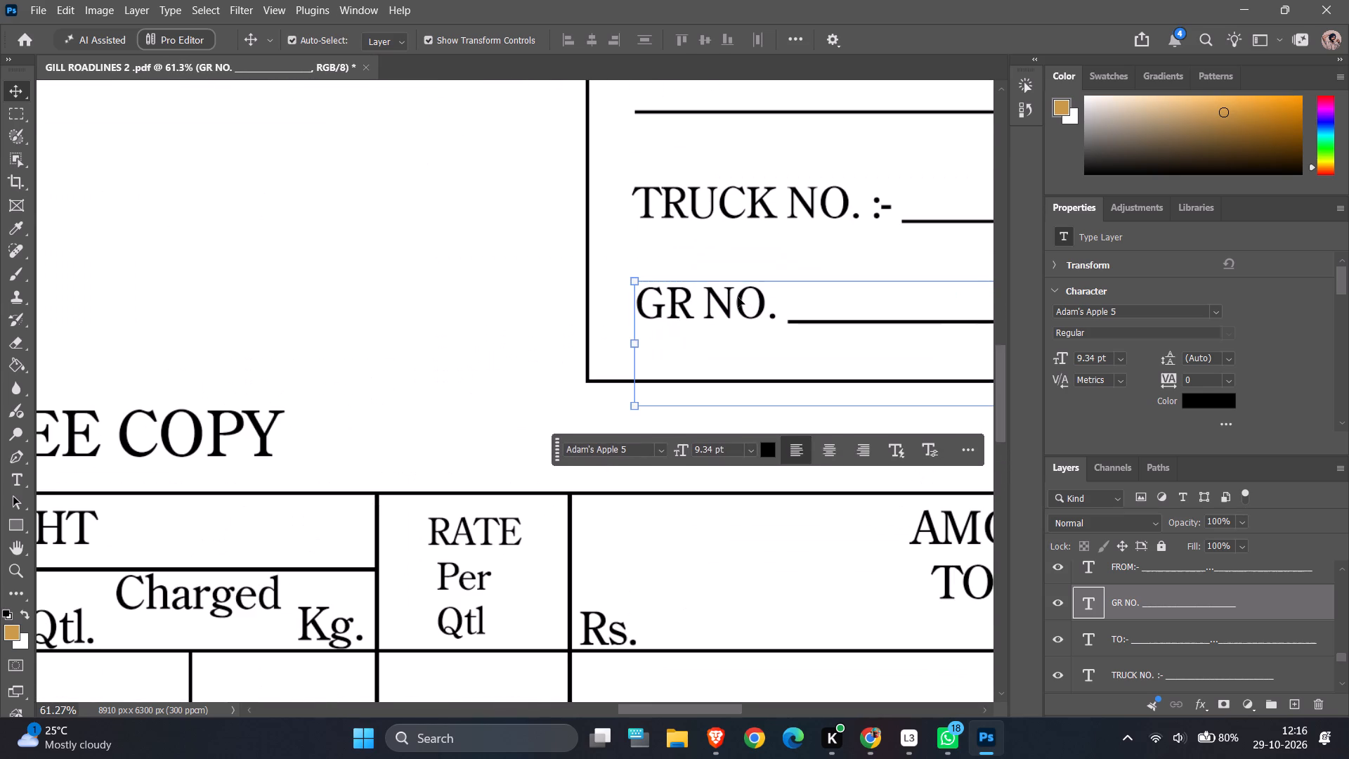
Lengthen the GR NO. fill-in line with more underscores until it ends level with the upper TO line, just inside the frame.
scroll(738, 297, "down", 5, "ctrl+alt")
scroll(738, 297, "down", 12, "ctrl")
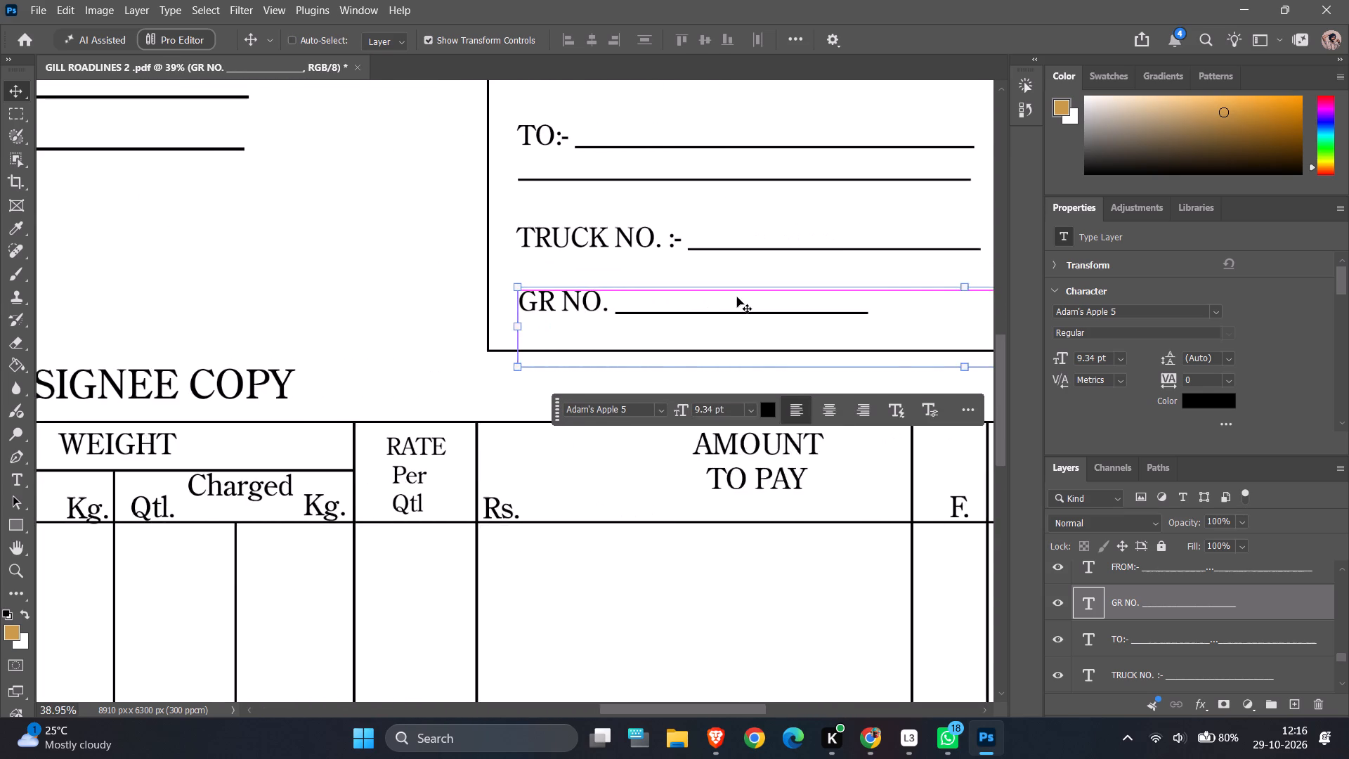
scroll(737, 297, "down", 4, "ctrl")
double_click(704, 312)
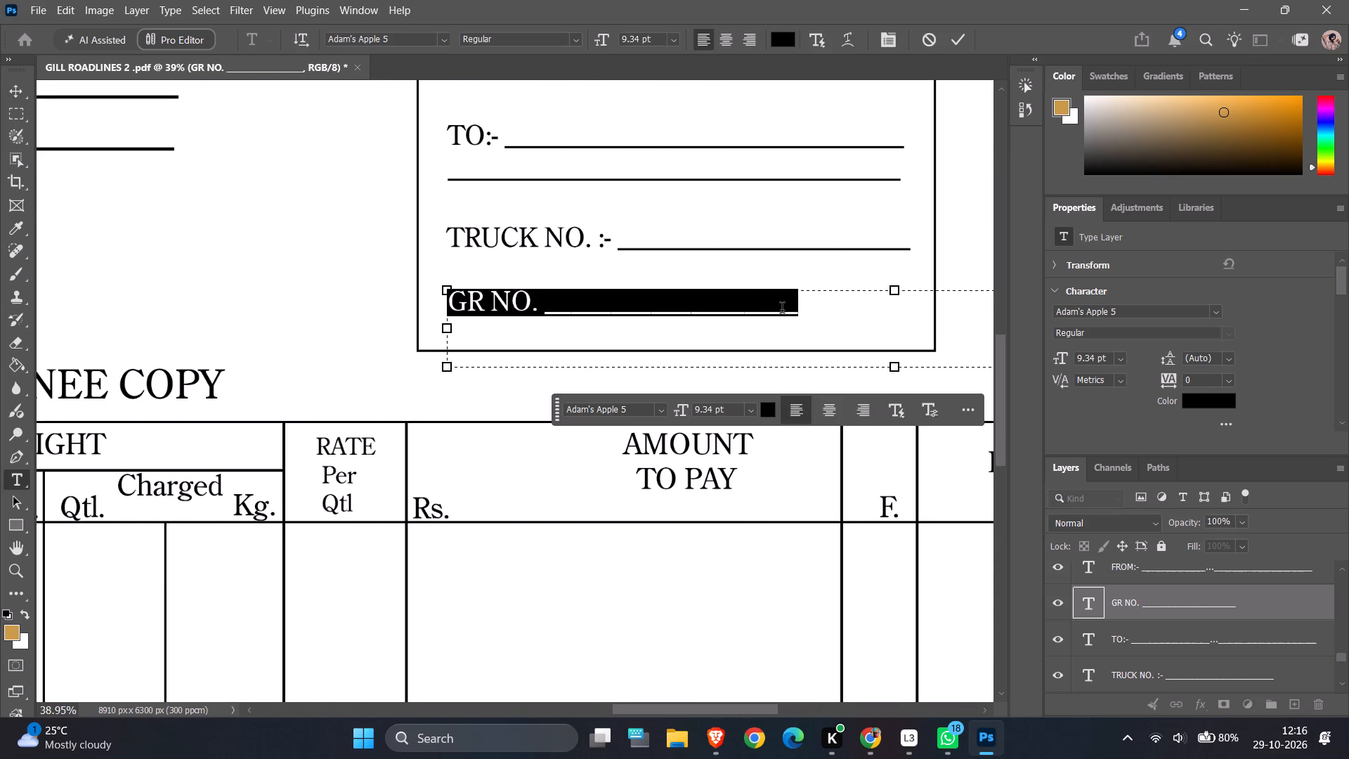
left_click(797, 307)
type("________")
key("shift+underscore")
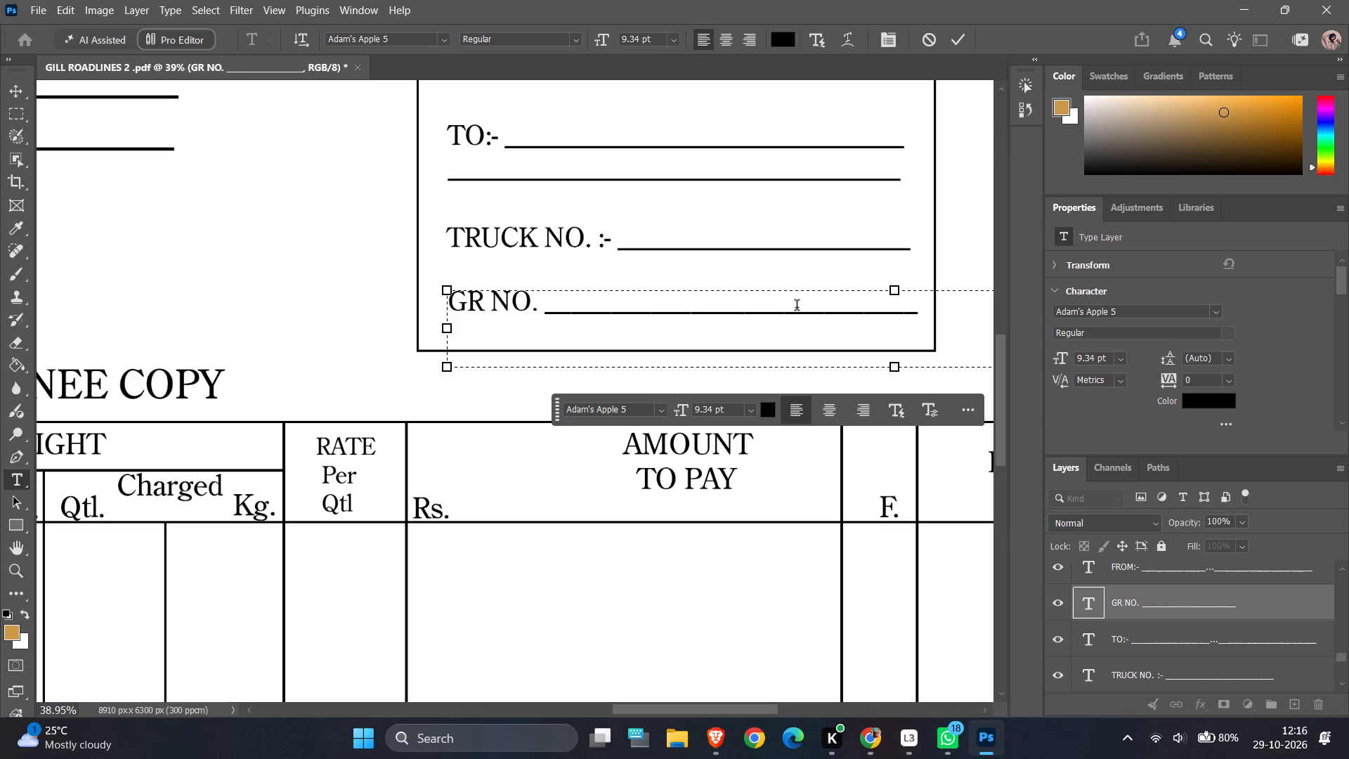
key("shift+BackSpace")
left_click(192, 269)
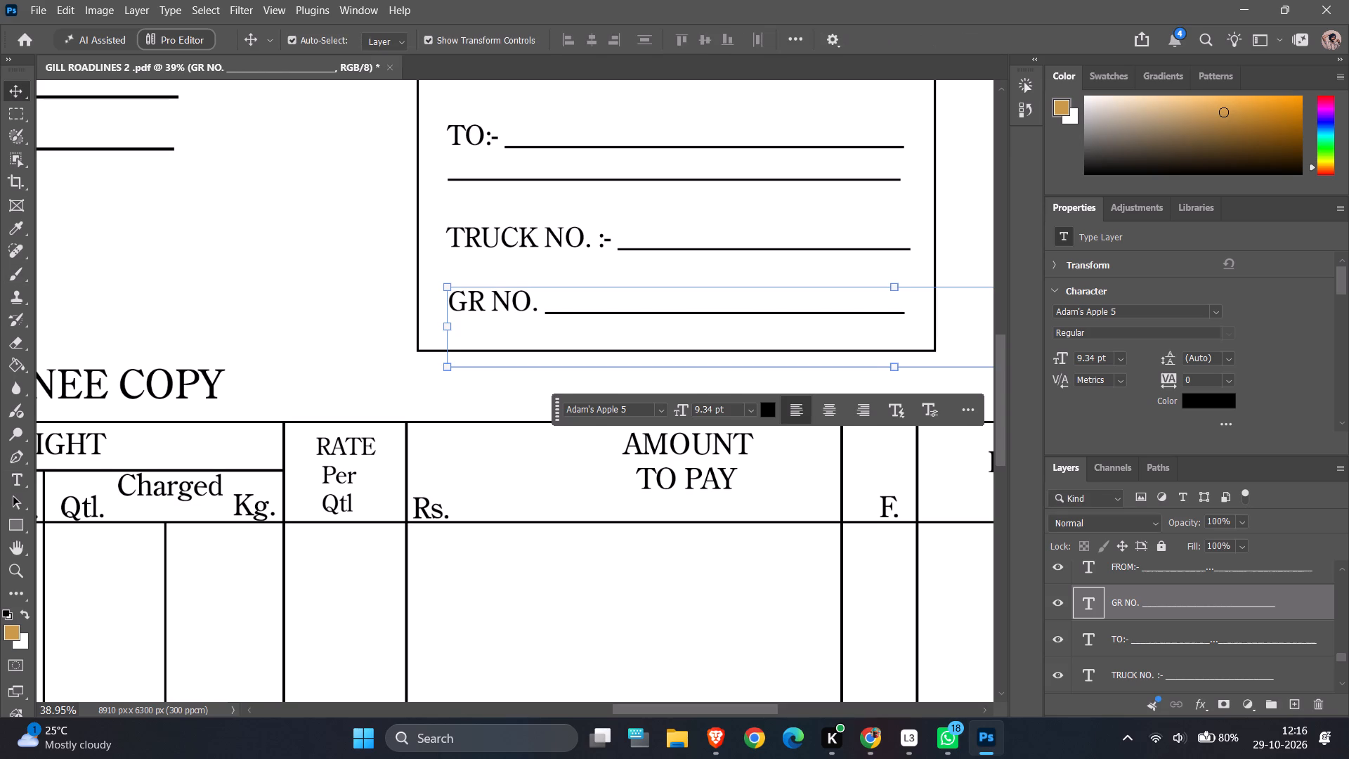
scroll(539, 628, "down", 4)
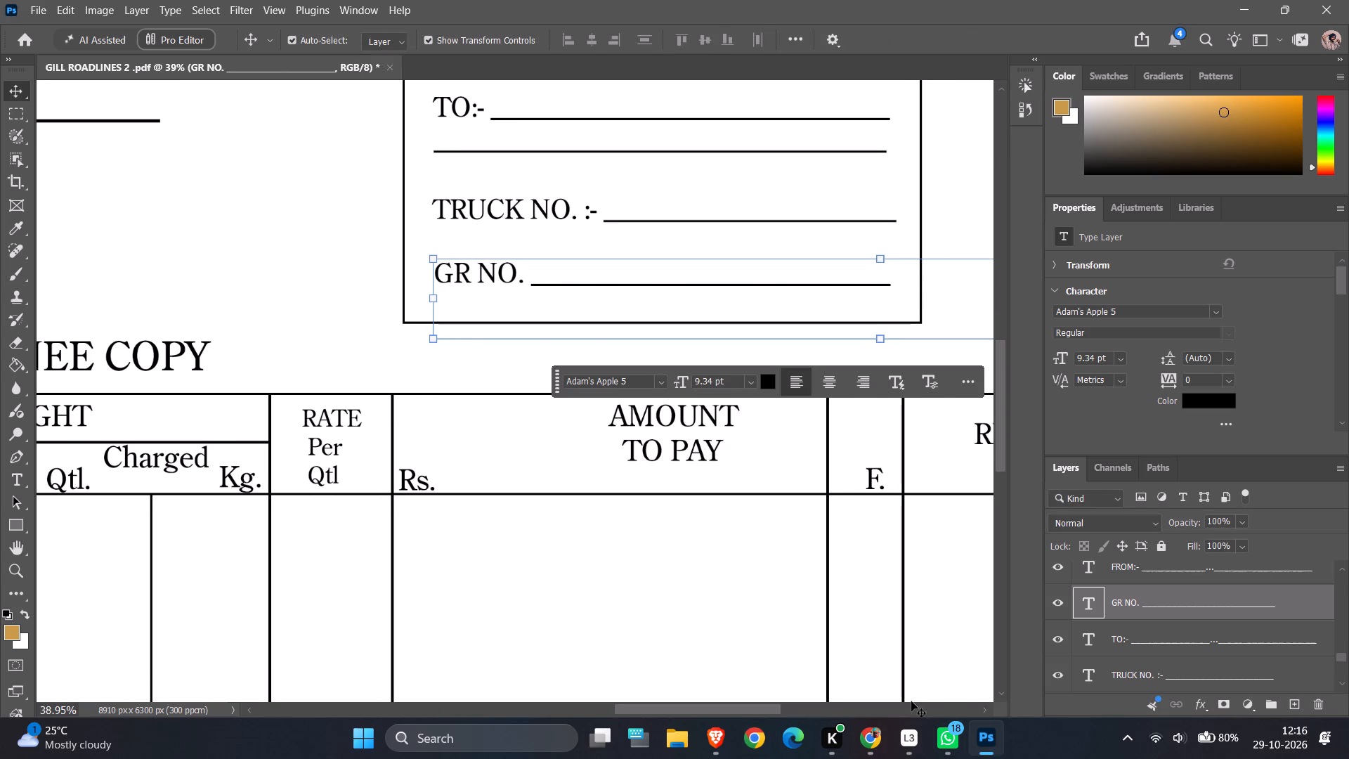
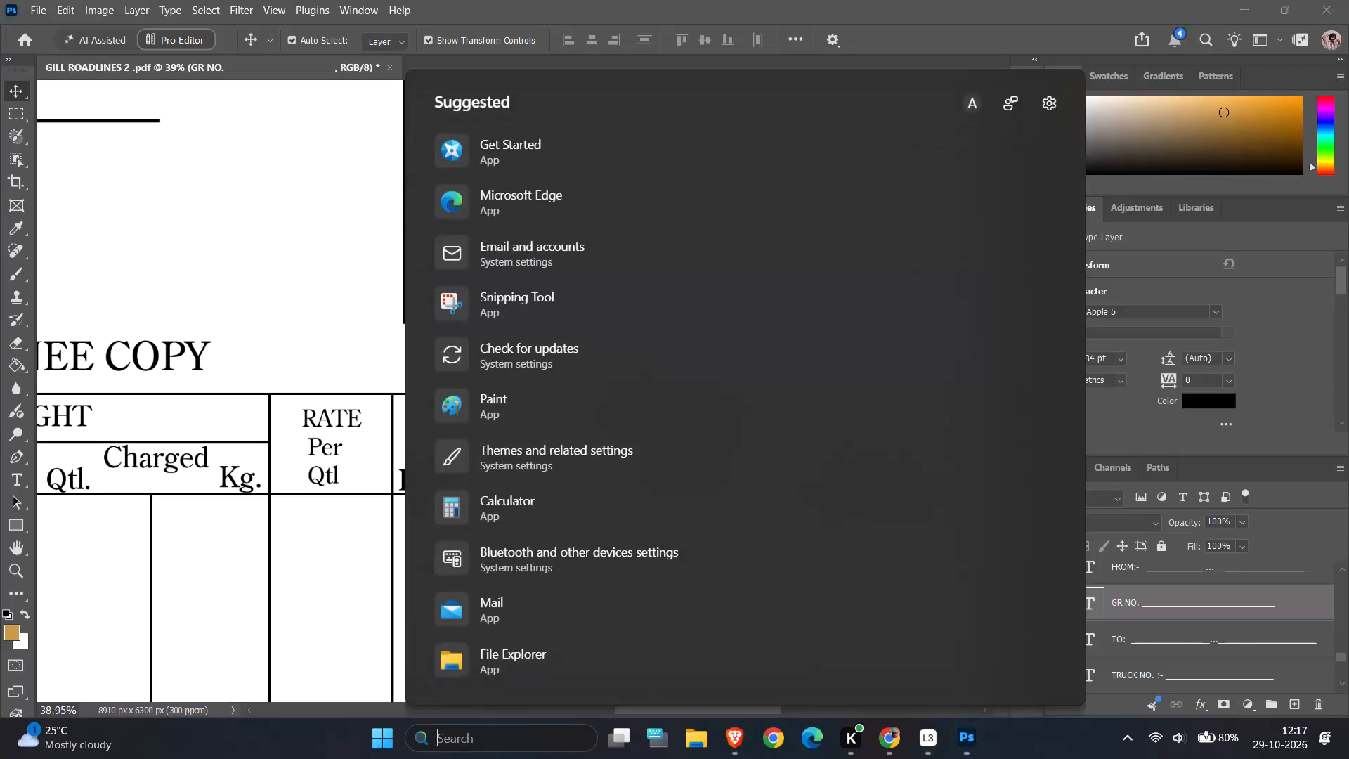
Search the computer for "WH" to find the WhatsApp app.
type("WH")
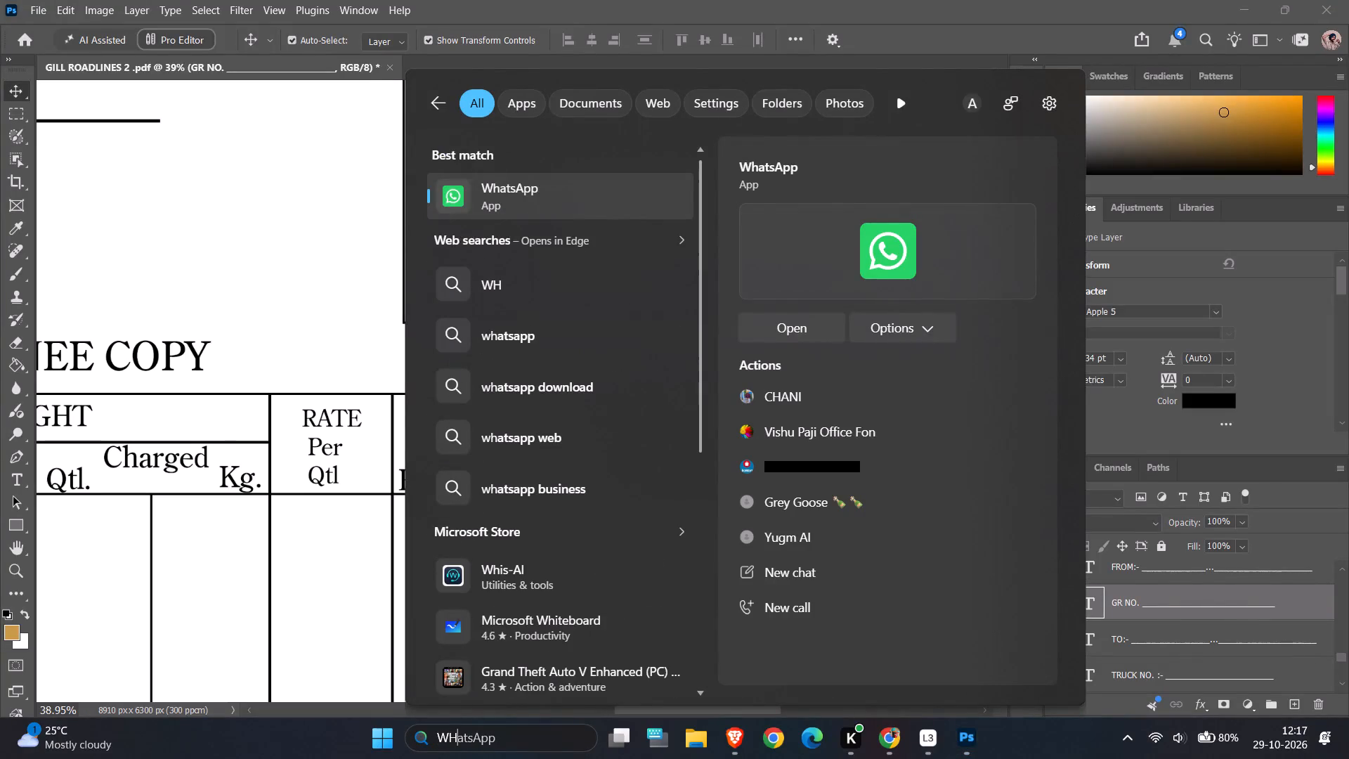
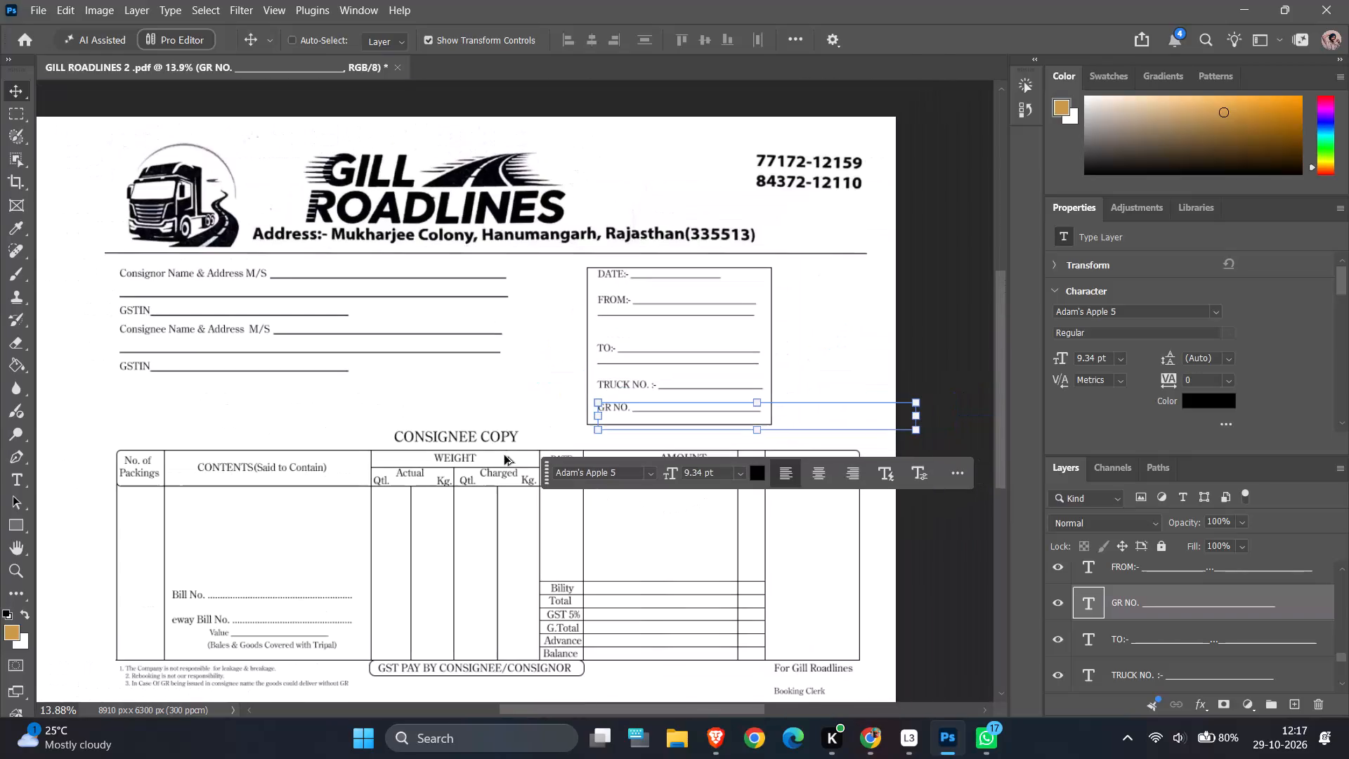
Nudge the FROM label and its two fill-in lines straight down within the framed box, widening the gap below DATE.
left_click(500, 404)
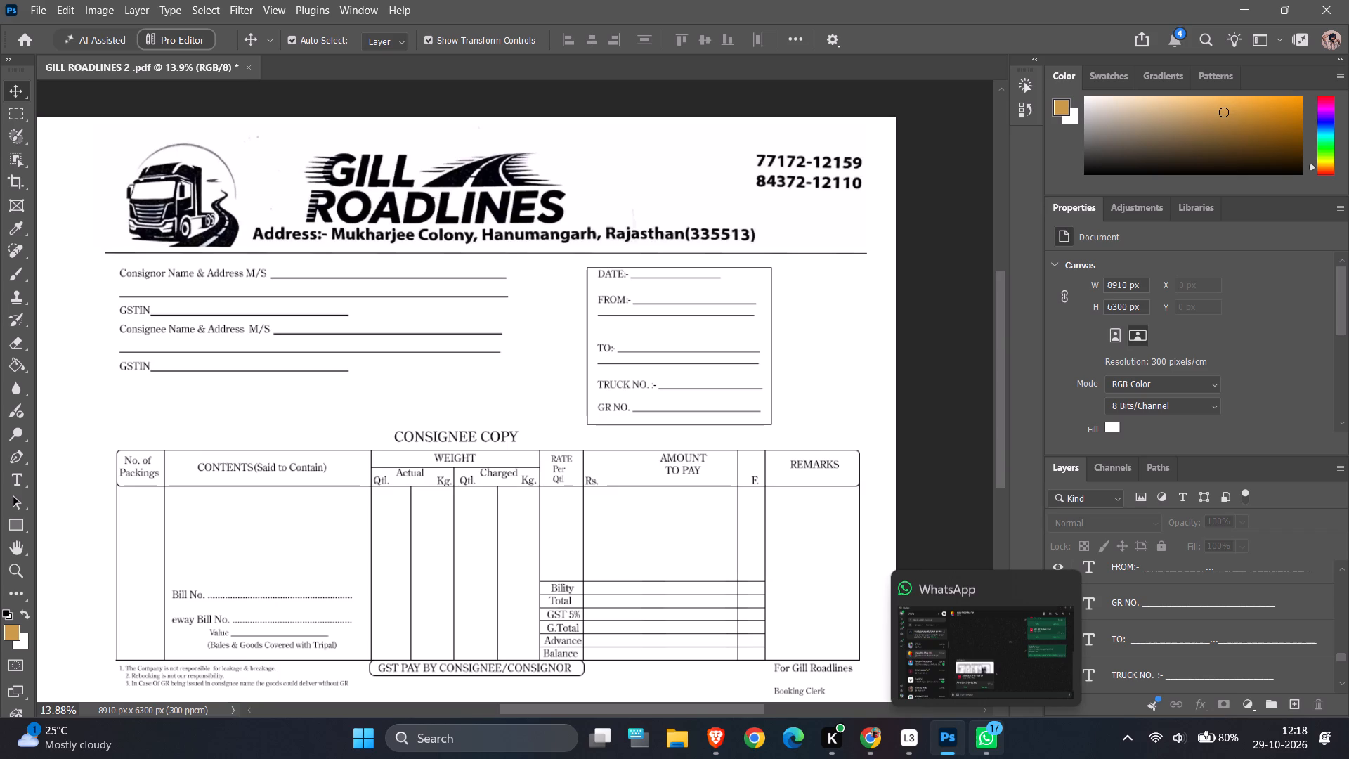
scroll(639, 454, "up", 6, "ctrl+alt")
scroll(594, 330, "up", 6)
left_click(595, 274)
key("Down")
key("Down")
key("Down")
key("Down")
key("Down")
key("Down")
key("Down")
key("Down")
key("Down")
key("Down")
key("Down")
key("Down")
key("Down")
key("Down")
key("Down")
key("Down")
key("Down")
key("Down")
key("Down")
key("Down")
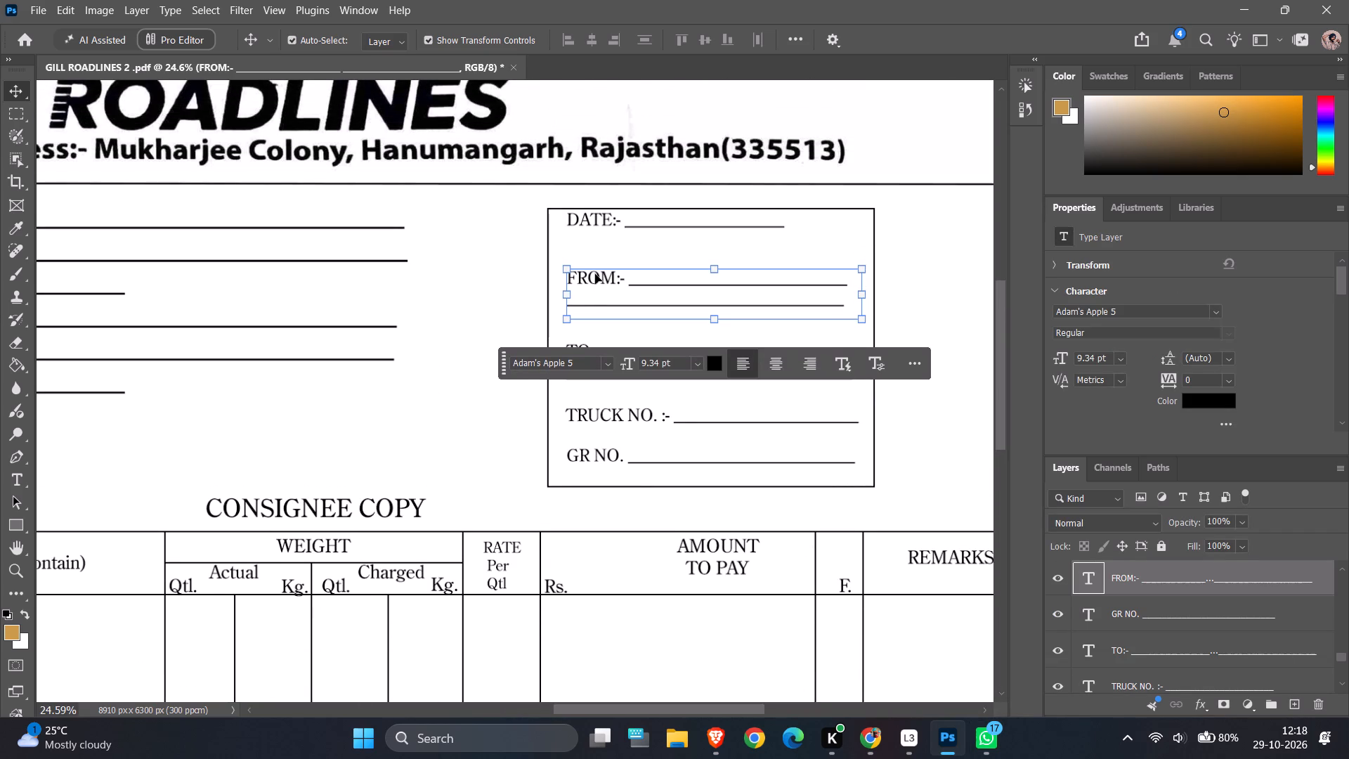
Nudge the DATE label and its fill-in line slightly down, away from the frame's top edge.
left_click(599, 221)
key("Down")
key("Down")
key("Down")
key("Down")
key("Down")
key("Down")
key("Down")
key("Down")
key("Down")
key("Down")
key("Down")
key("Down")
key("Down")
key("Down")
key("Down")
key("Down")
key("Down")
key("Down")
key("Down")
key("Down")
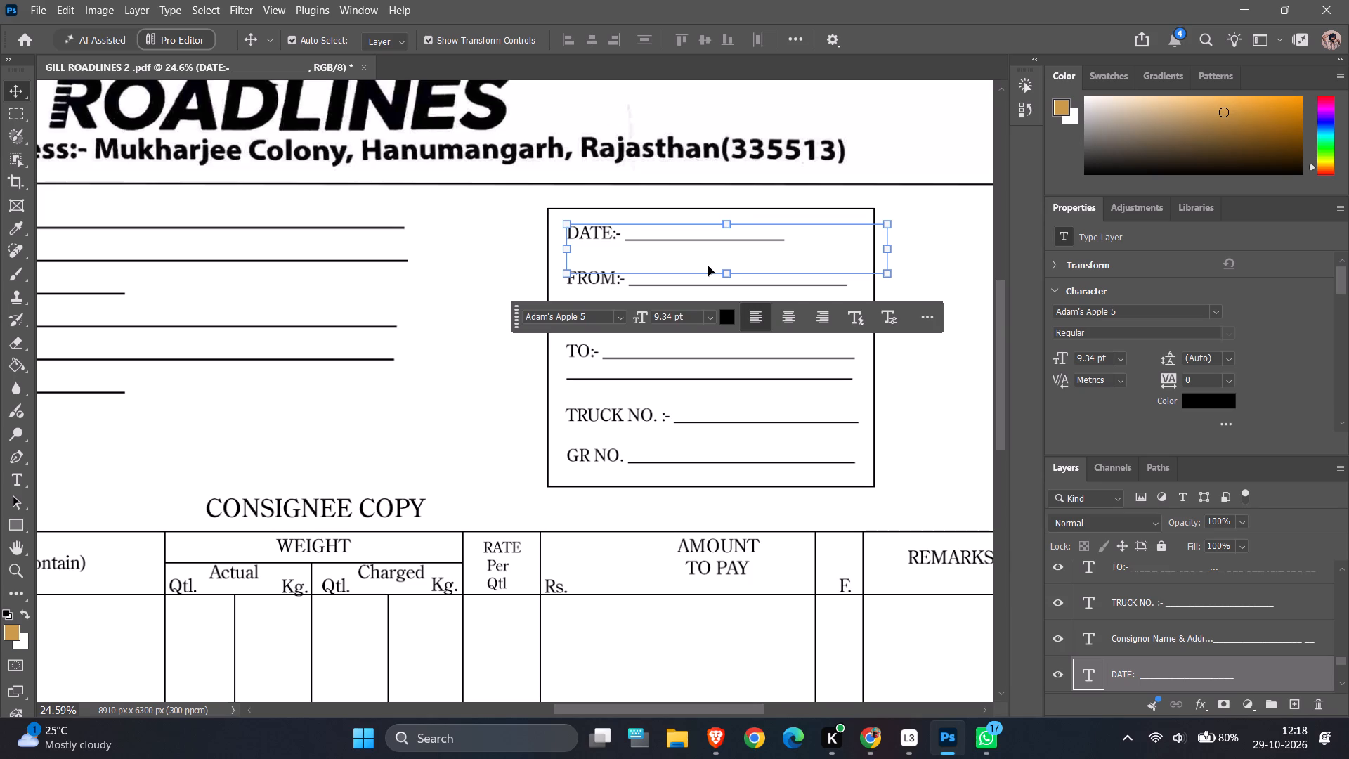
Lengthen the DATE fill-in line by adding five underscores at its end.
double_click(738, 240)
left_click(793, 236)
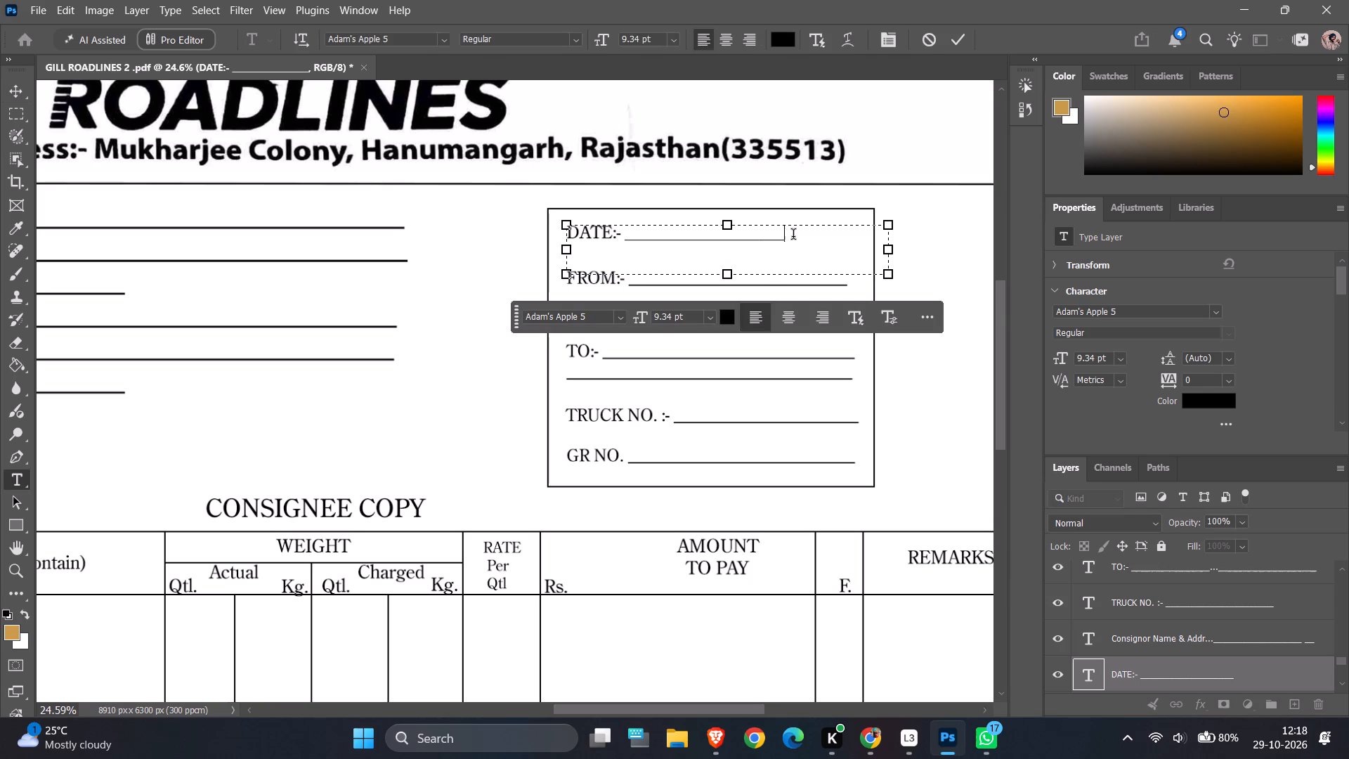
type("_____")
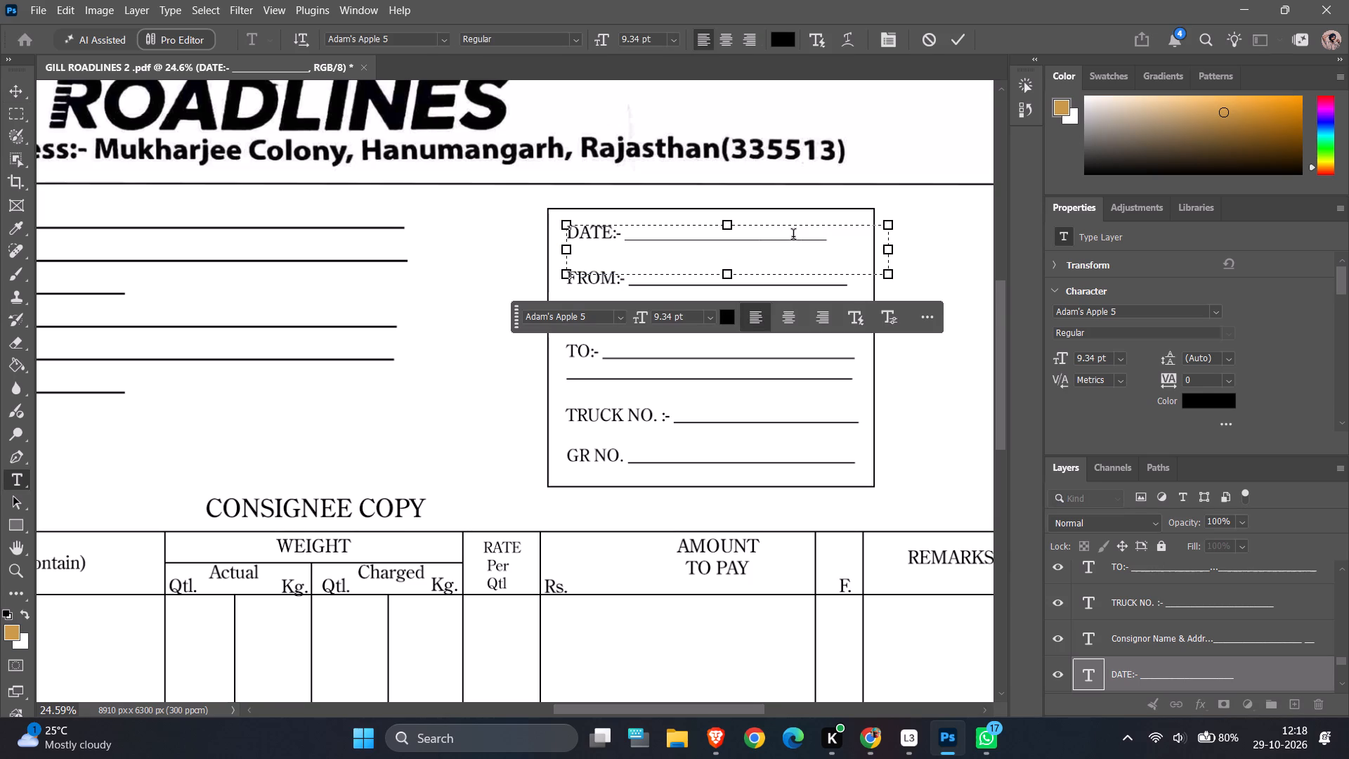
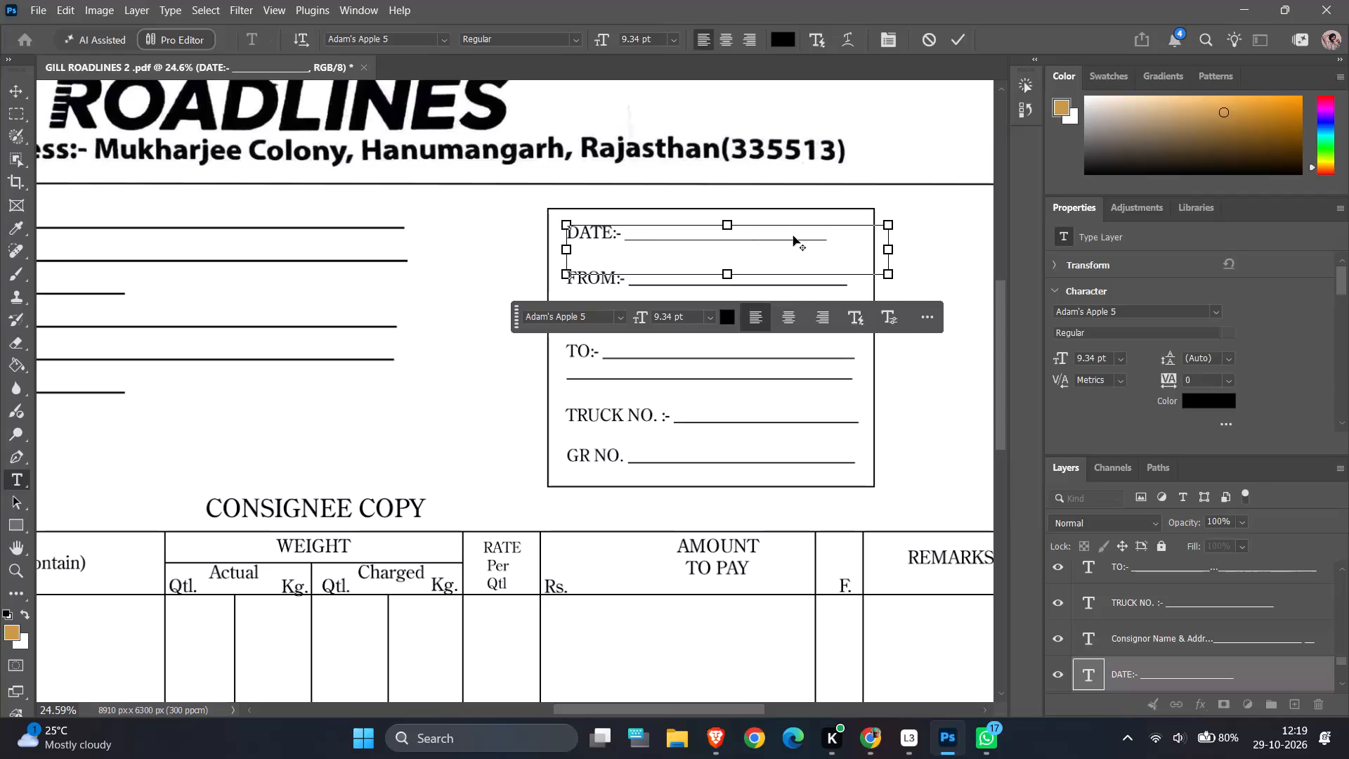
Lengthen the DATE fill-in line by adding two more underscores at its end.
left_click(936, 367)
scroll(929, 359, "down", 5, "ctrl+alt")
scroll(929, 359, "up", 5, "ctrl+alt")
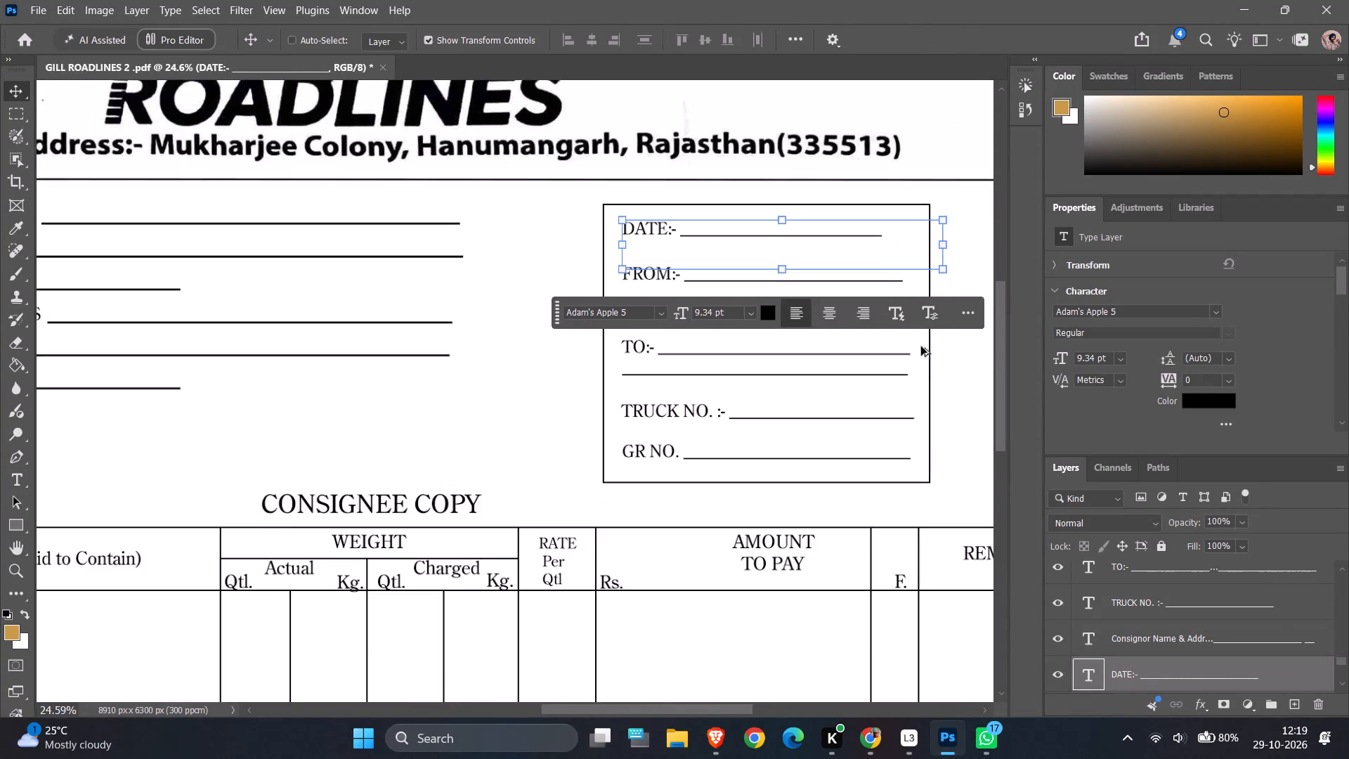
scroll(866, 250, "up", 8, "ctrl+alt")
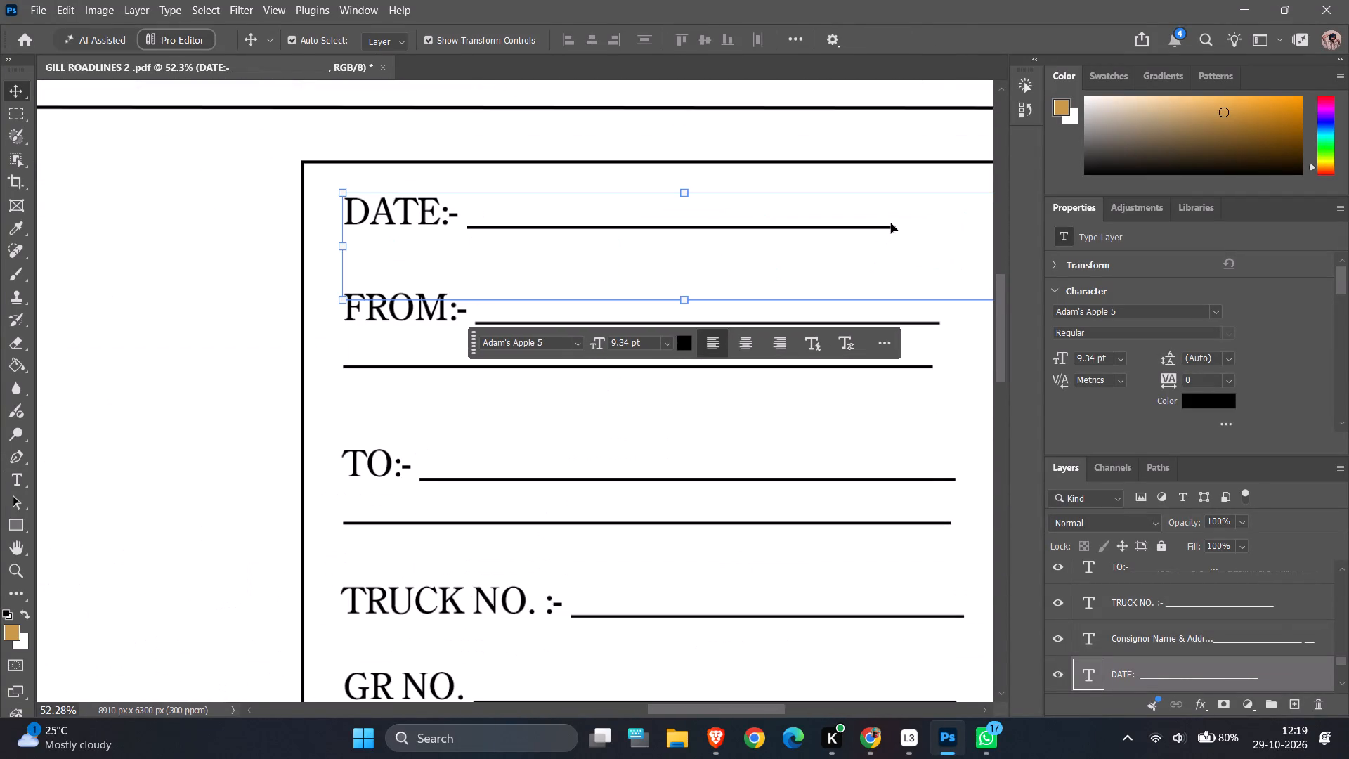
double_click(891, 223)
left_click(896, 223)
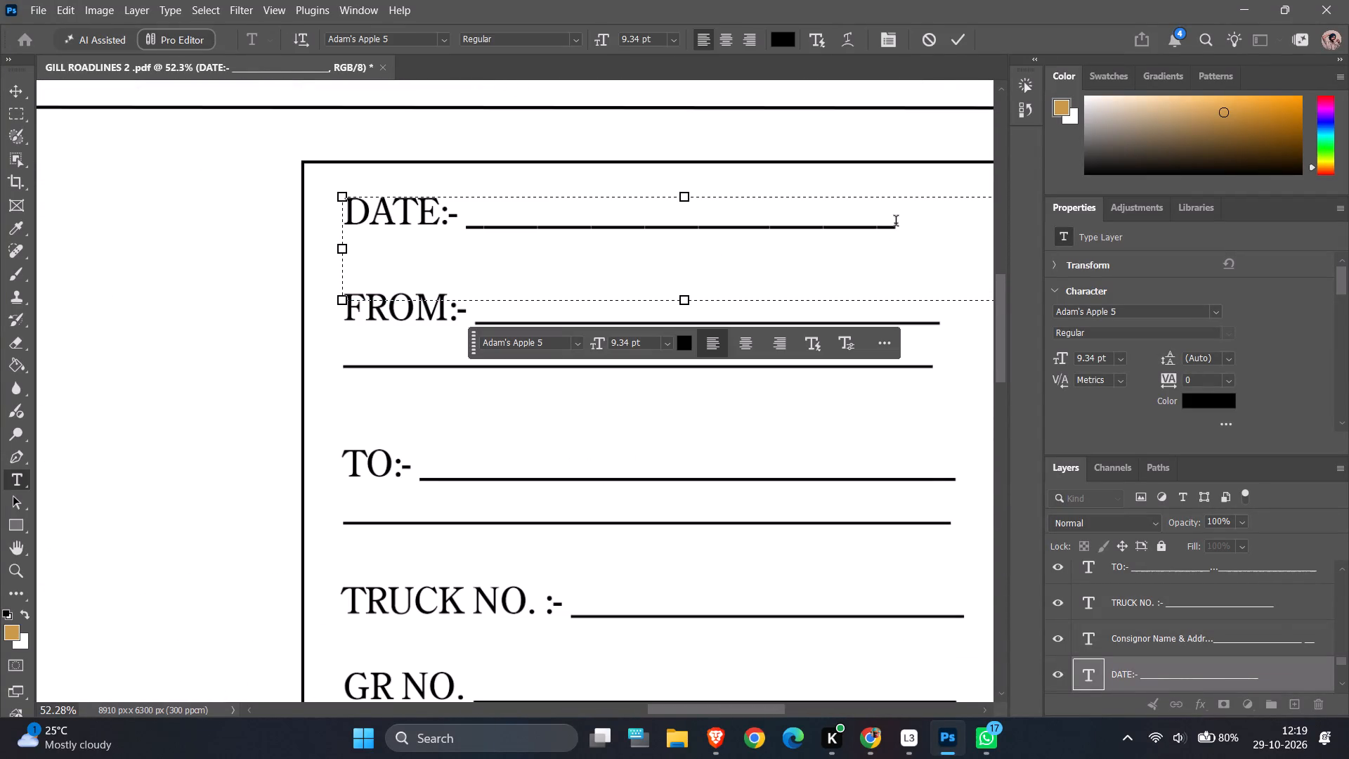
key("minus")
key("BackSpace")
key("ctrl+minus")
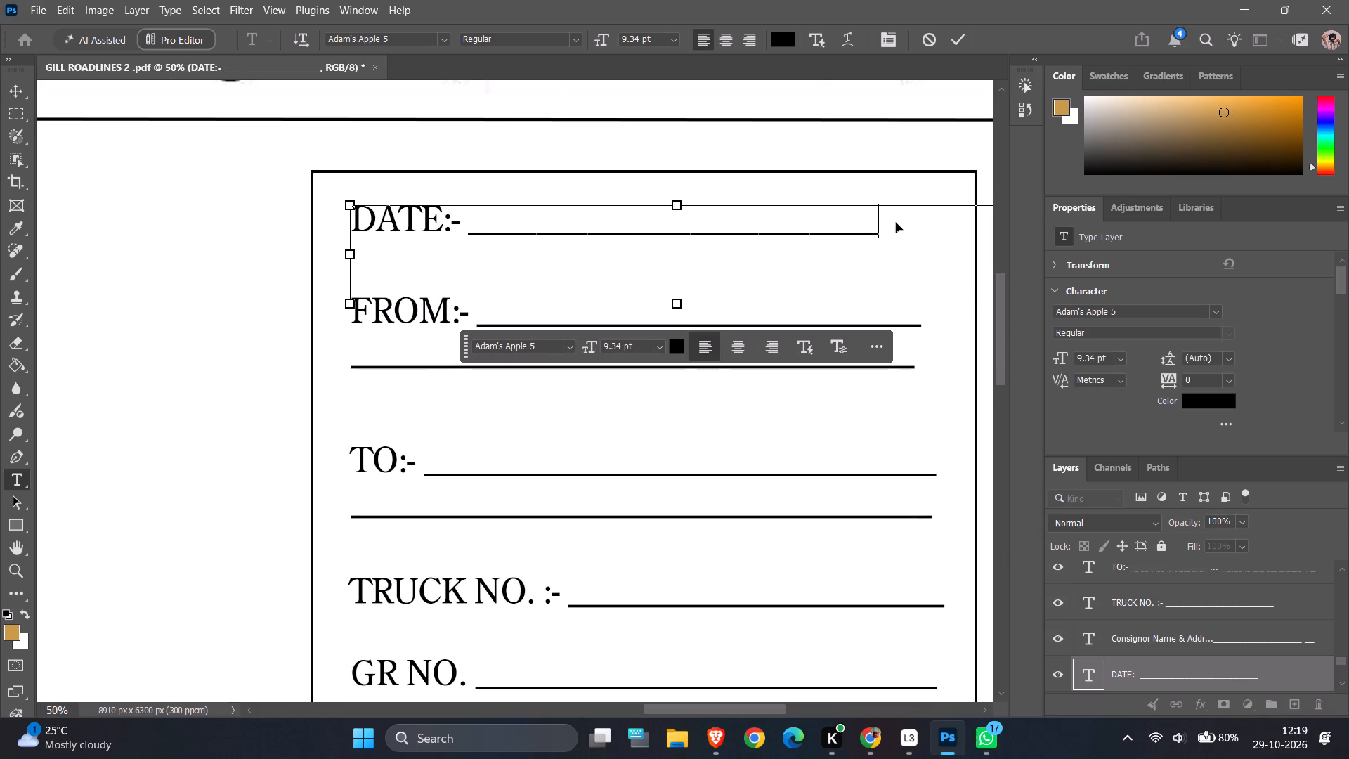
key("shift+underscore")
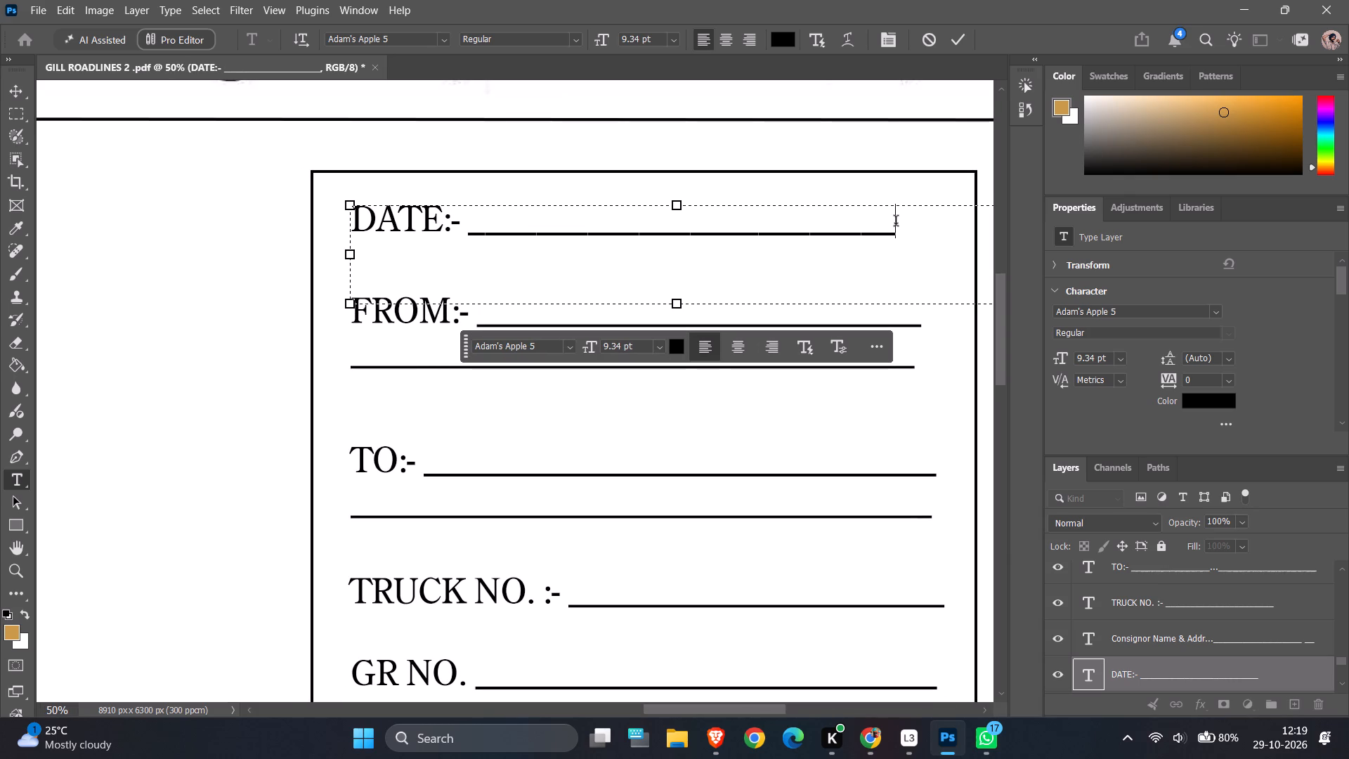
key("shift+underscore")
key("ctrl+minus")
key("ctrl+minus")
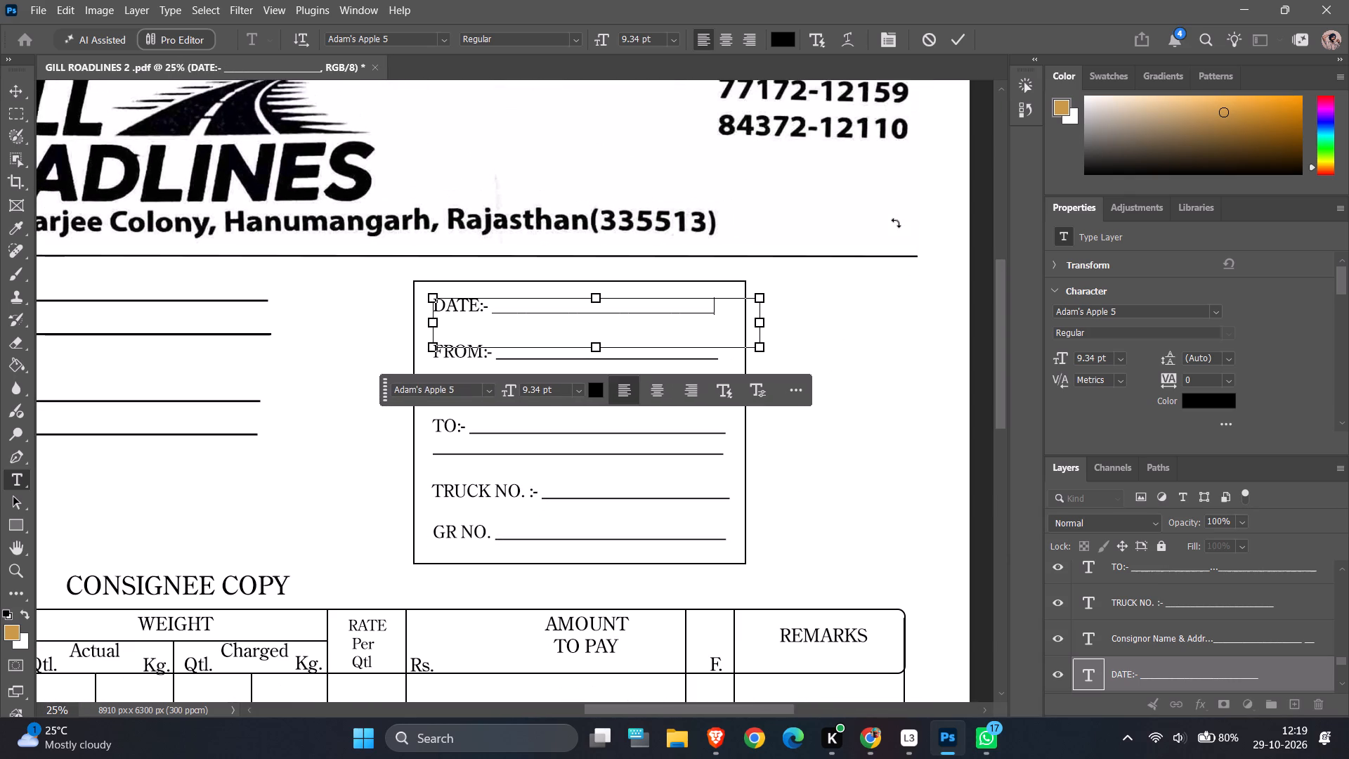
scroll(888, 225, "down", 5, "ctrl+alt")
scroll(516, 336, "down", 3, "ctrl+alt")
scroll(466, 351, "up", 1, "ctrl")
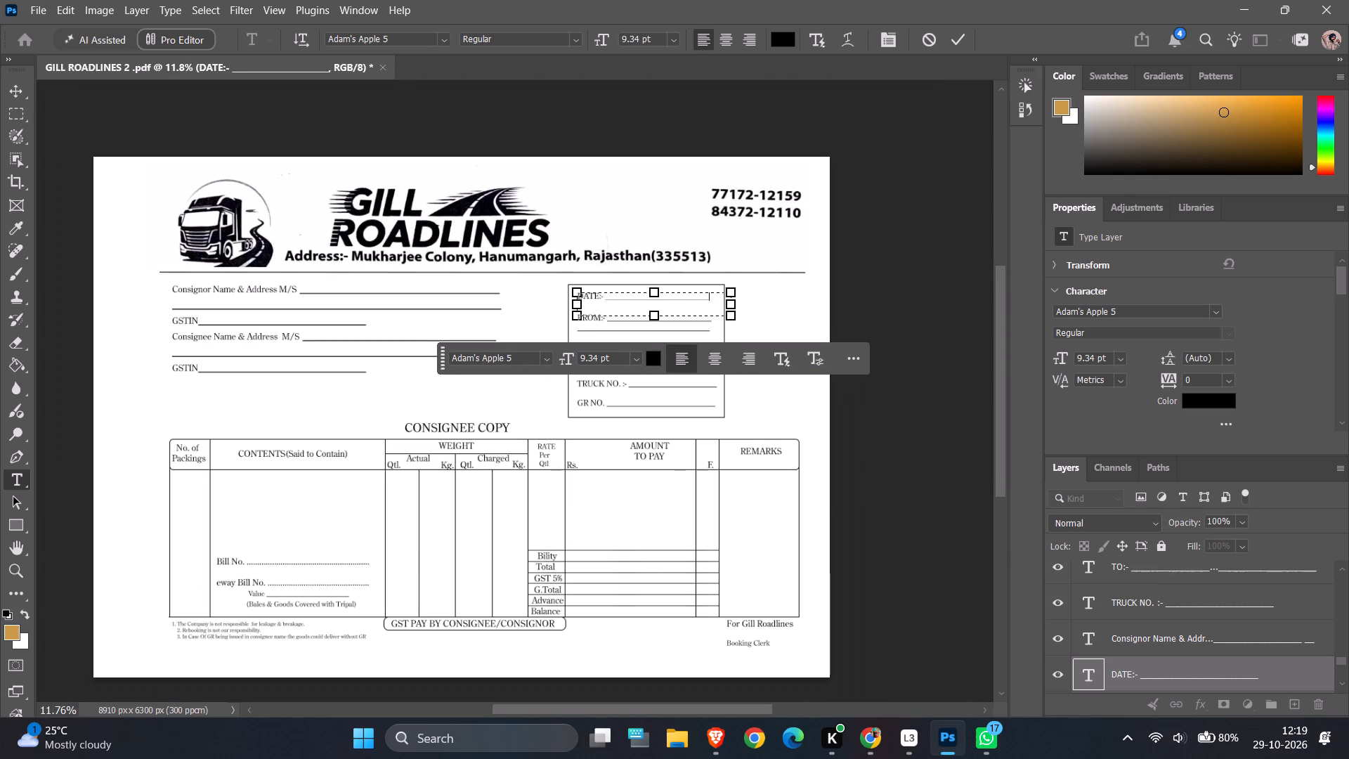
left_click(277, 398)
Examine the overall layout of the whole form with nothing selected.
scroll(277, 398, "down", 3, "ctrl+alt")
scroll(277, 398, "up", 8, "ctrl+alt")
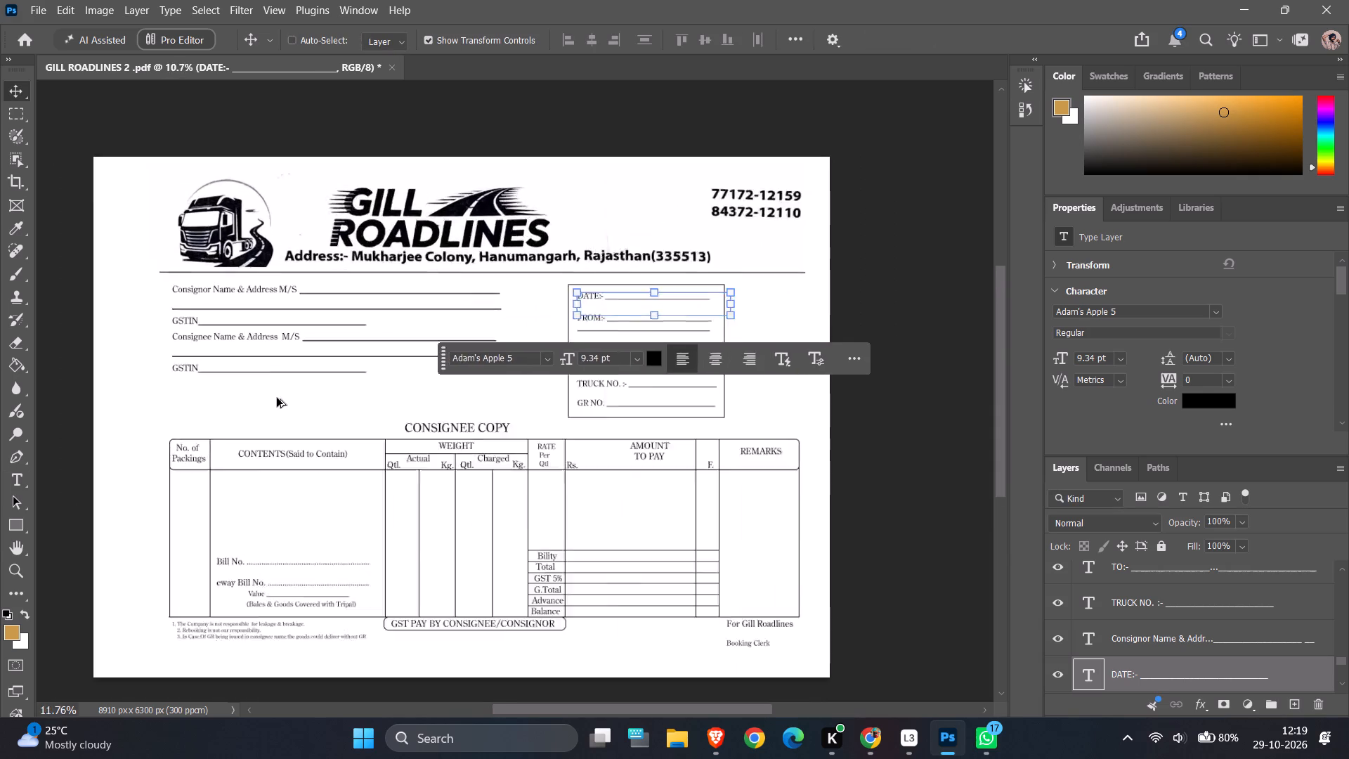
scroll(277, 398, "up", 2, "ctrl+alt")
scroll(277, 398, "up", 6, "ctrl")
left_click(102, 359)
scroll(133, 383, "up", 6, "ctrl")
scroll(162, 378, "down", 3, "ctrl+alt")
scroll(162, 378, "up", 6)
left_click(217, 108)
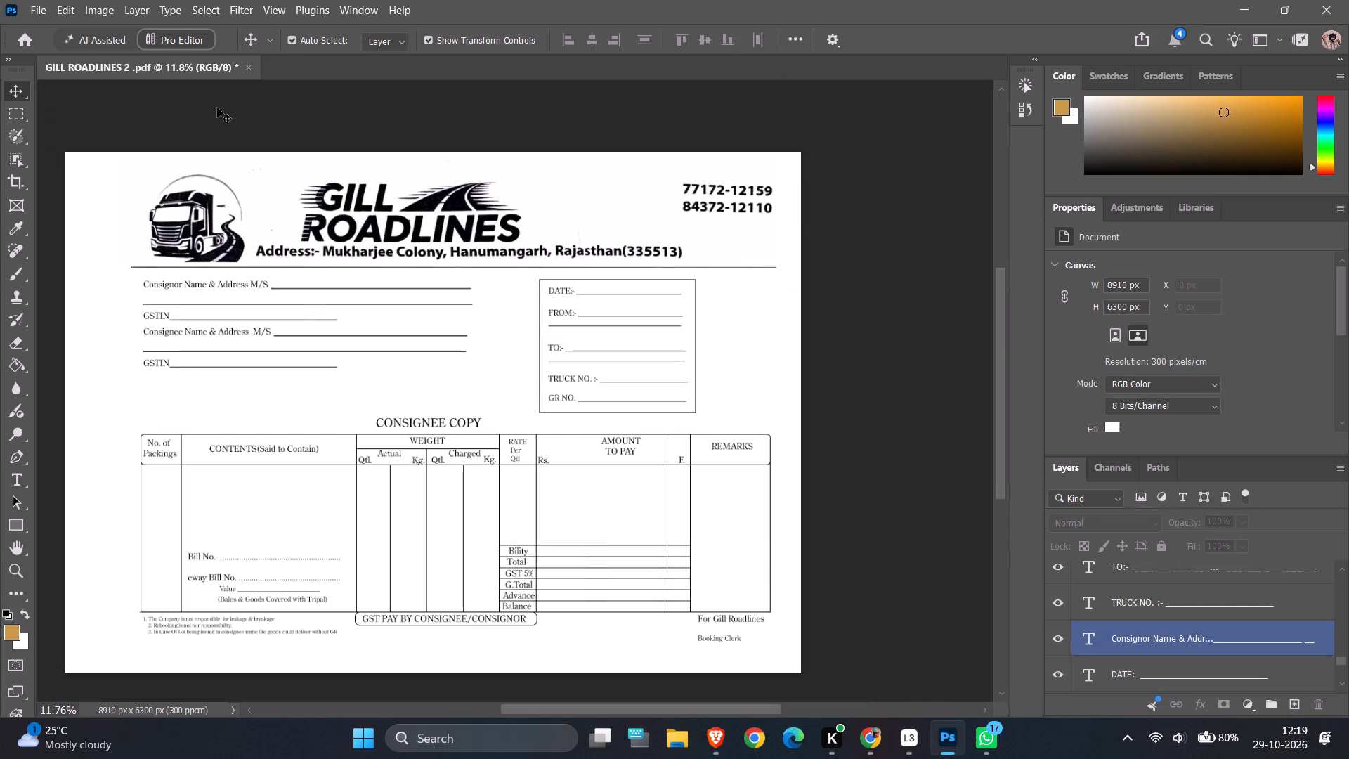
scroll(241, 415, "up", 6, "ctrl")
left_click(851, 372)
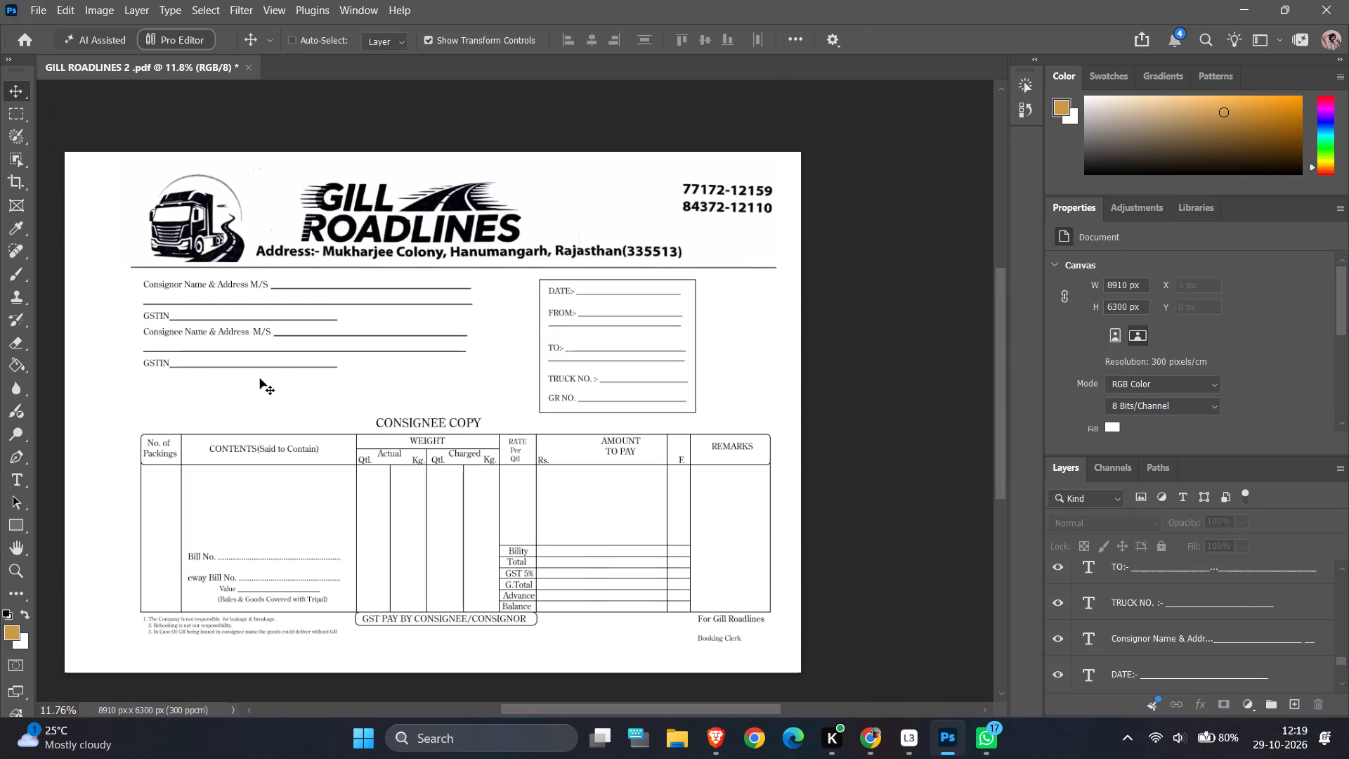
Insert a blank line between the consignor's GSTIN line and the Consignee Name & Address line.
scroll(259, 379, "down", 2, "ctrl+alt")
scroll(204, 376, "up", 10, "ctrl+alt")
scroll(256, 331, "up", 3)
scroll(256, 334, "down", 2)
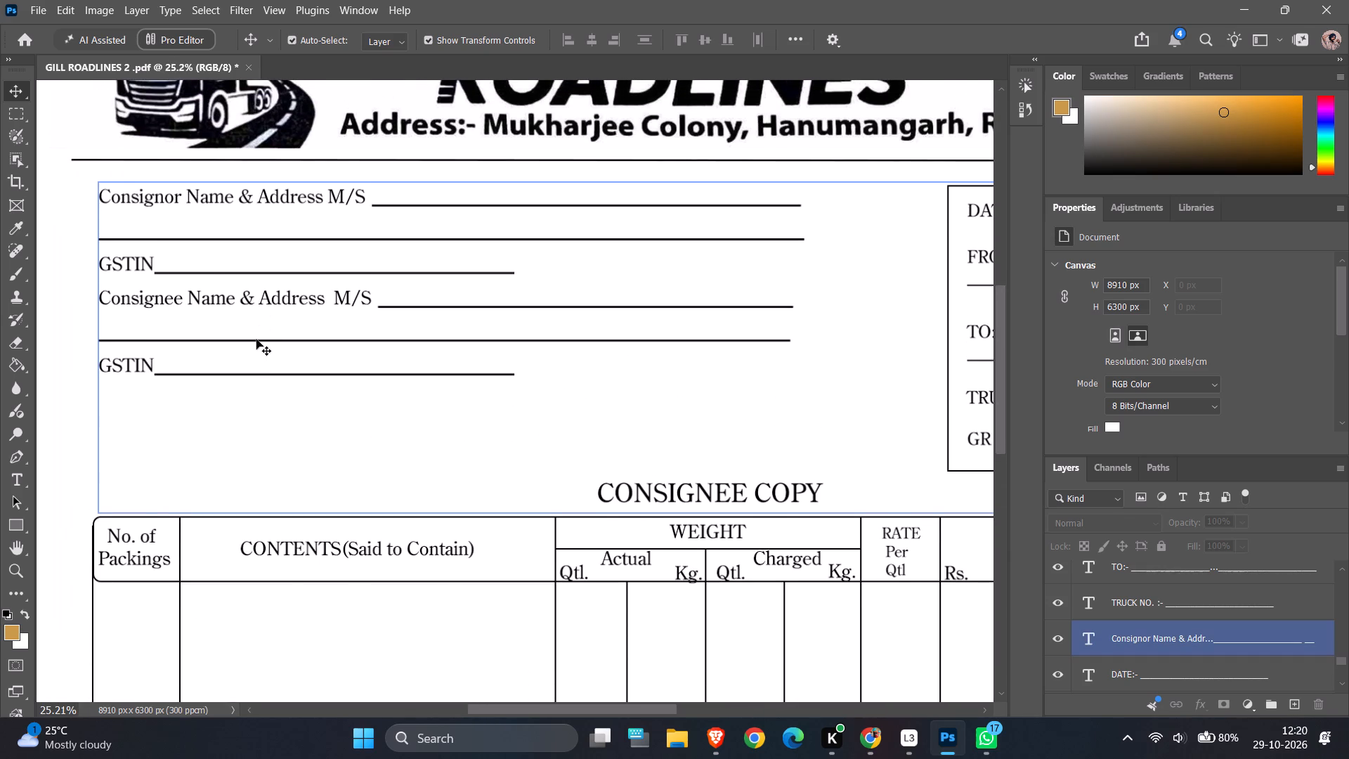
left_click(257, 339)
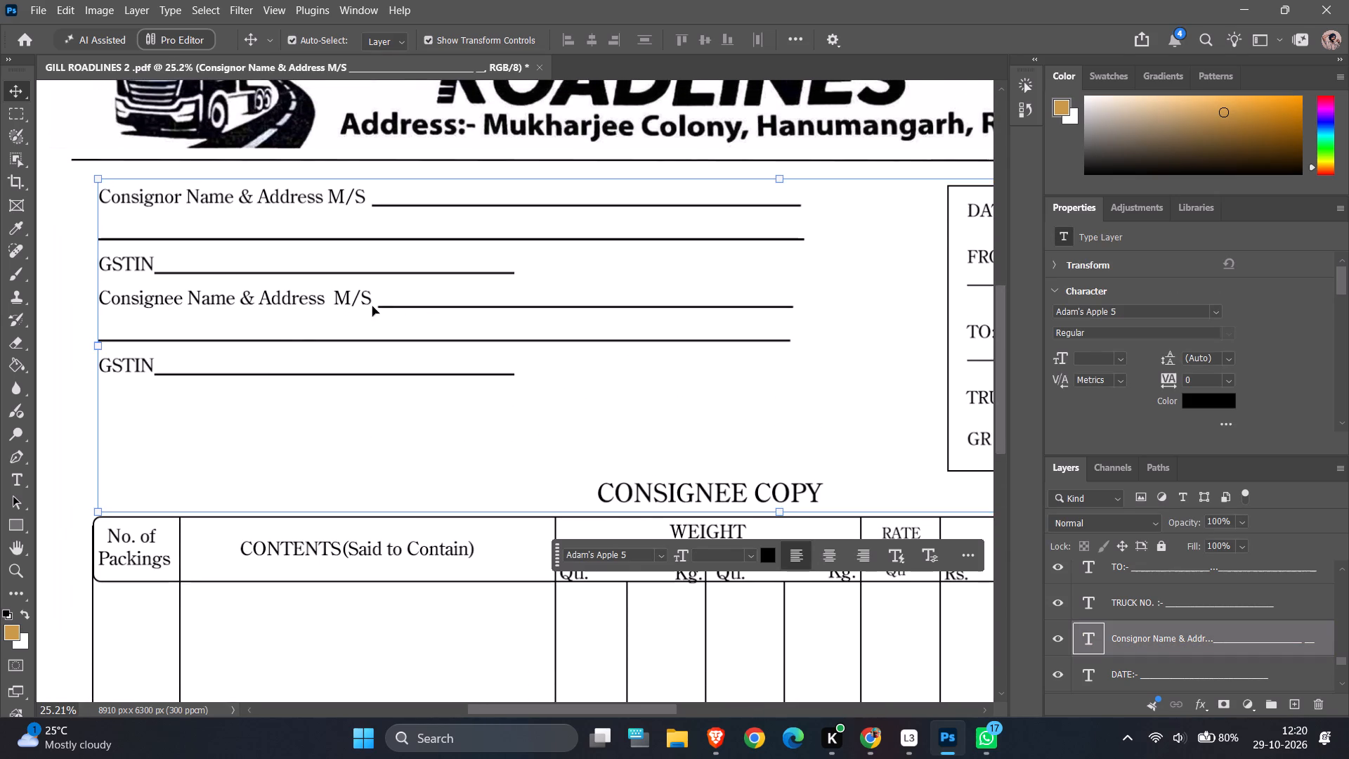
double_click(367, 302)
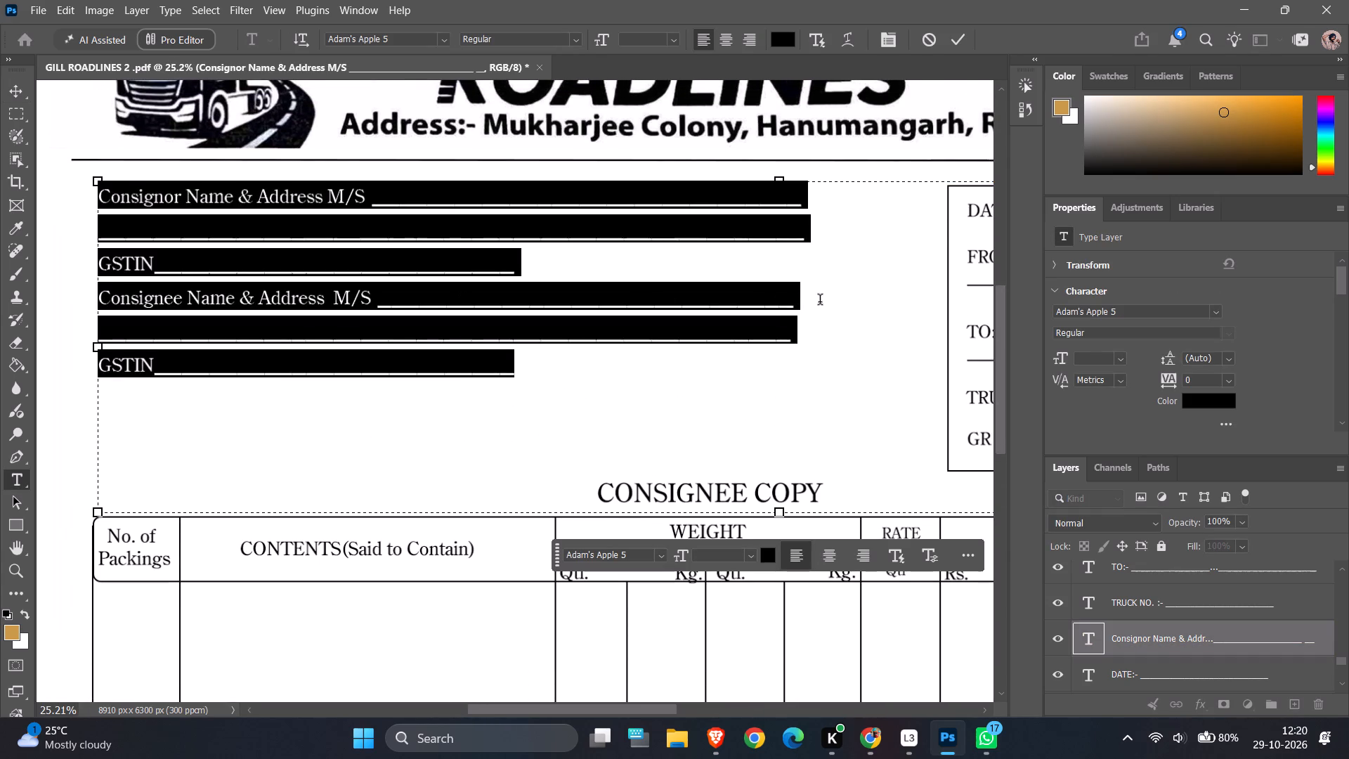
left_click(807, 337)
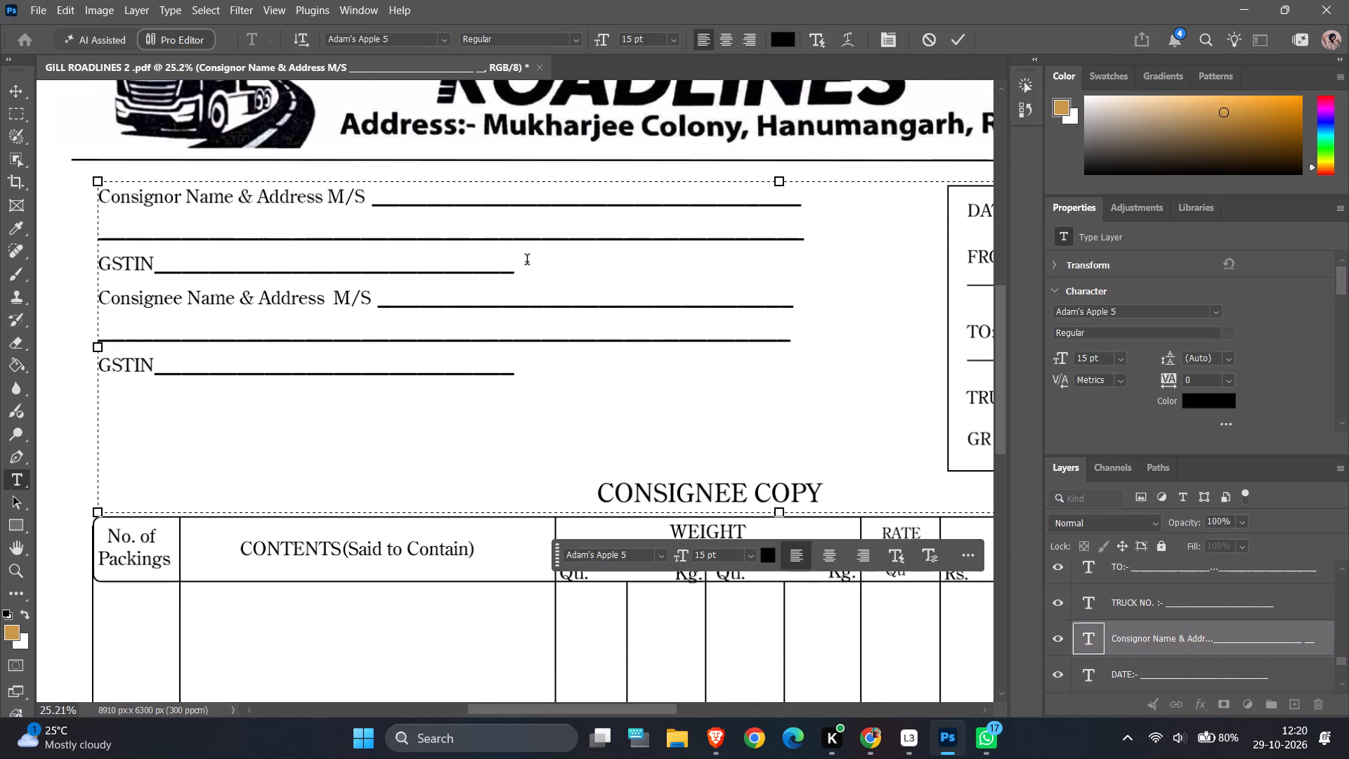
left_click(533, 268)
key("shift+Return")
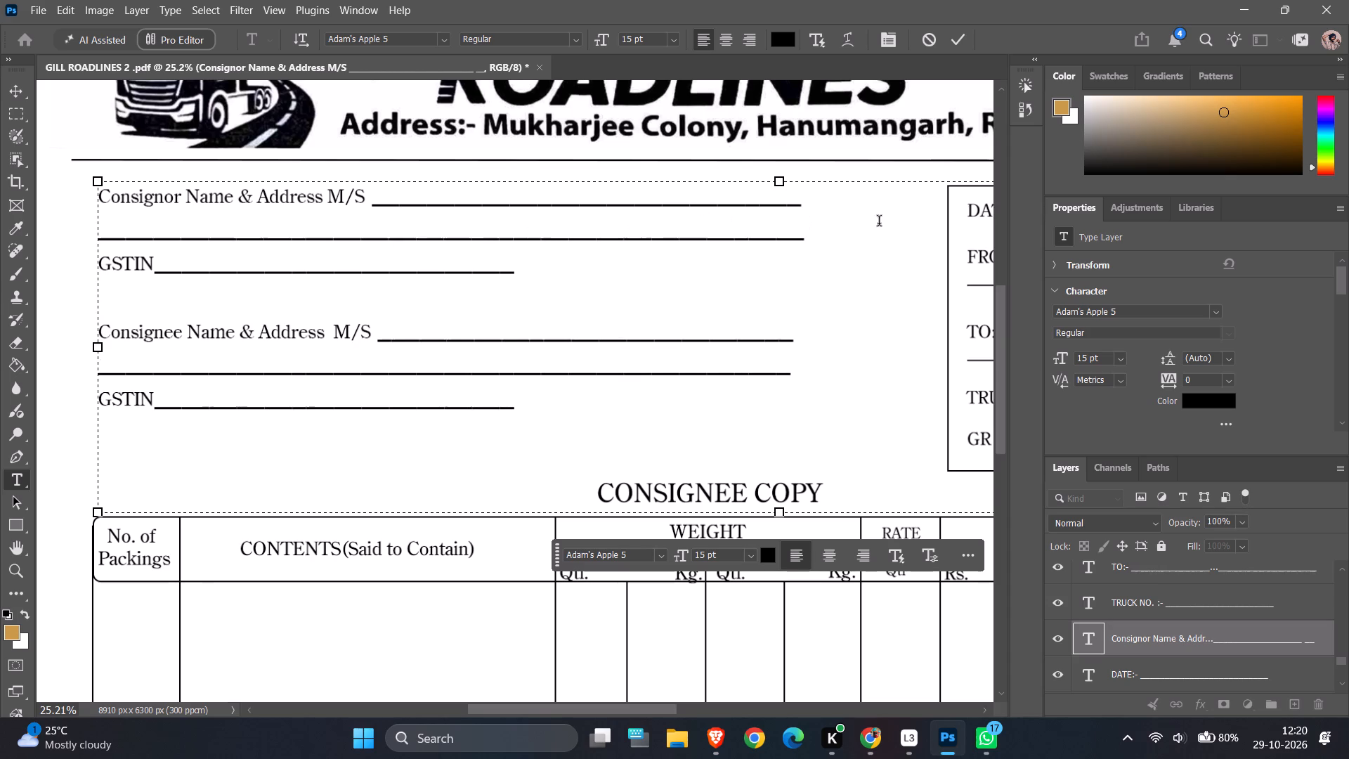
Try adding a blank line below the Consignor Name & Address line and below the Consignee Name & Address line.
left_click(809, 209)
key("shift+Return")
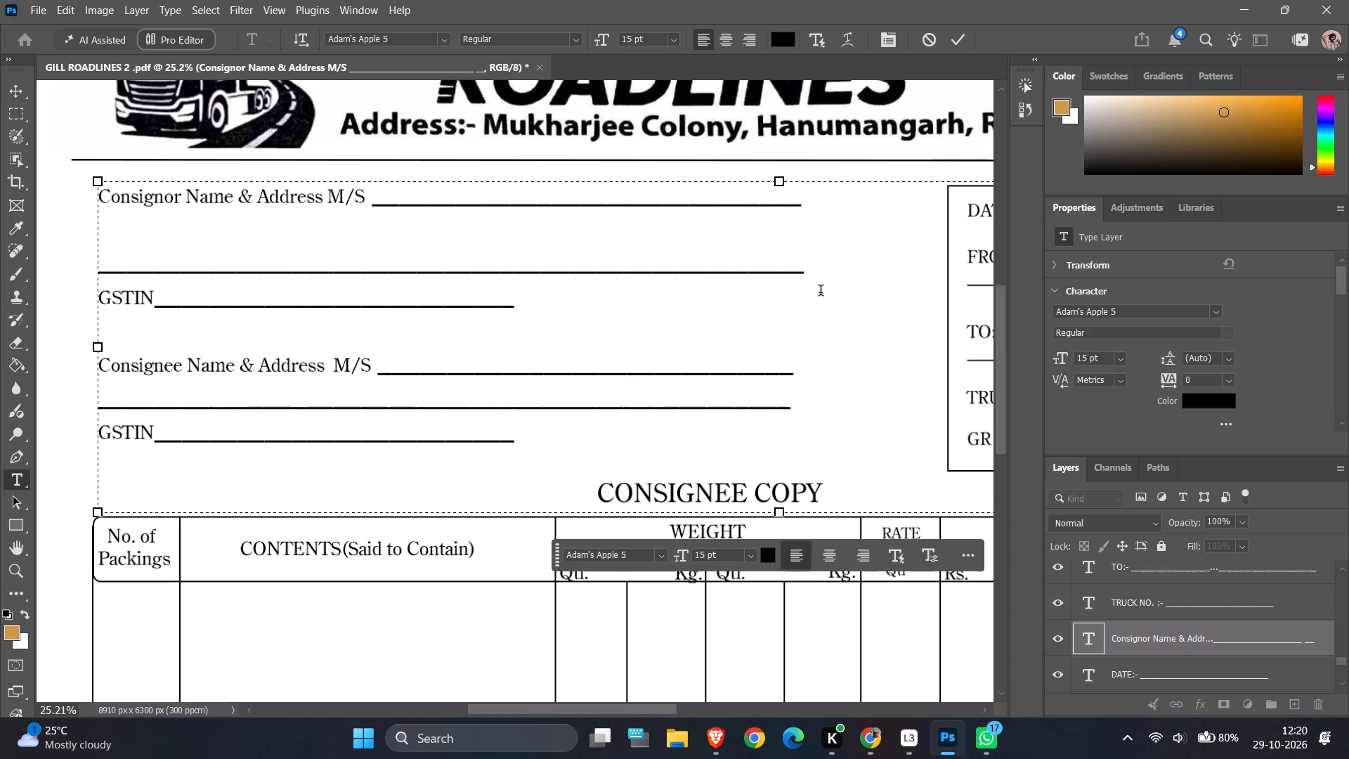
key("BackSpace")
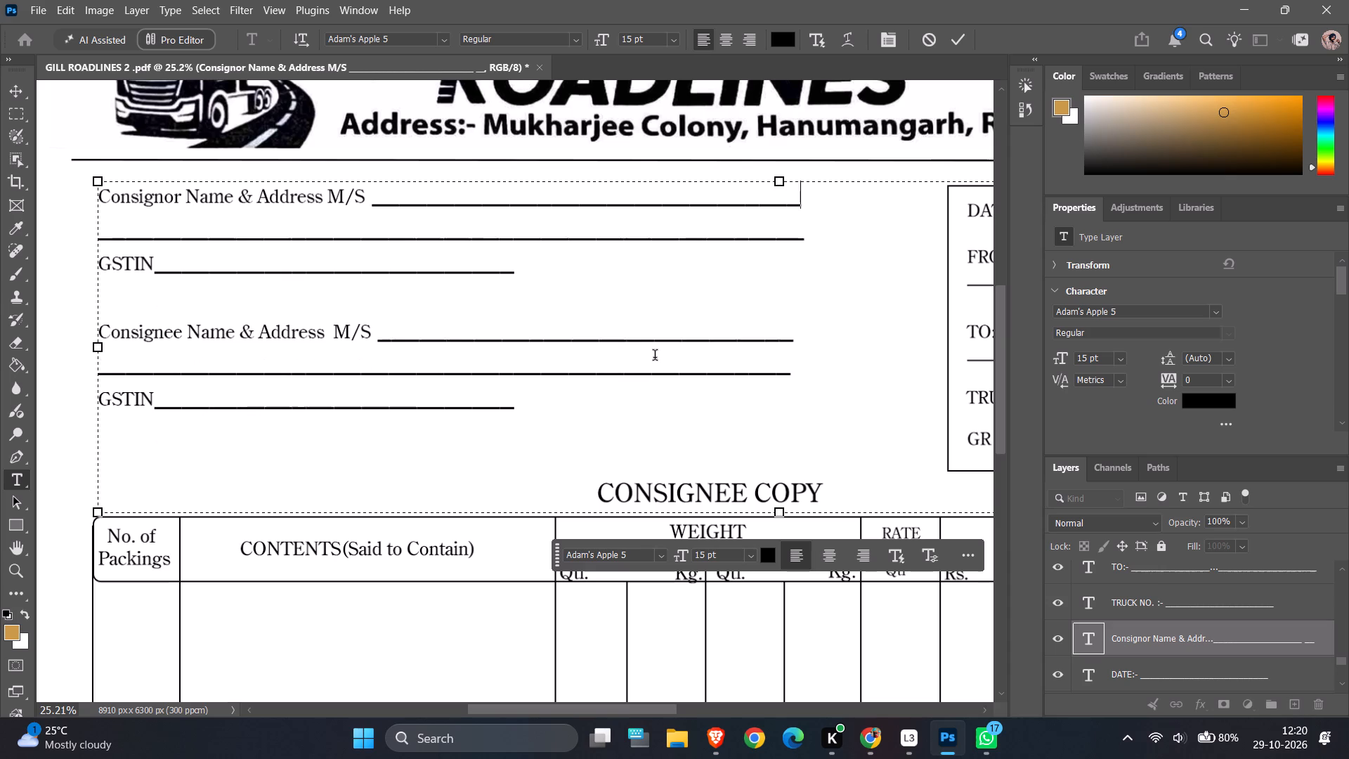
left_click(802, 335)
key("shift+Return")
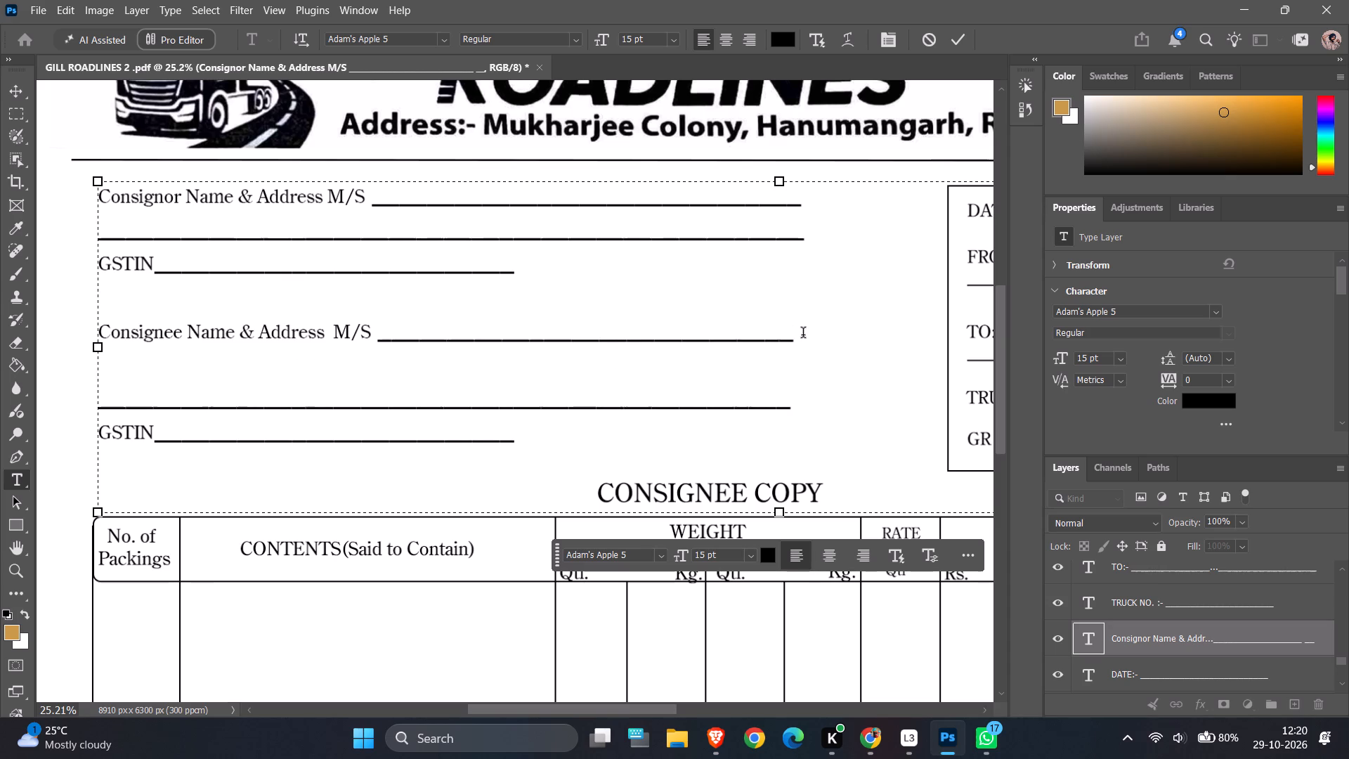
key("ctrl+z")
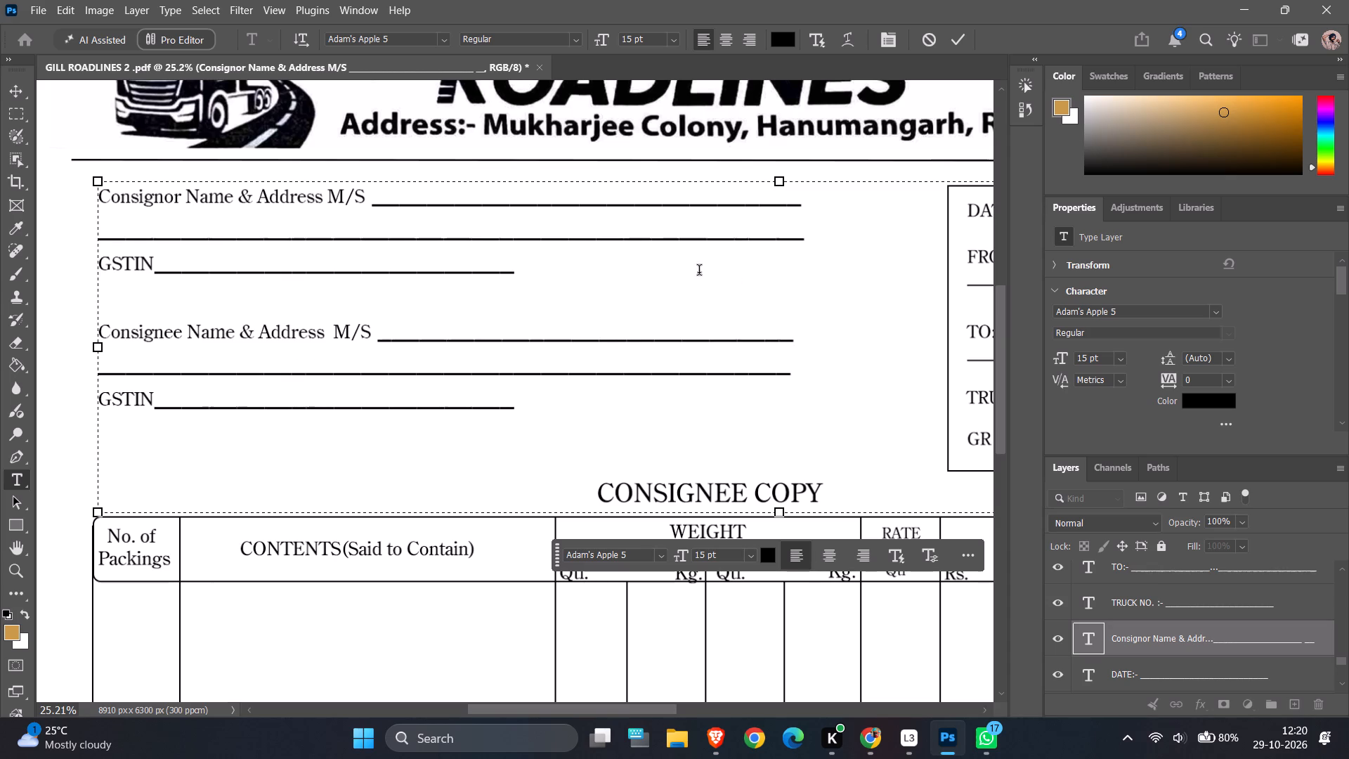
Insert a second blank line between the consignor's GSTIN line and the Consignee Name & Address line.
left_click(557, 285)
left_click(528, 259)
key("shift+Return")
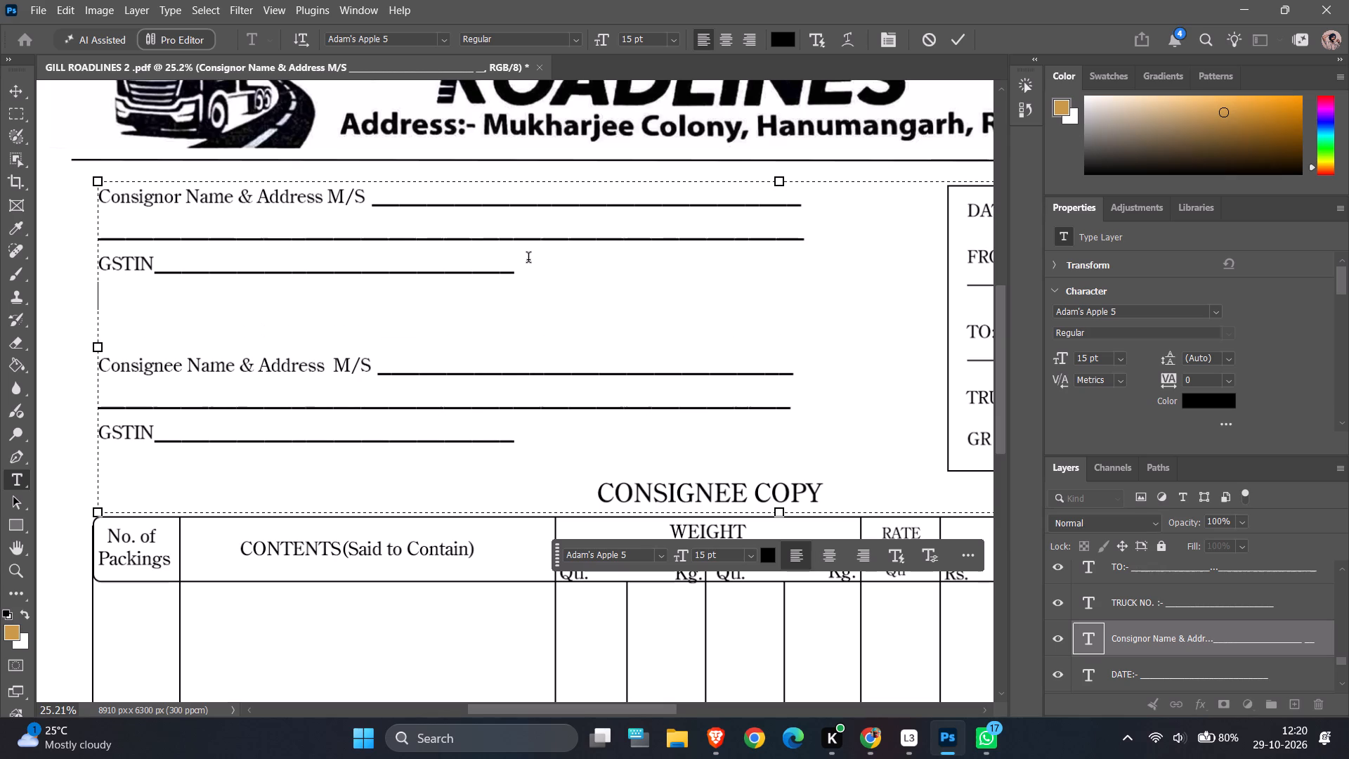
left_click(16, 91)
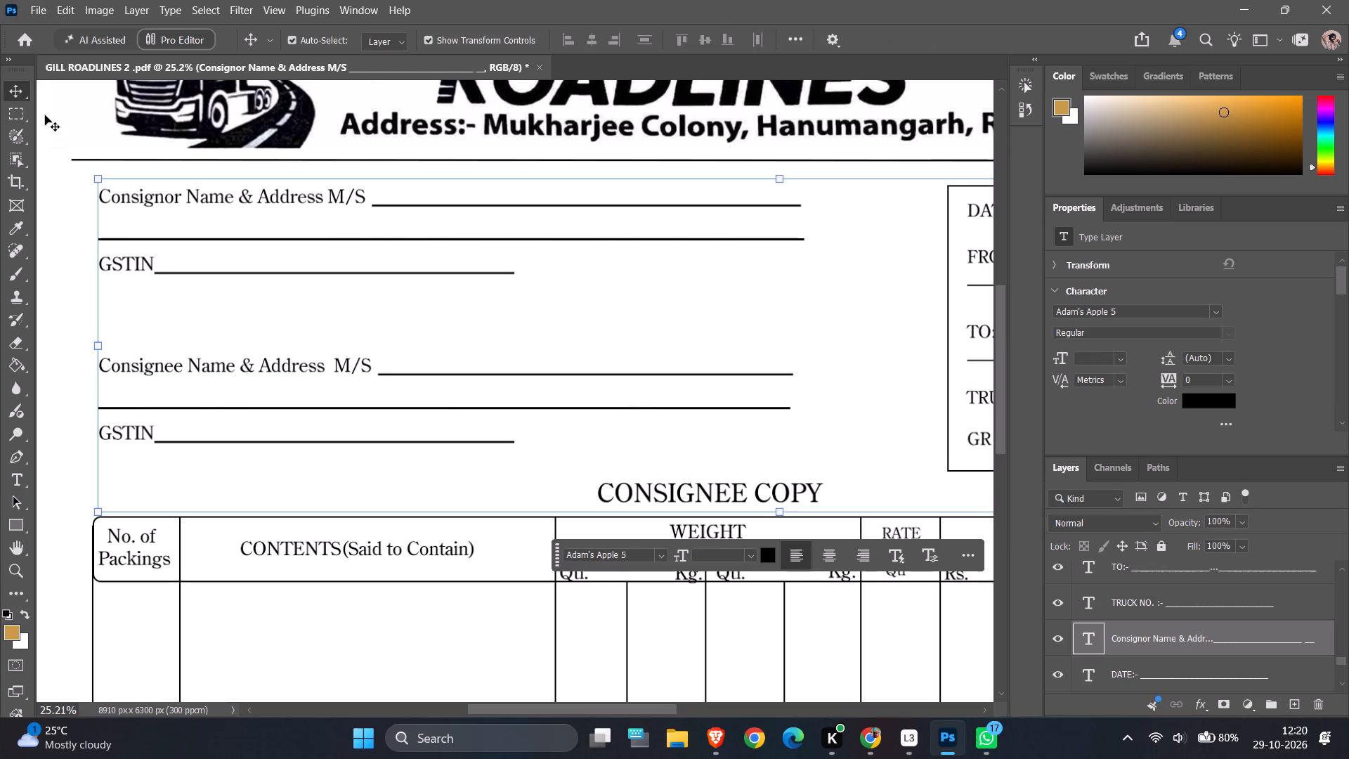
left_click(45, 115)
Review the whole form, checking the consignor and consignee block spacing against the framed box and the table.
scroll(45, 115, "down", 19, "ctrl")
scroll(299, 254, "up", 11, "ctrl")
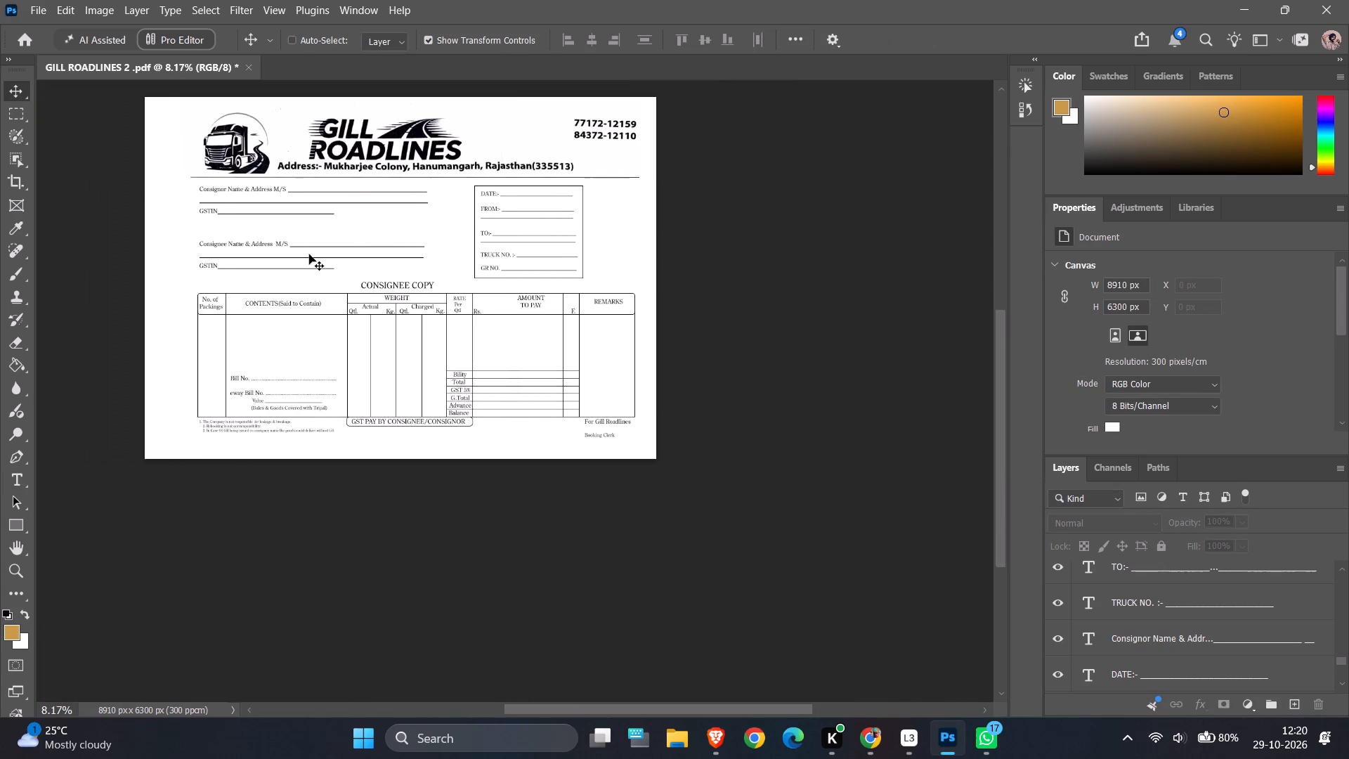
scroll(309, 254, "up", 3, "ctrl")
scroll(580, 266, "up", 4, "ctrl+alt")
scroll(789, 301, "up", 2)
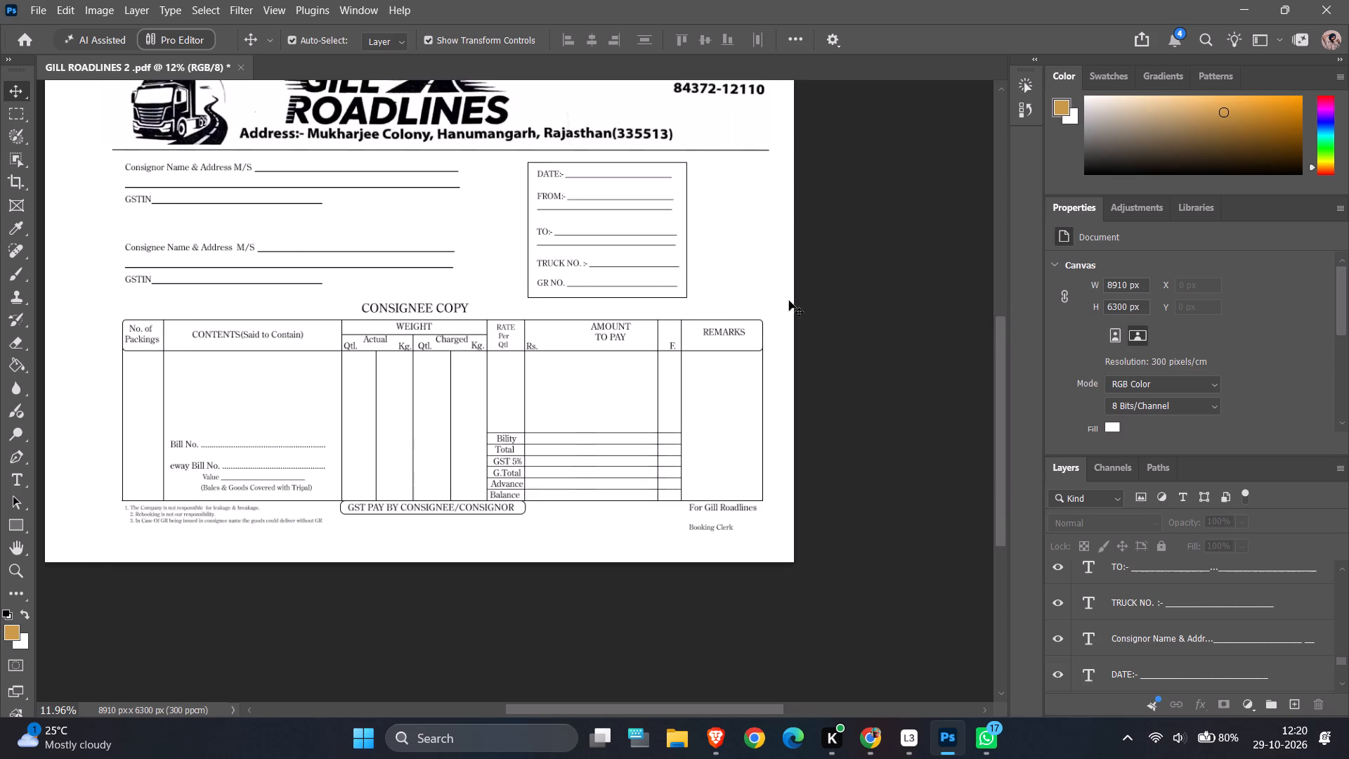
scroll(789, 301, "up", 3)
scroll(742, 313, "up", 4, "ctrl")
scroll(742, 313, "down", 5, "ctrl+alt")
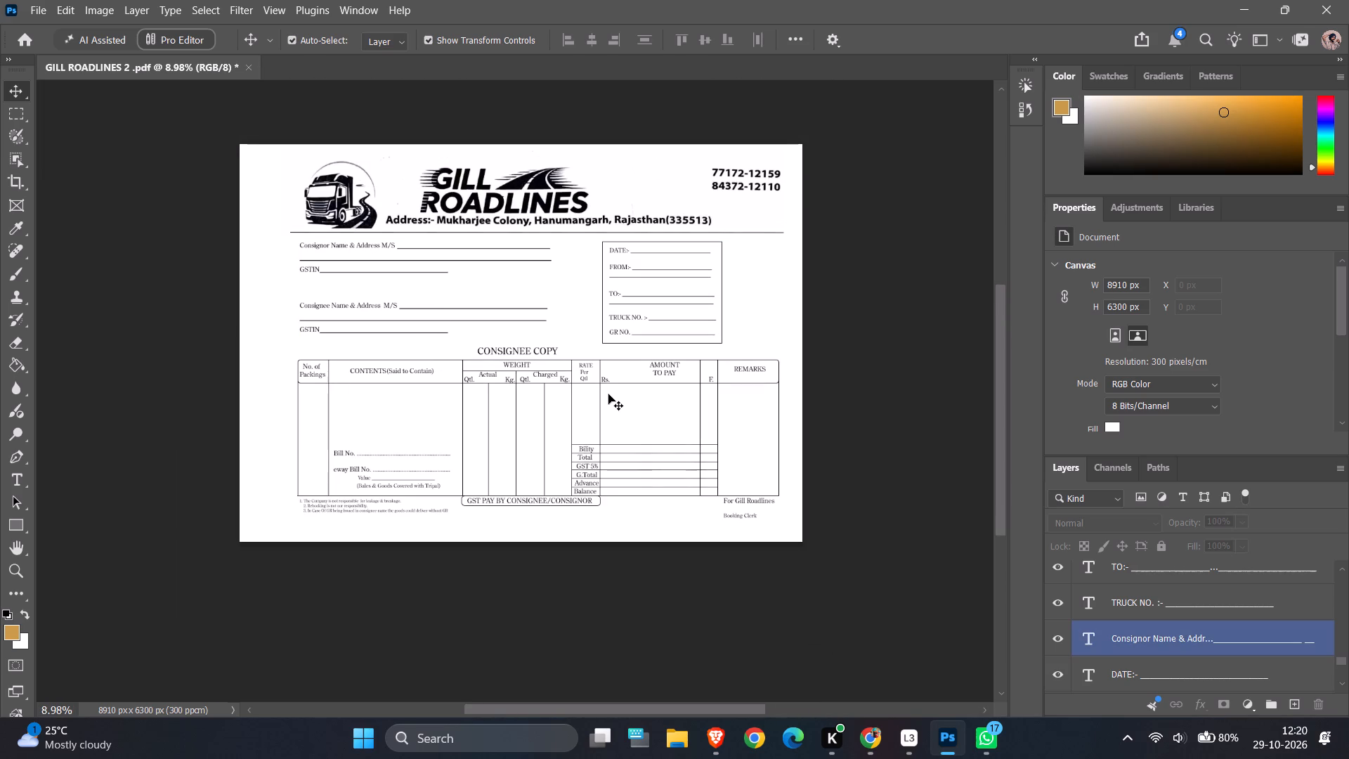
scroll(608, 394, "up", 3)
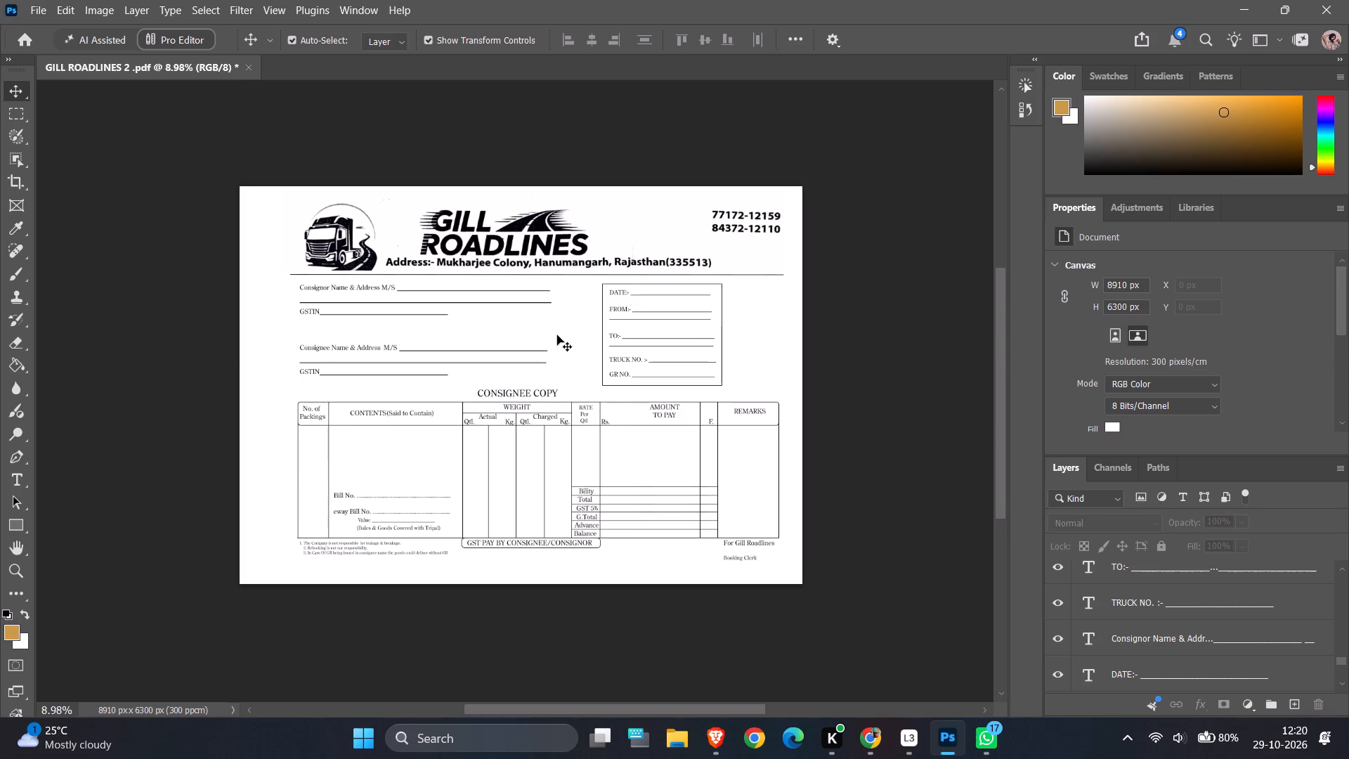
scroll(557, 335, "up", 2)
scroll(557, 335, "down", 3)
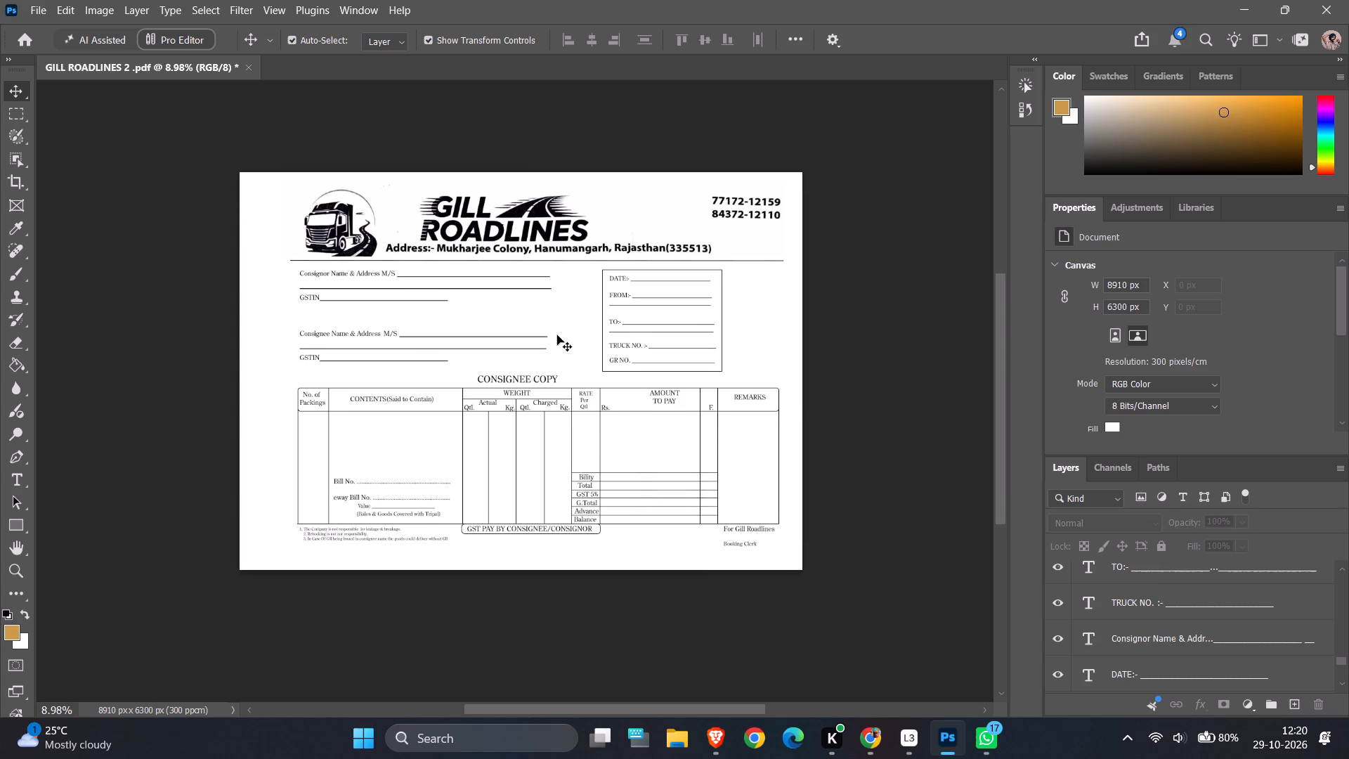
scroll(557, 335, "up", 6, "ctrl+alt")
scroll(557, 335, "down", 2, "ctrl+alt")
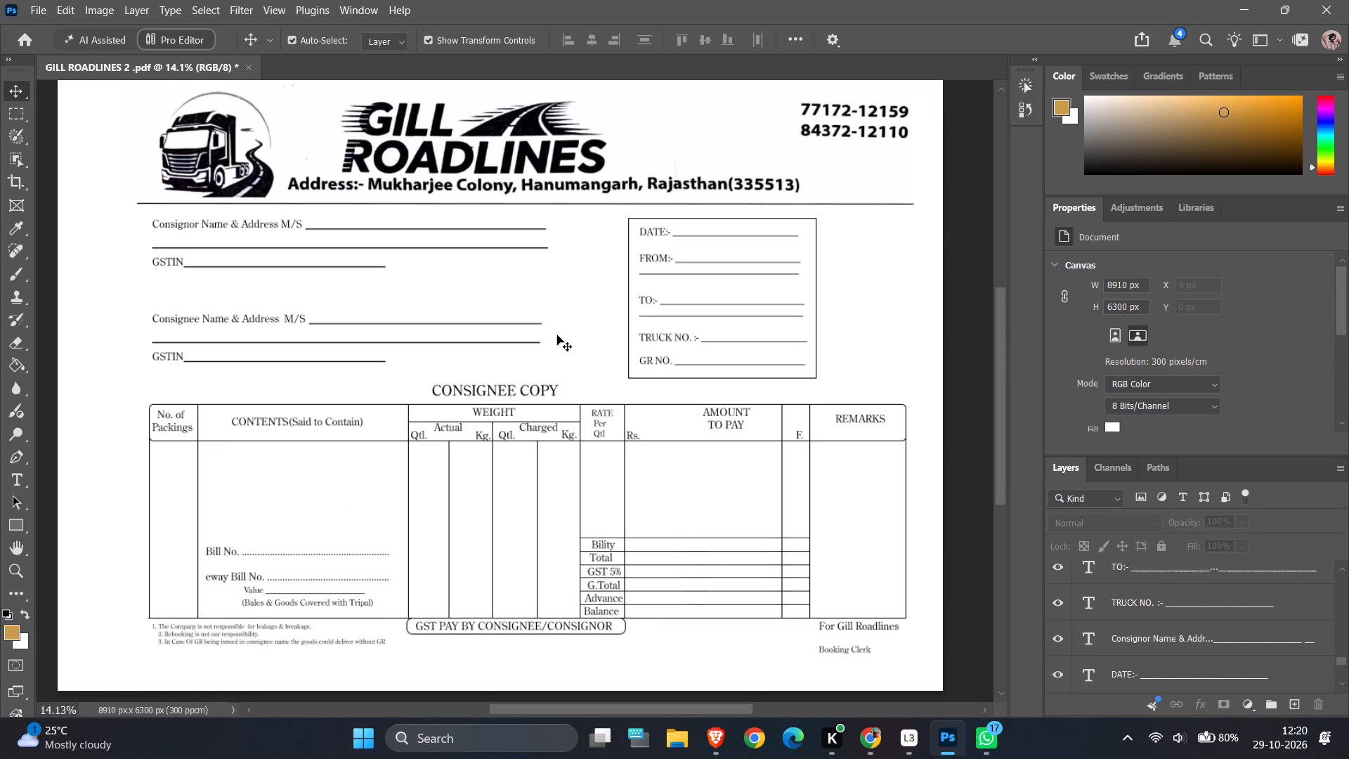
scroll(557, 335, "down", 1)
Save a copy as Photoshop PDF named GILL ROADLINES 2 F in Downloads, using the High Quality Print preset and preserving editing capabilities.
left_click(37, 6)
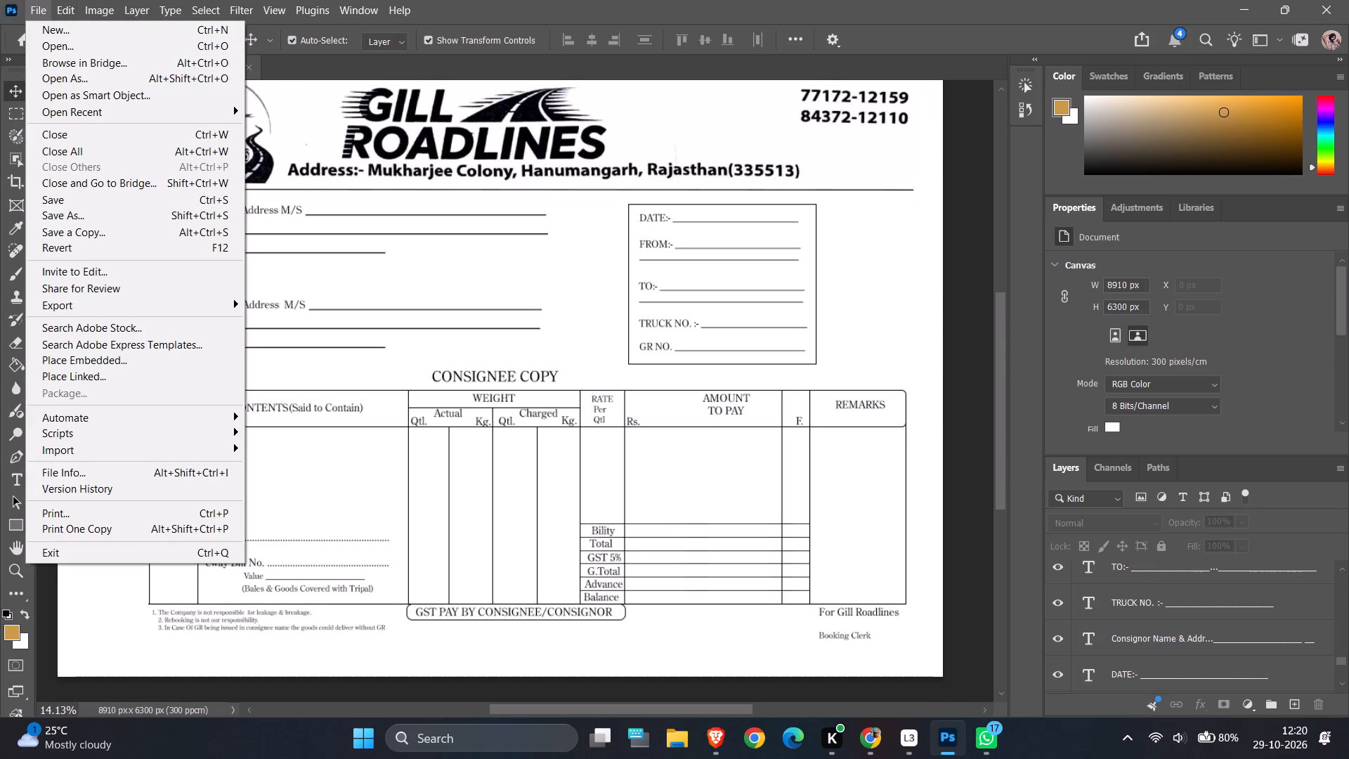
left_click(104, 237)
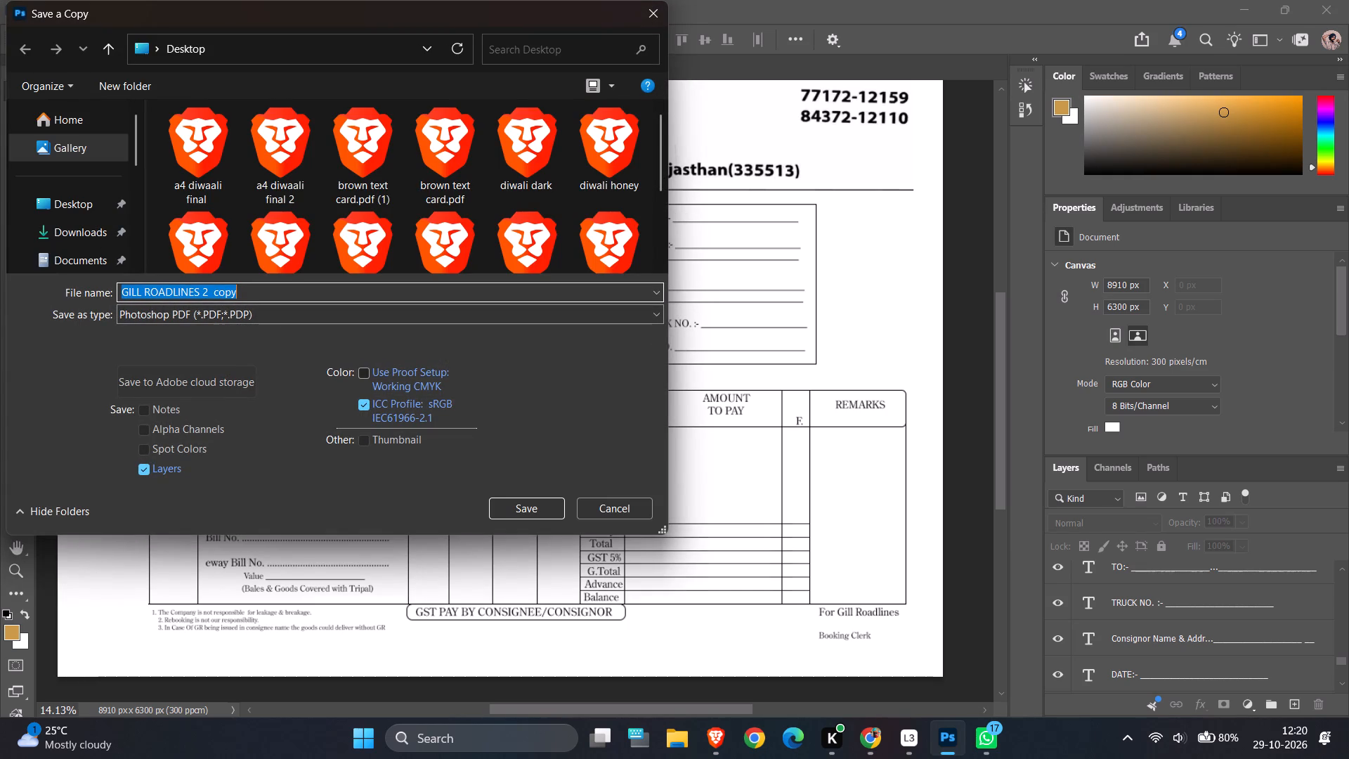
left_click(281, 287)
left_click(281, 287)
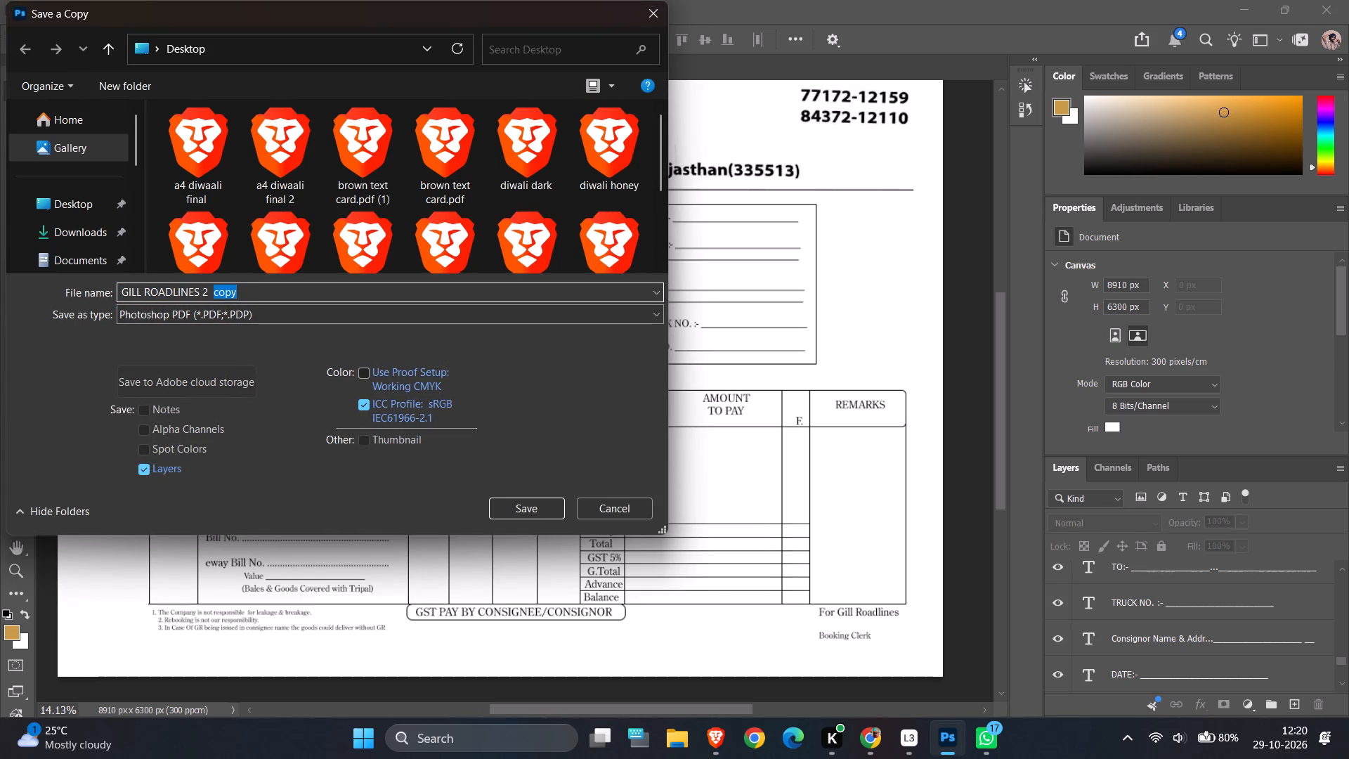
key("BackSpace")
key("f")
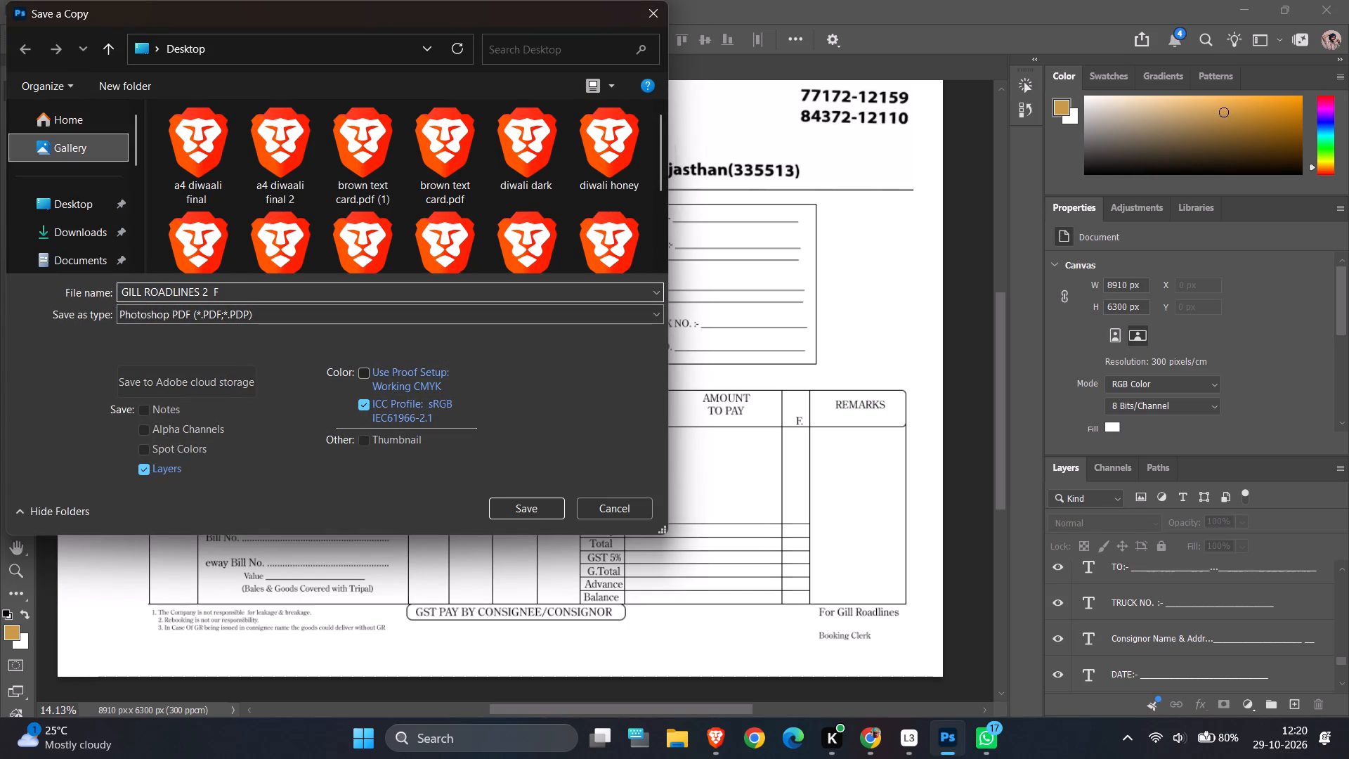
left_click(95, 238)
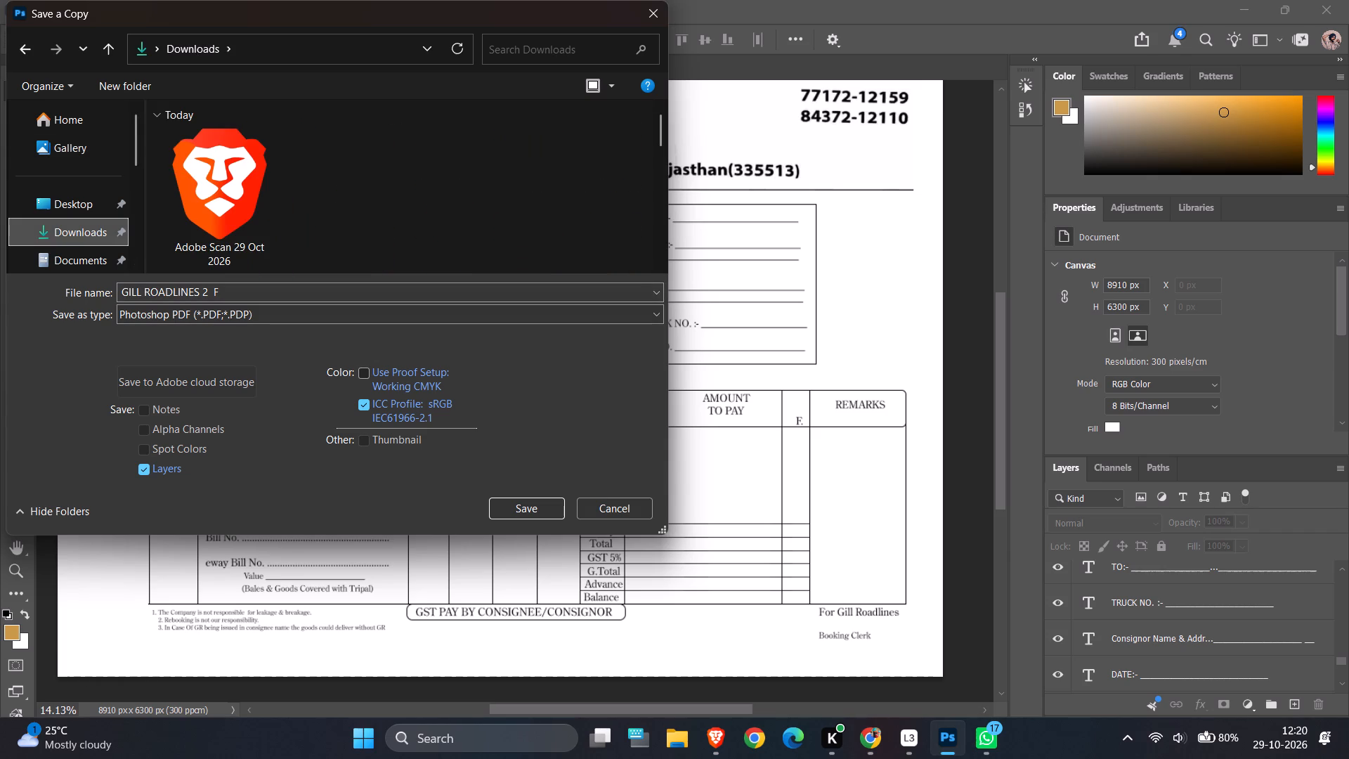
left_click(525, 514)
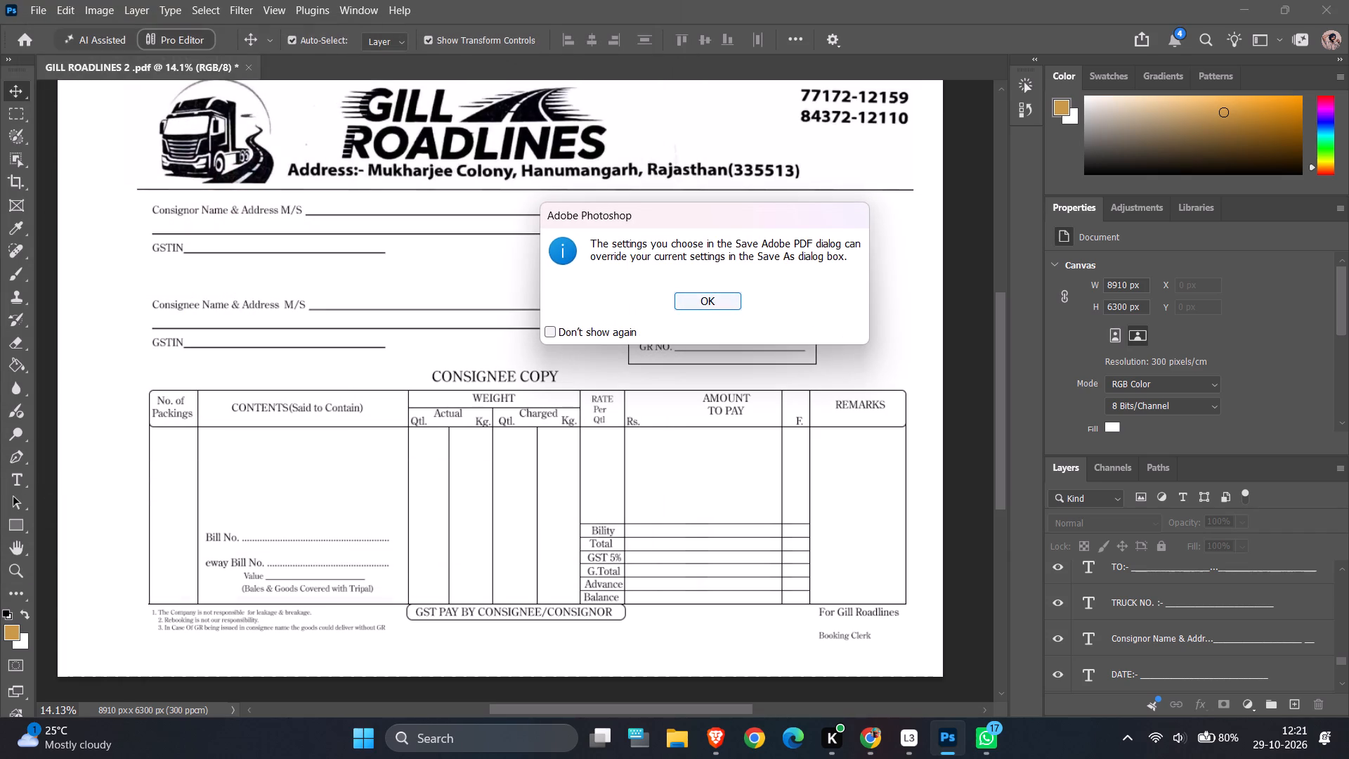
left_click(698, 305)
left_click(848, 524)
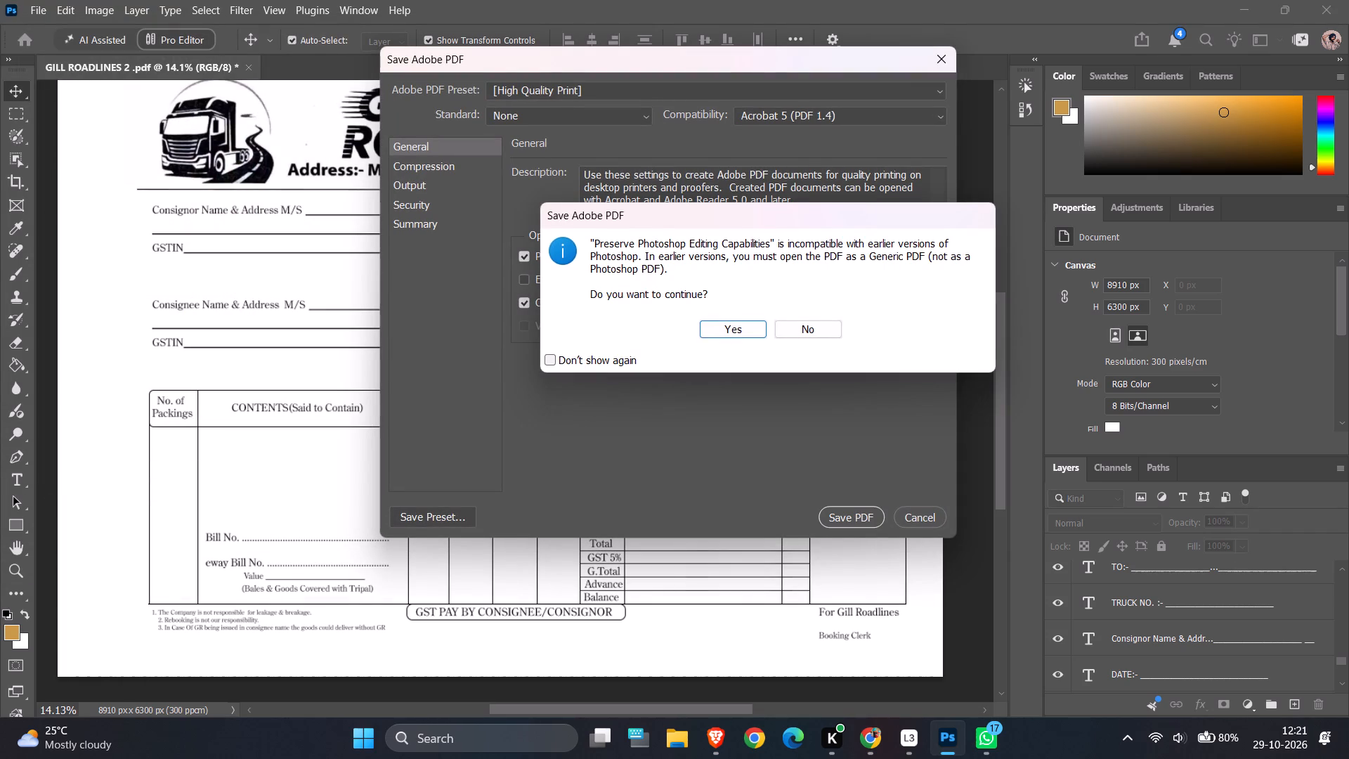
left_click(736, 339)
left_click(731, 330)
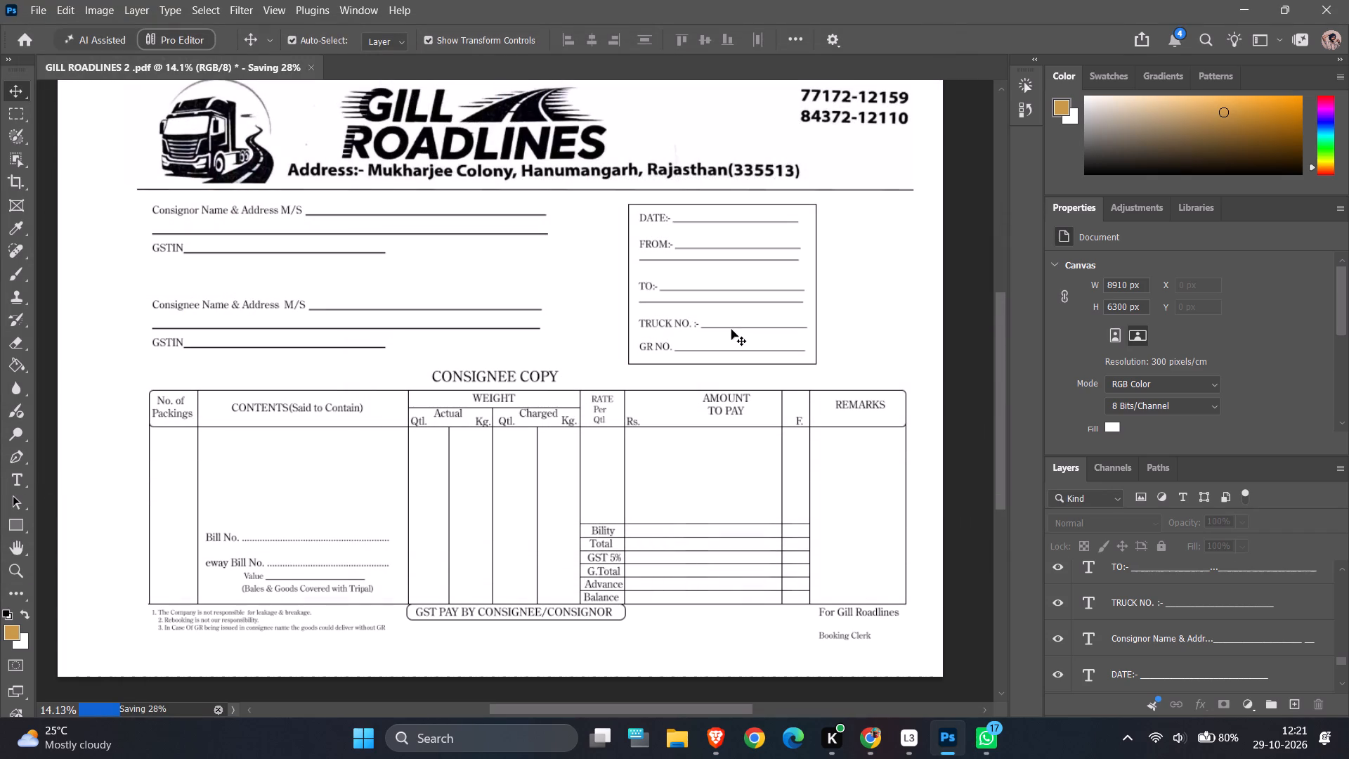
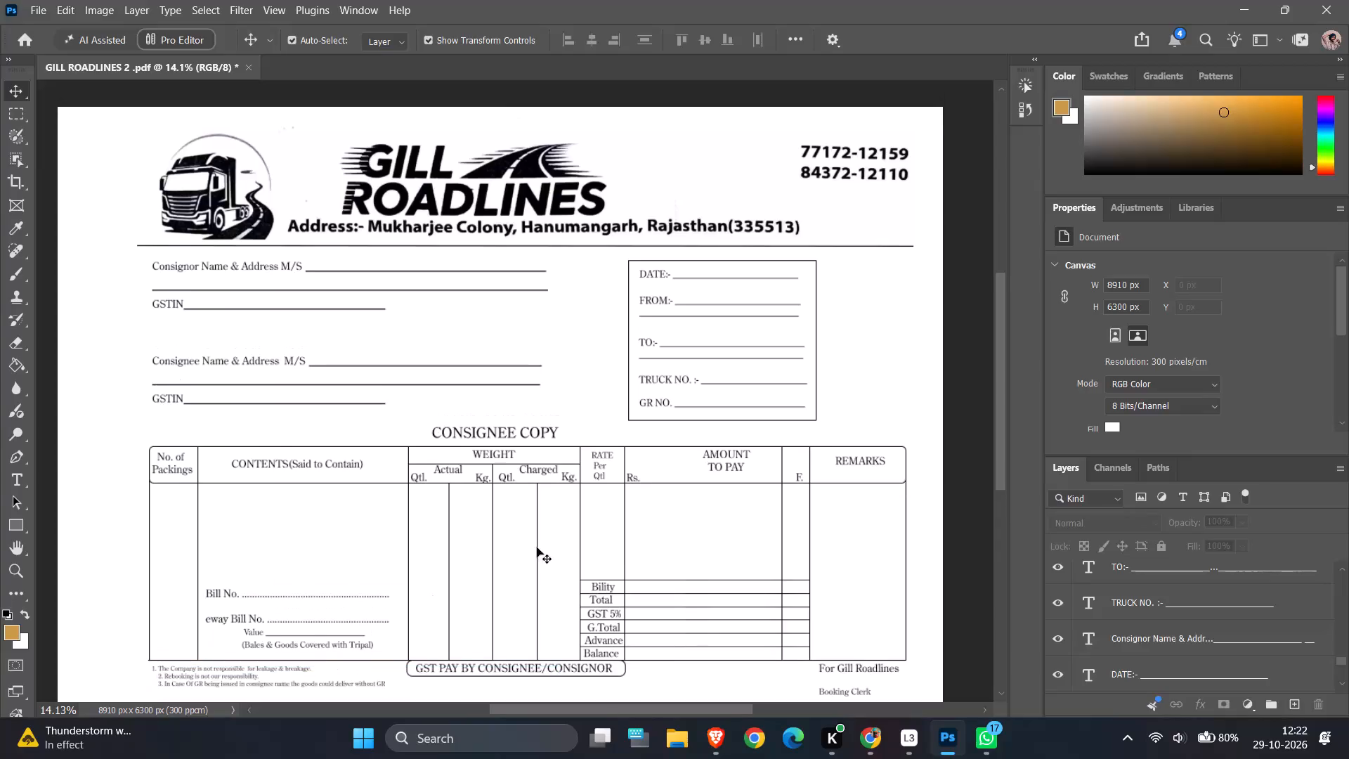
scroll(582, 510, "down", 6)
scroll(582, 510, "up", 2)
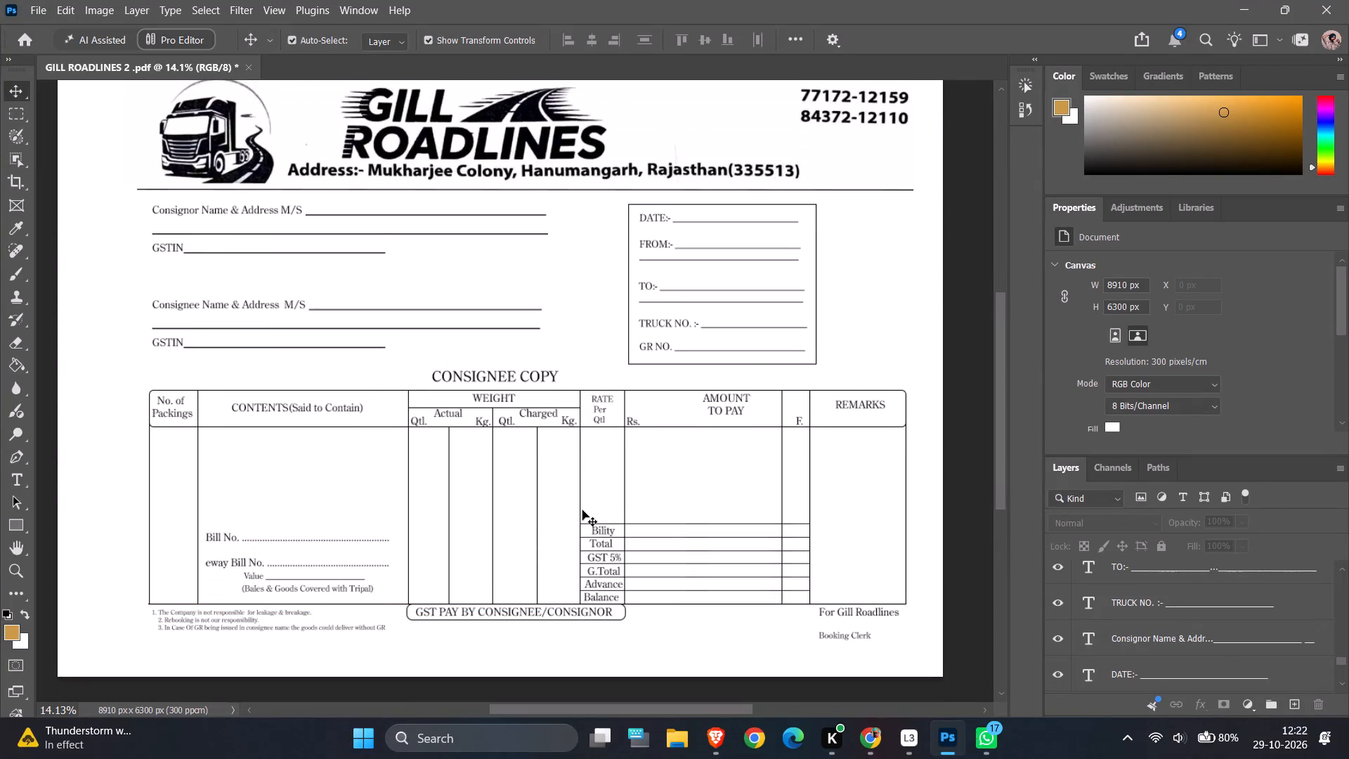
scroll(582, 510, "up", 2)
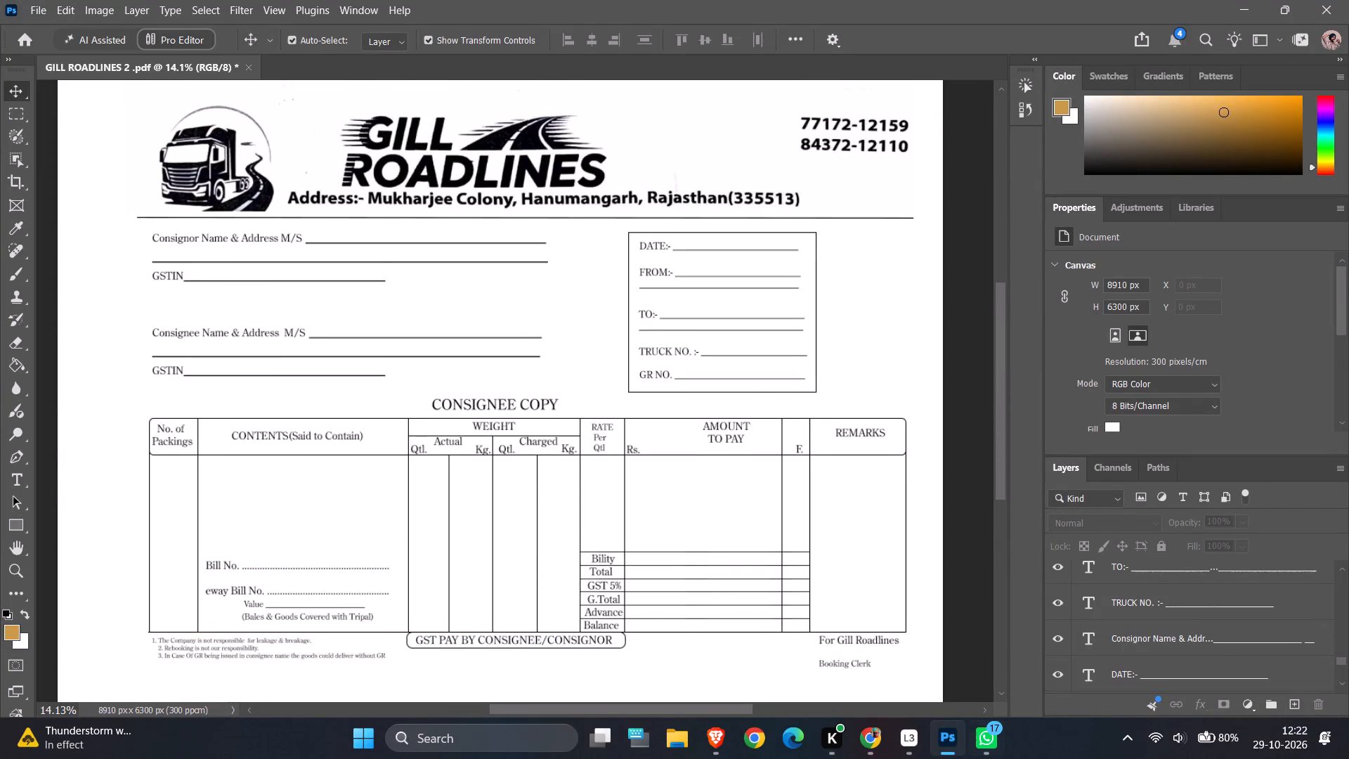
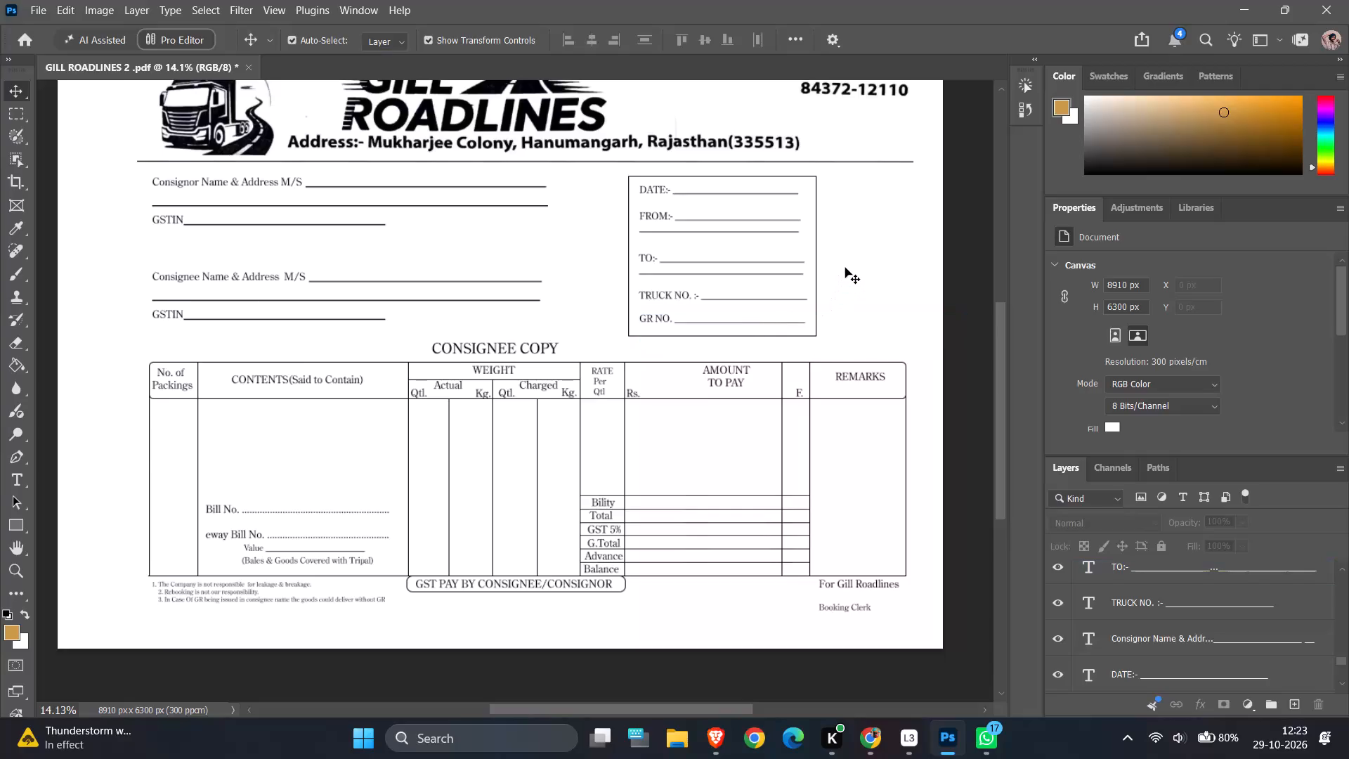
Review the whole consignment form from the letterhead through the consignor and consignee blocks to the table and footer.
scroll(845, 268, "down", 4)
scroll(845, 268, "up", 8)
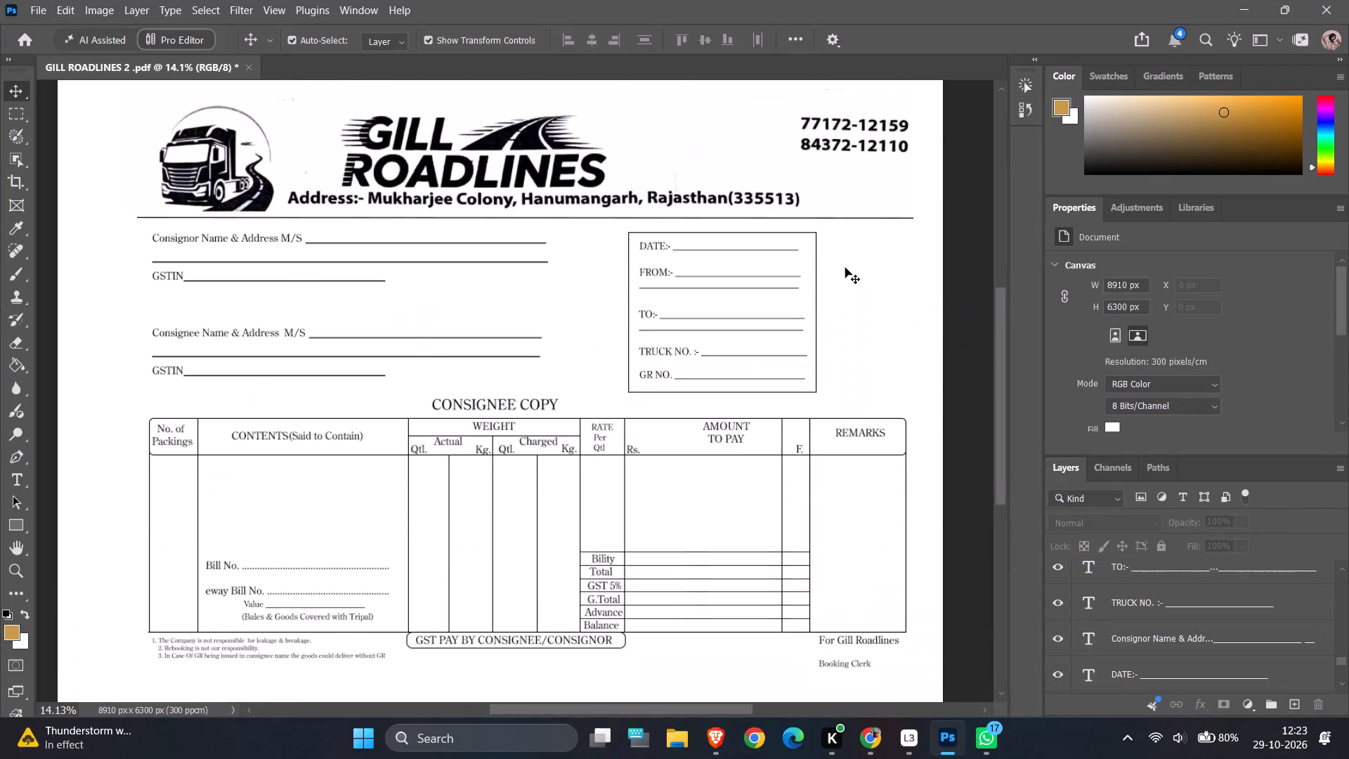
scroll(845, 268, "up", 4)
scroll(845, 268, "down", 2)
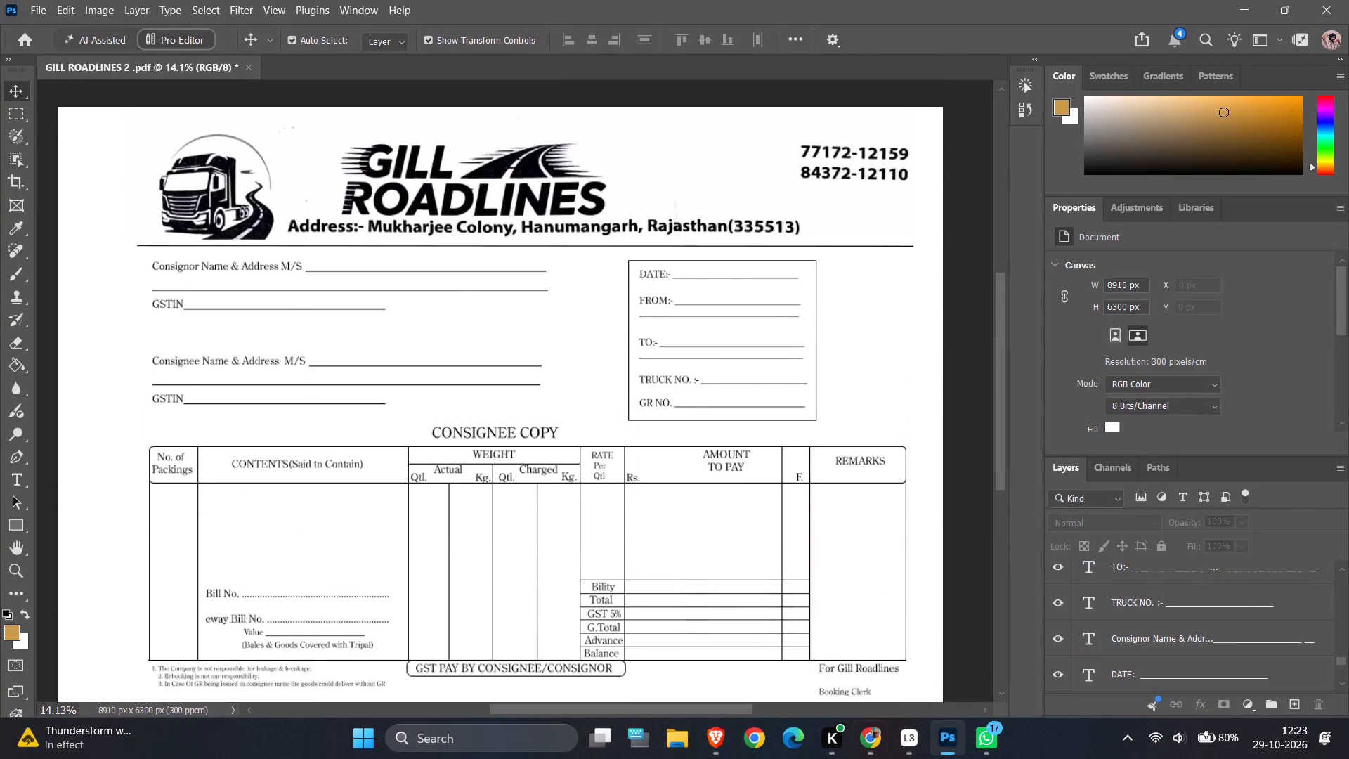
scroll(790, 462, "down", 5)
scroll(832, 526, "down", 1)
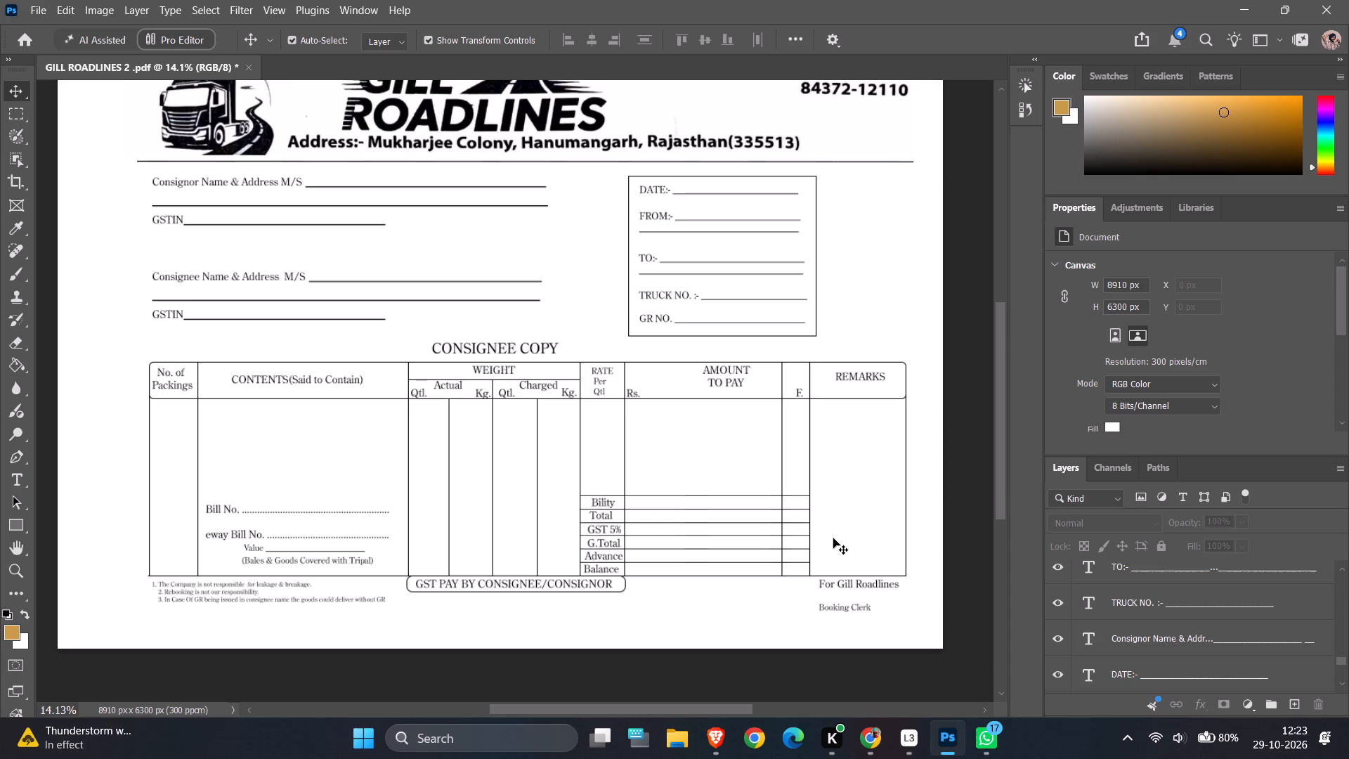
scroll(693, 516, "up", 4)
scroll(690, 527, "down", 3)
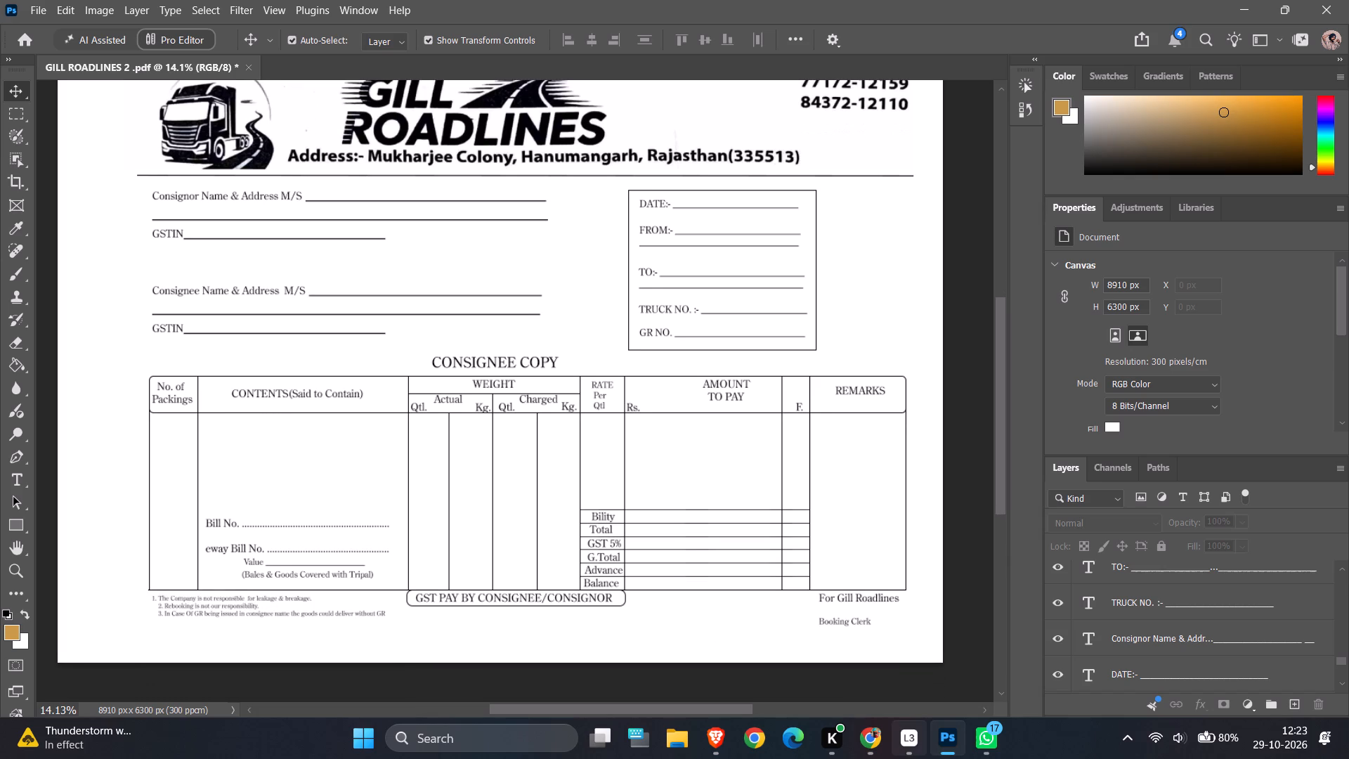
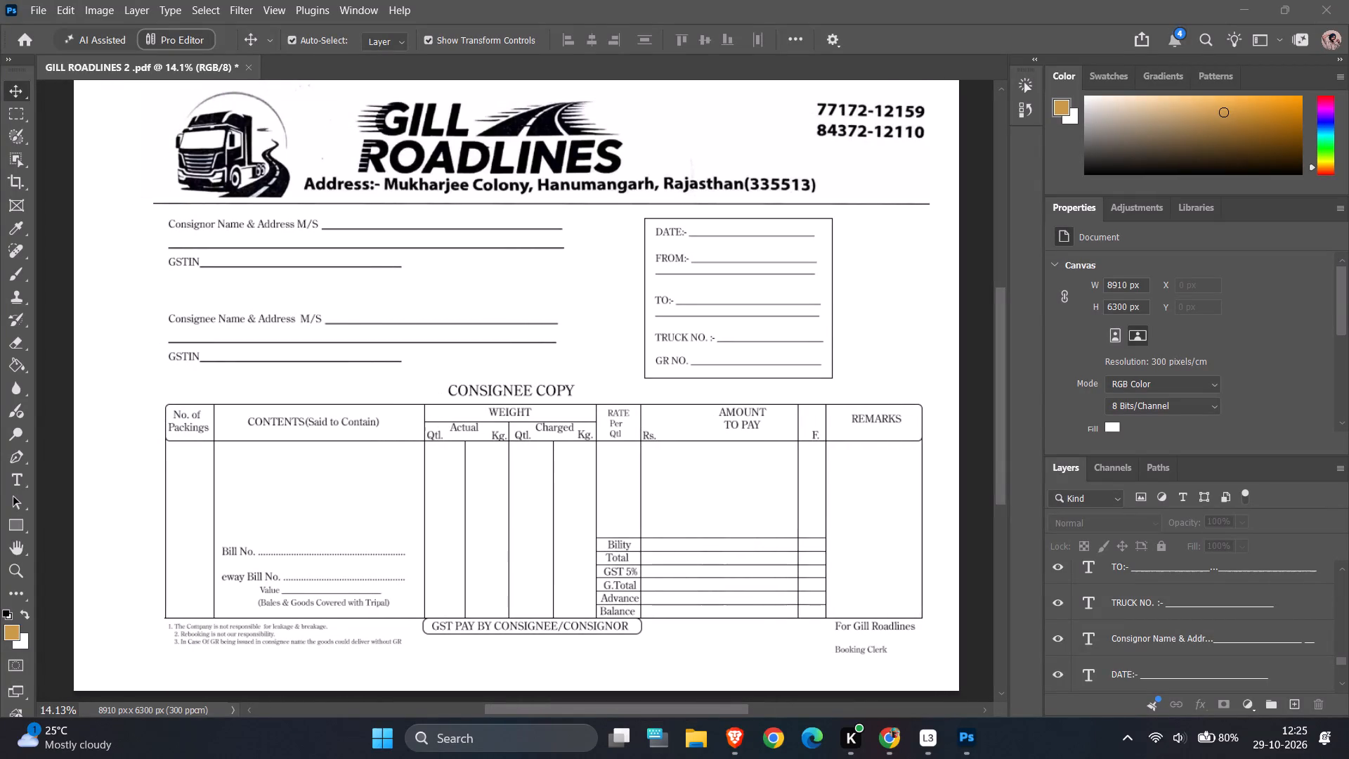
Start opening another file and look through the Desktop folder's contents for it.
scroll(241, 246, "up", 4)
left_click(28, 11)
left_click(64, 45)
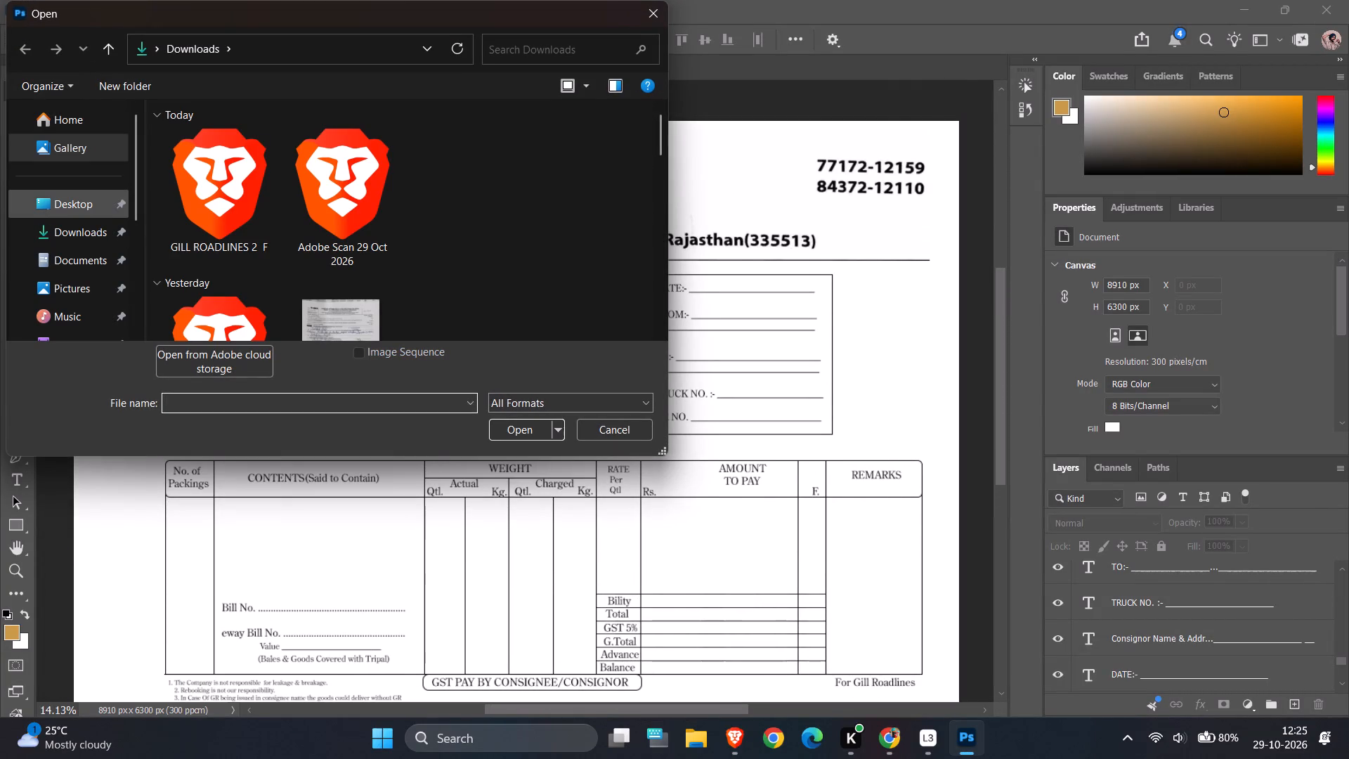
left_click(70, 209)
scroll(528, 223, "down", 1)
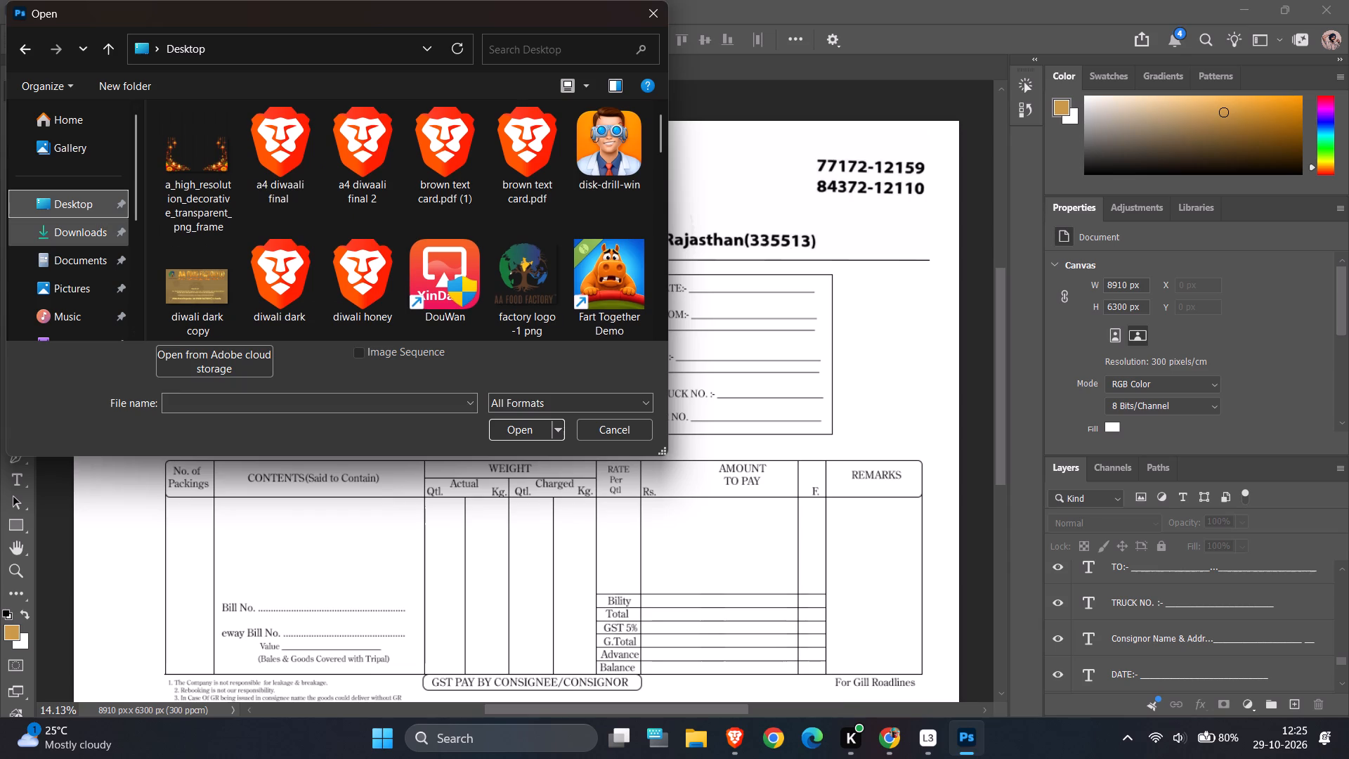
left_click(84, 232)
left_click(74, 202)
scroll(416, 207, "down", 2)
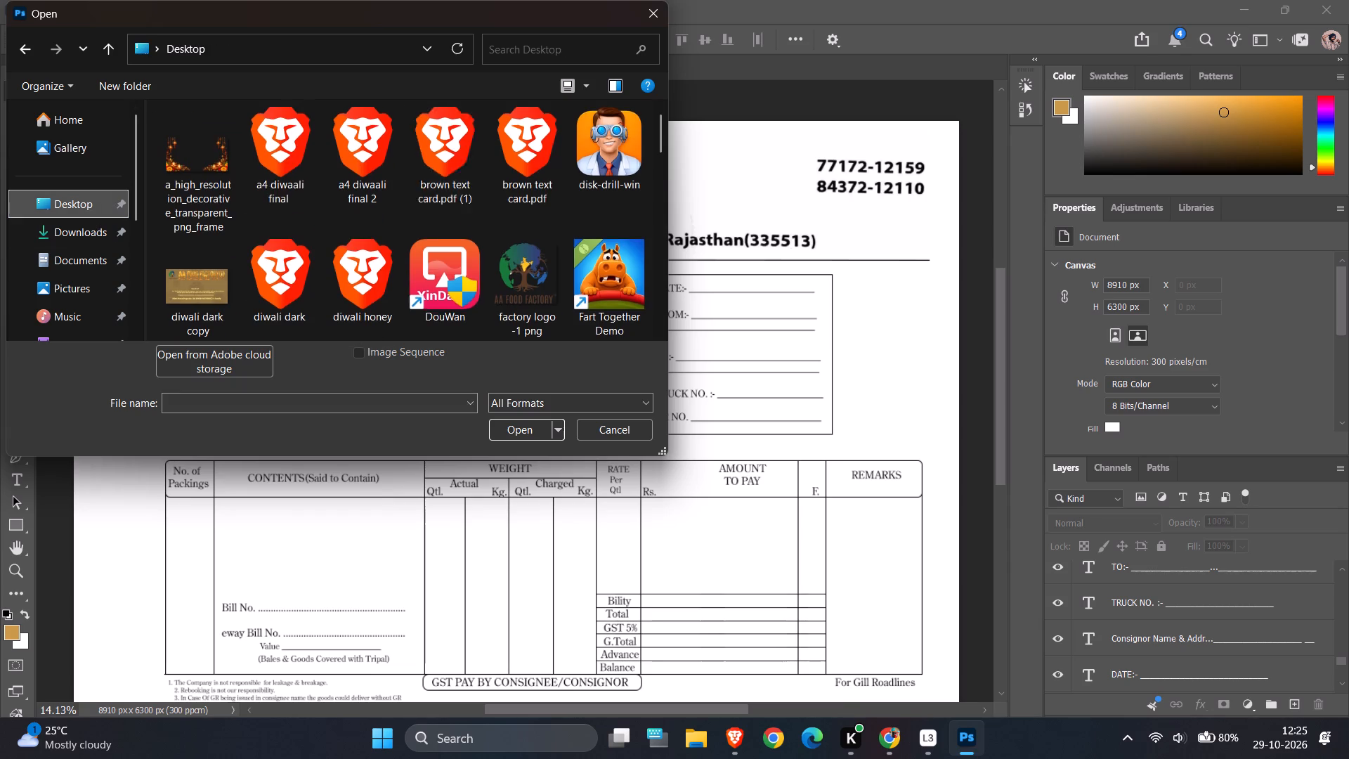
scroll(416, 209, "down", 4)
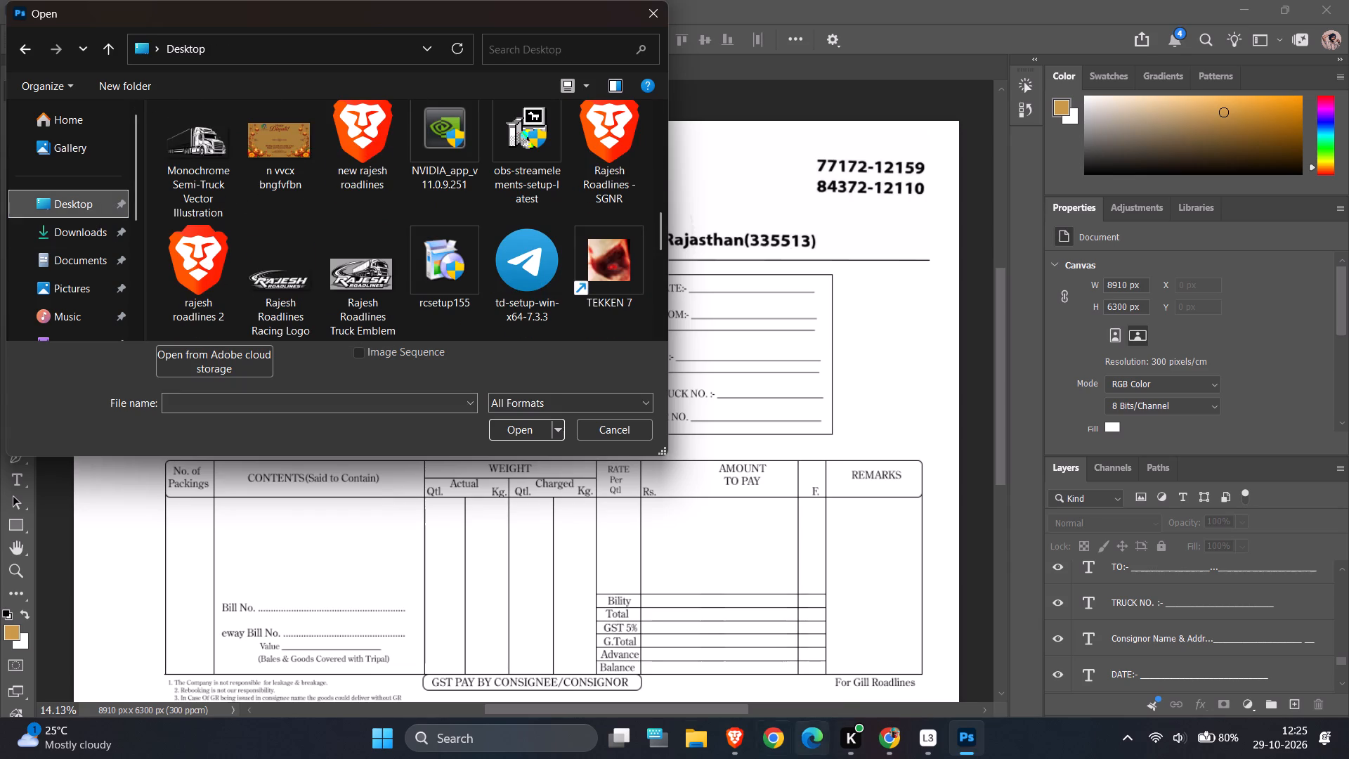
scroll(322, 265, "down", 6)
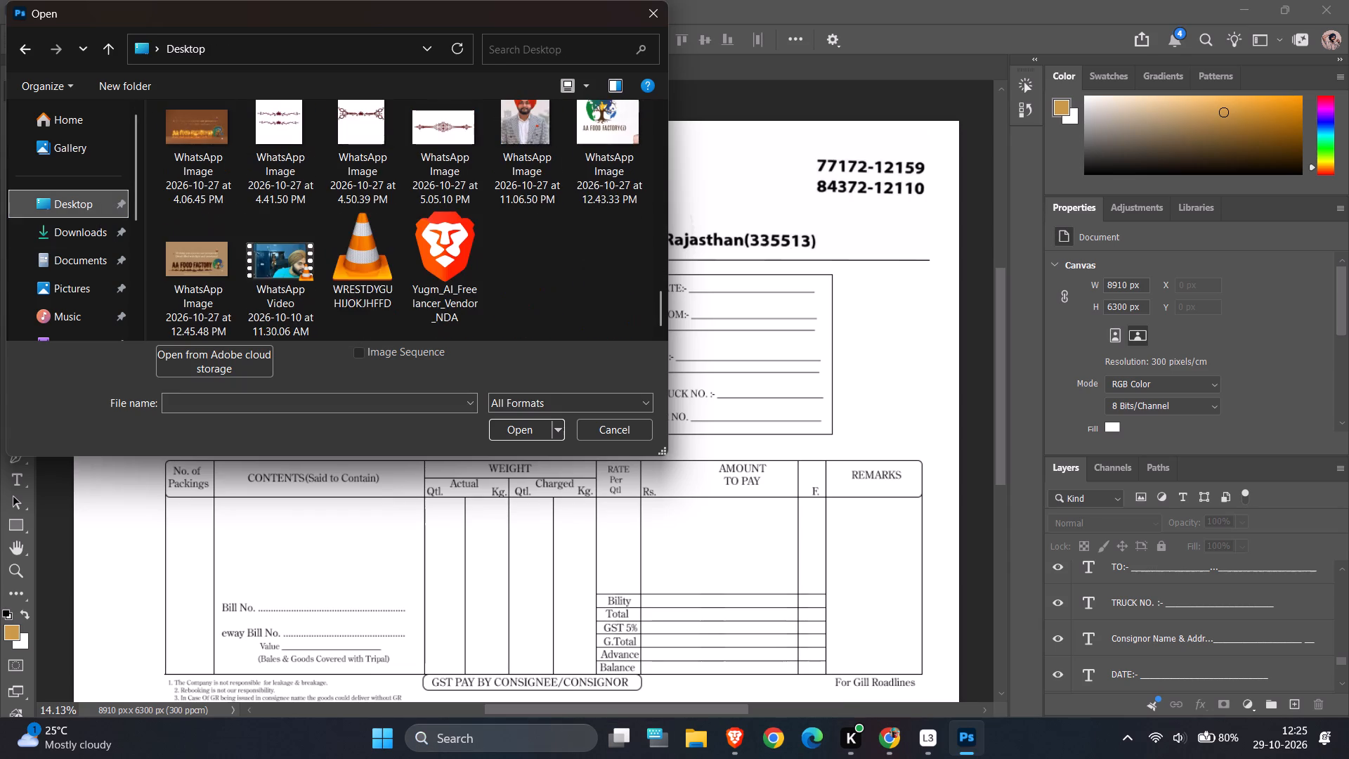
Look through the whole Desktop folder's files, from first to last, for the file to open.
scroll(280, 290, "down", 1)
scroll(280, 290, "up", 2)
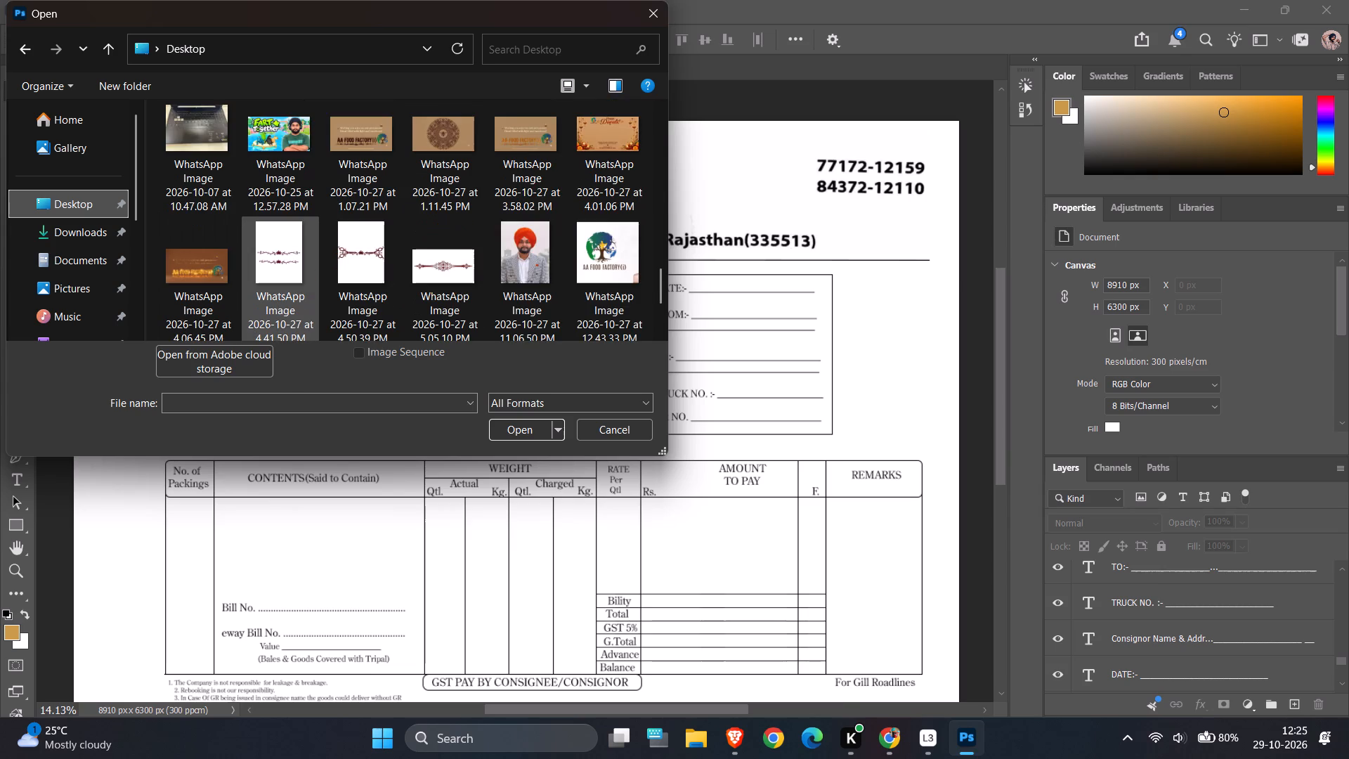
scroll(280, 290, "up", 2)
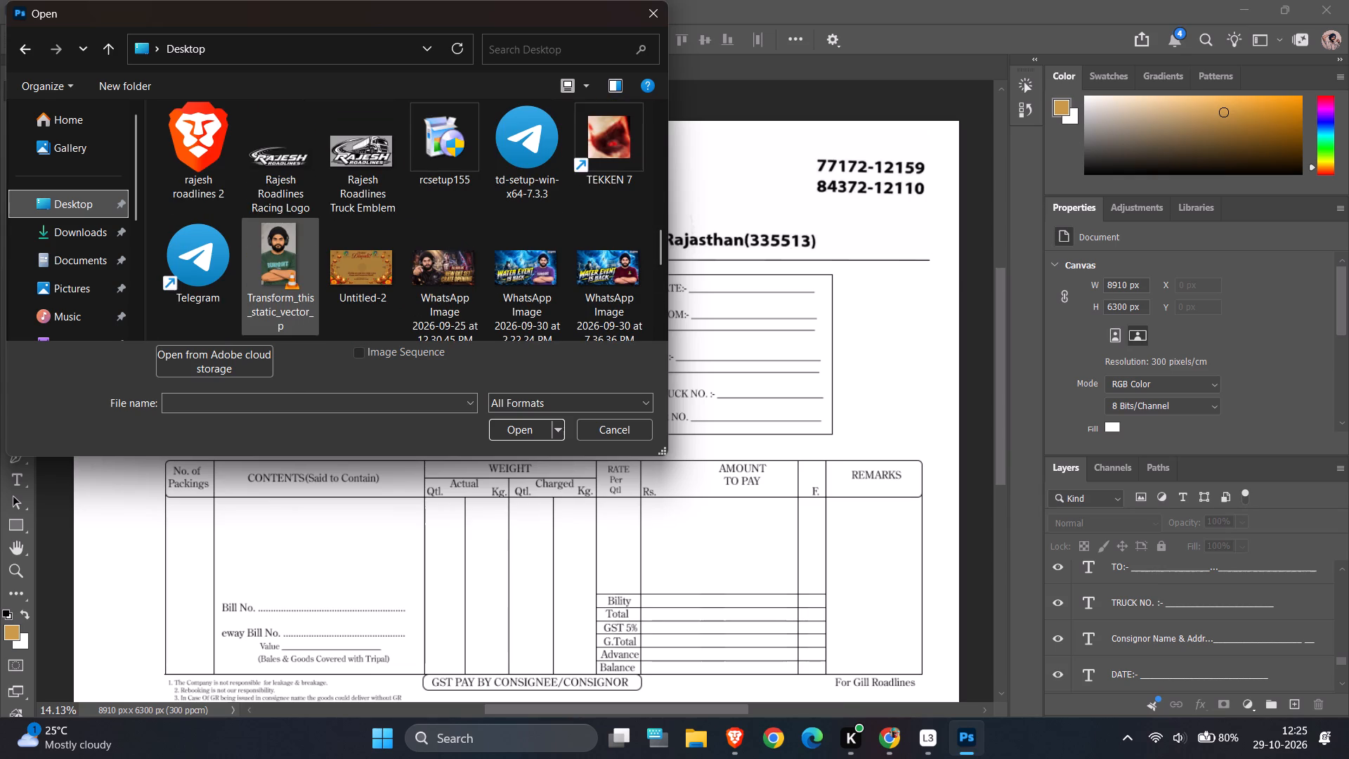
scroll(269, 267, "up", 1)
scroll(398, 231, "up", 1)
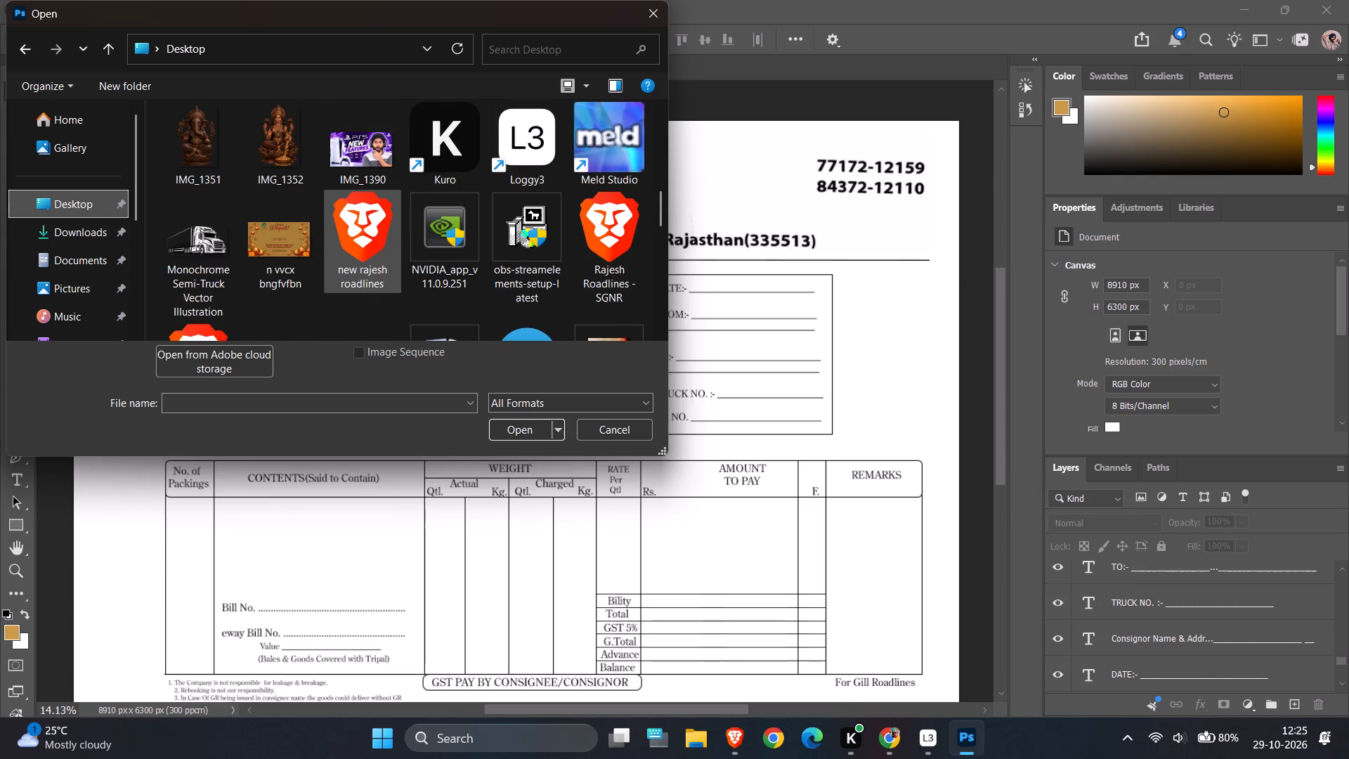
scroll(398, 231, "up", 2)
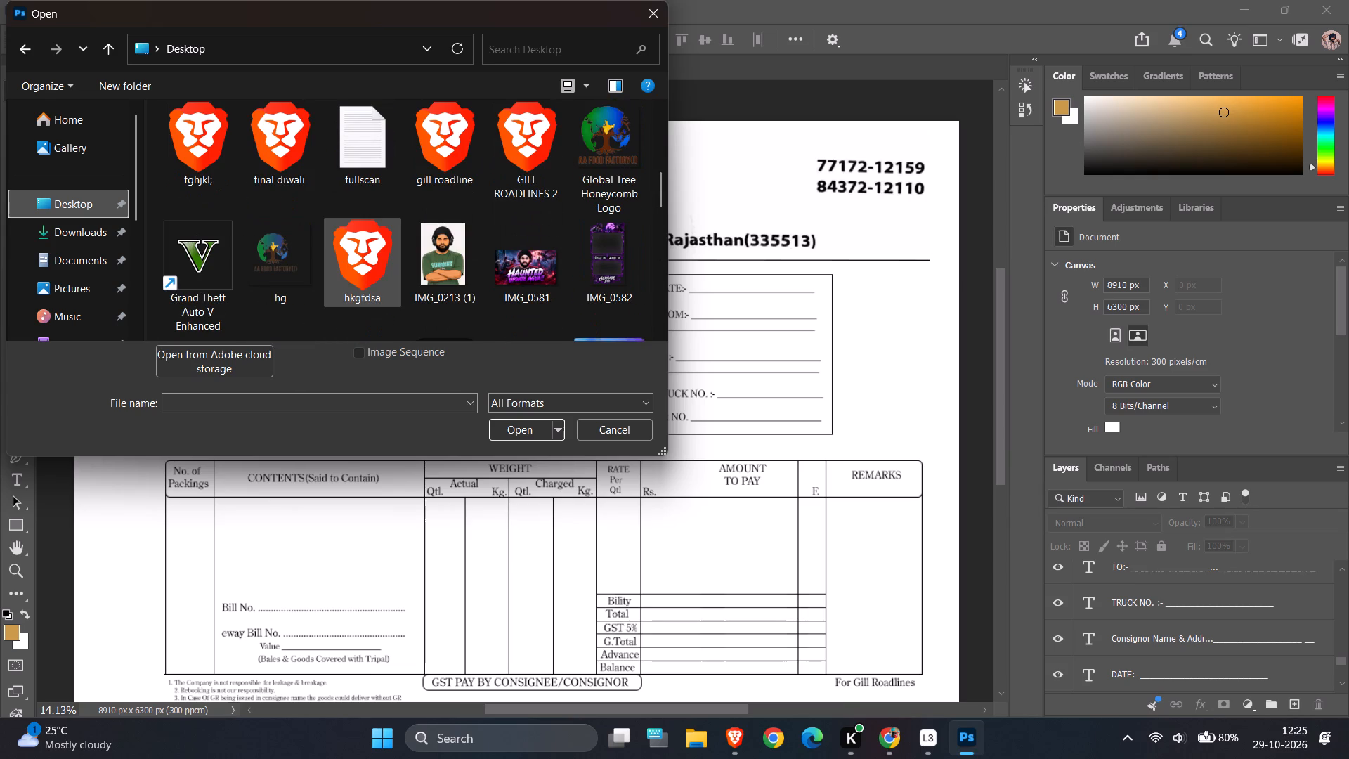
scroll(398, 231, "up", 1)
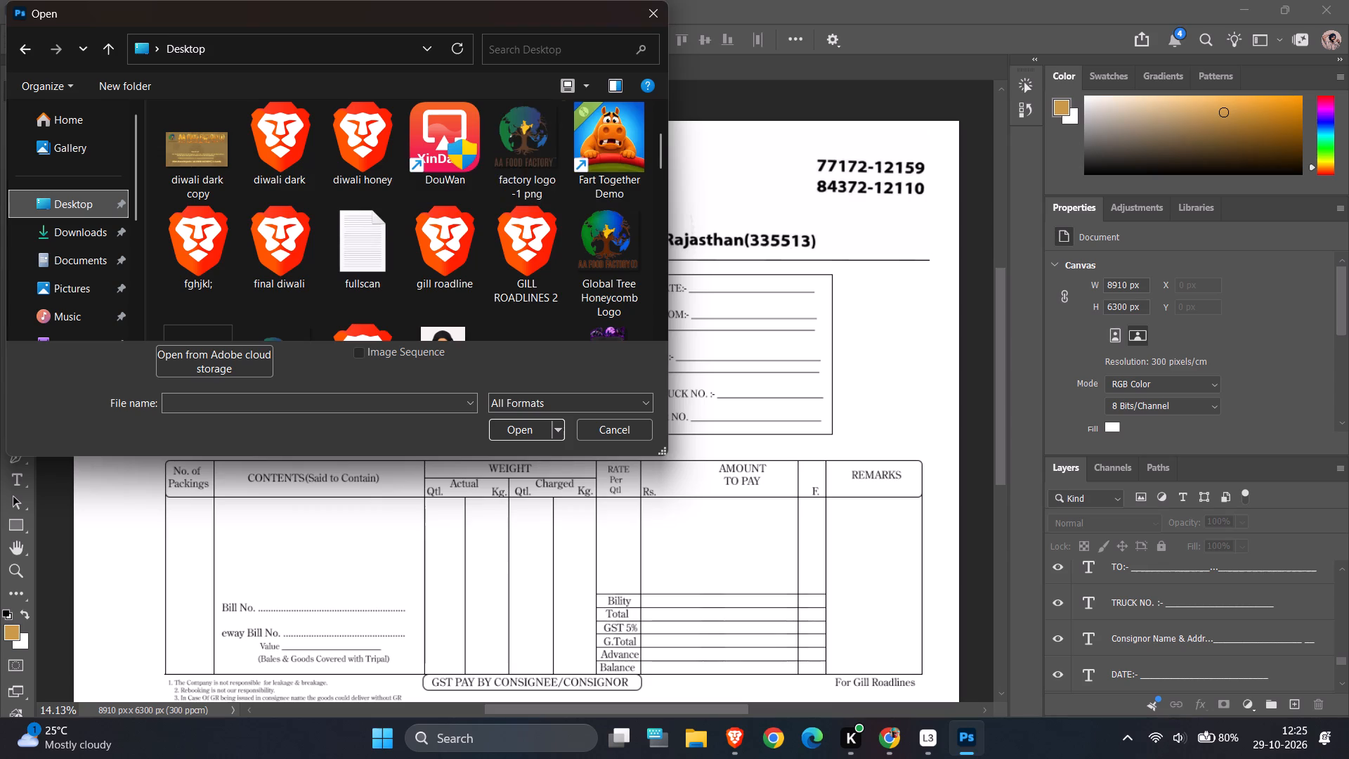
scroll(351, 229, "up", 4)
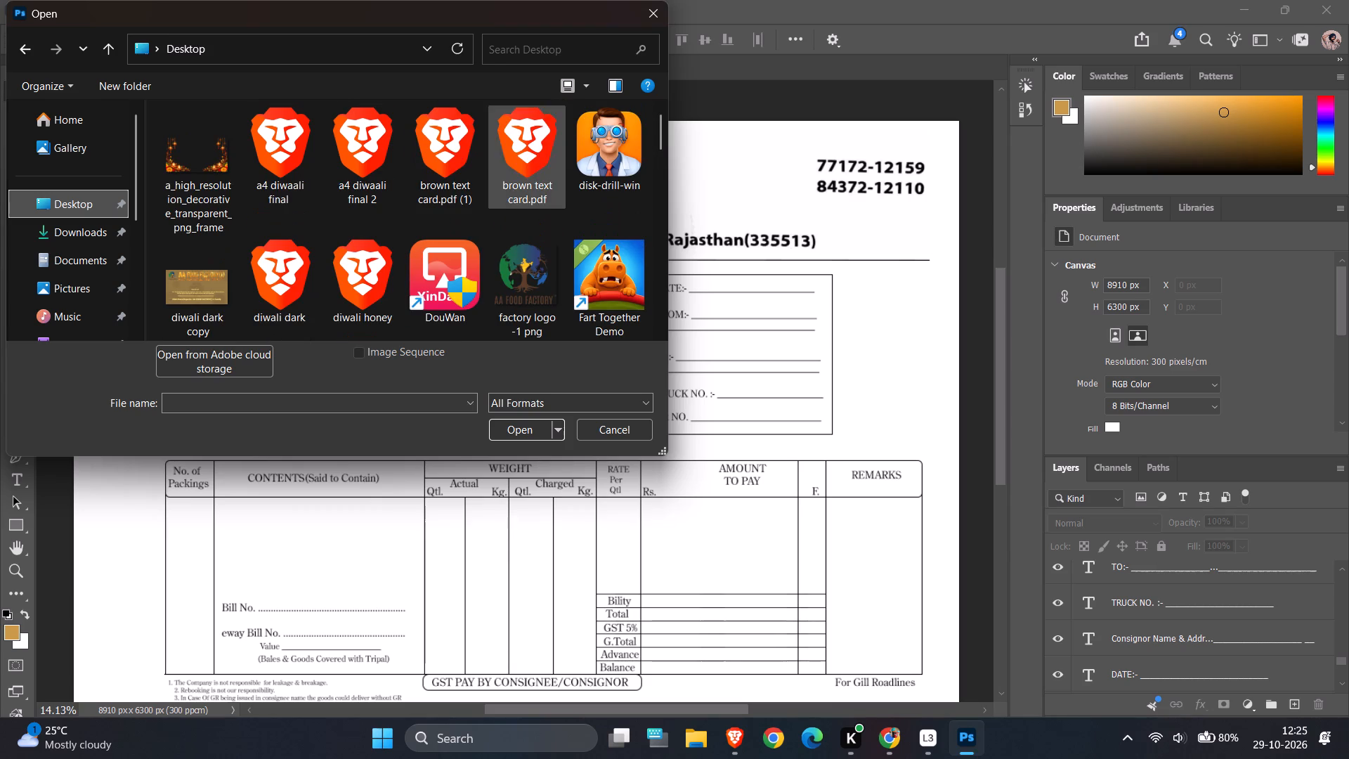
scroll(448, 215, "down", 3)
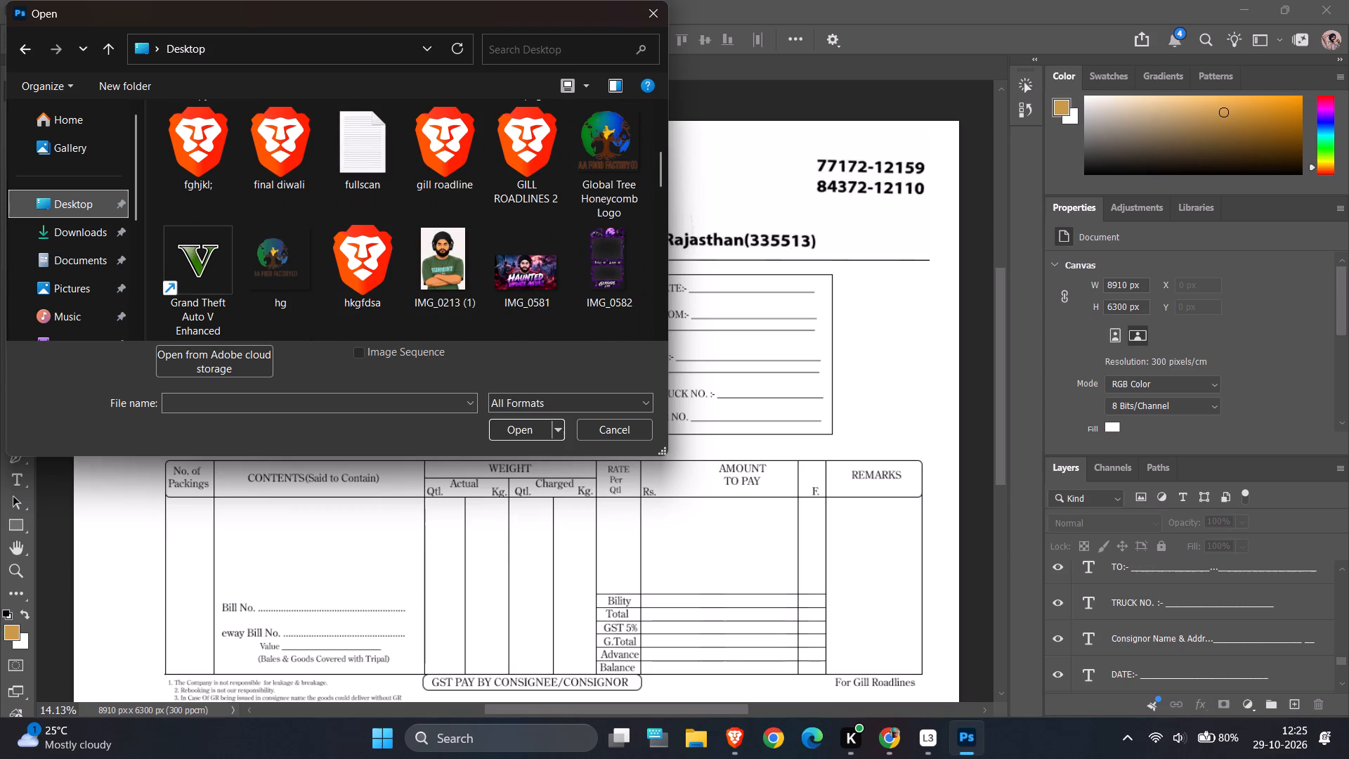
scroll(359, 238, "down", 2)
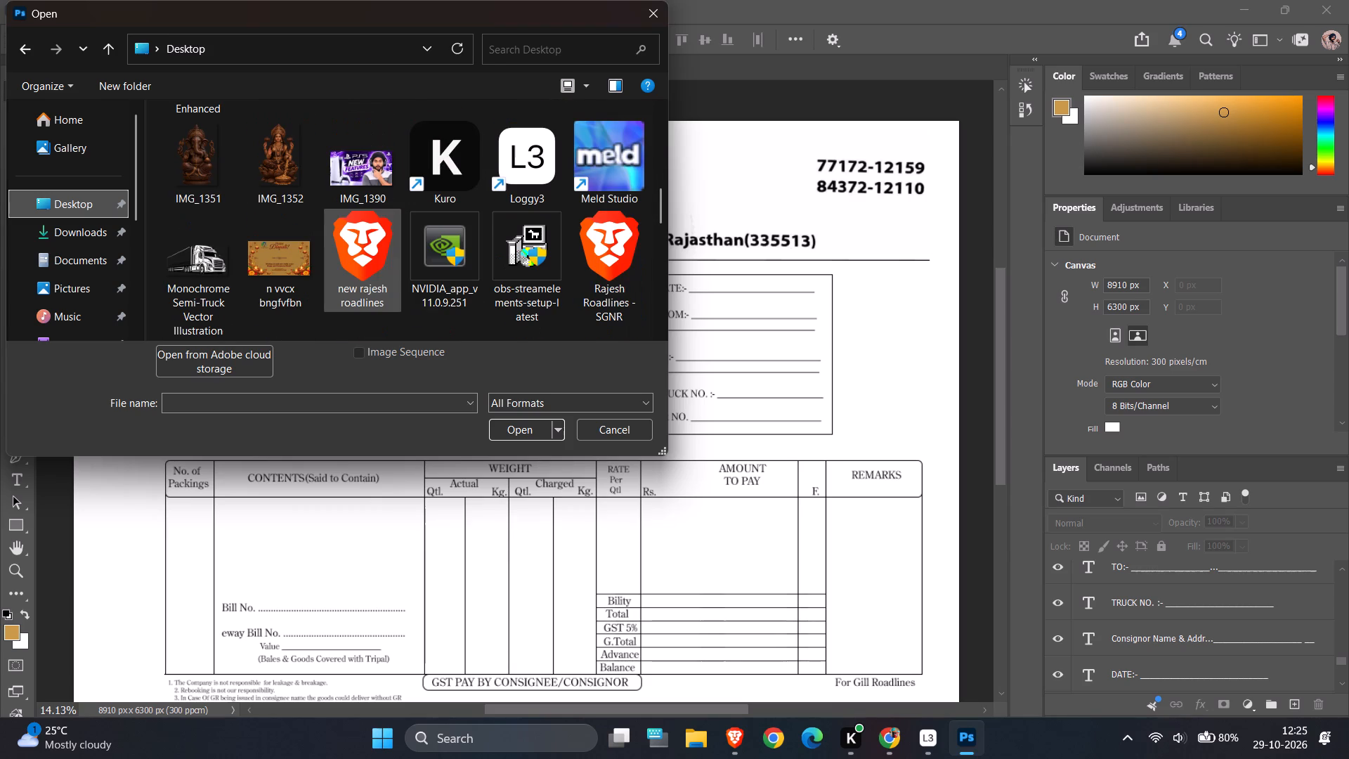
scroll(502, 259, "down", 1)
scroll(251, 260, "down", 1)
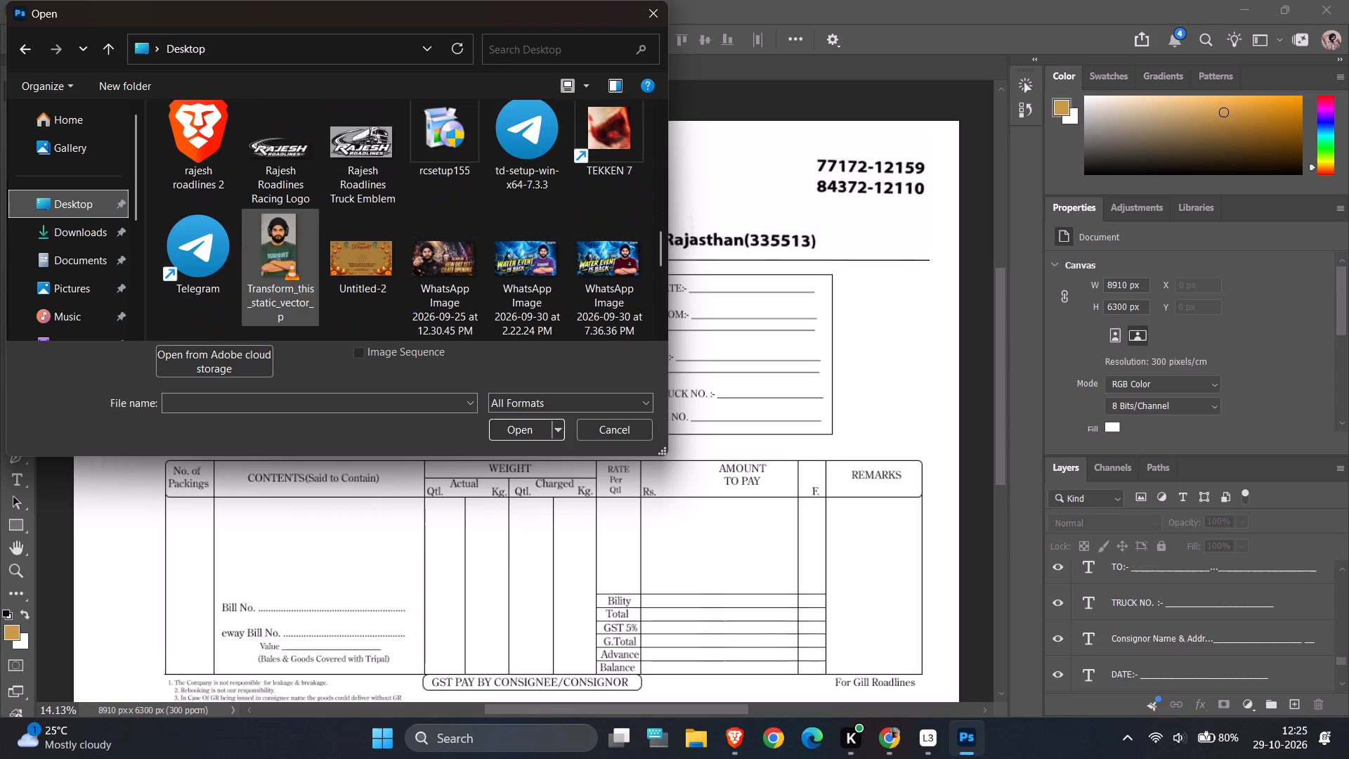
scroll(251, 260, "down", 1)
scroll(402, 263, "down", 3)
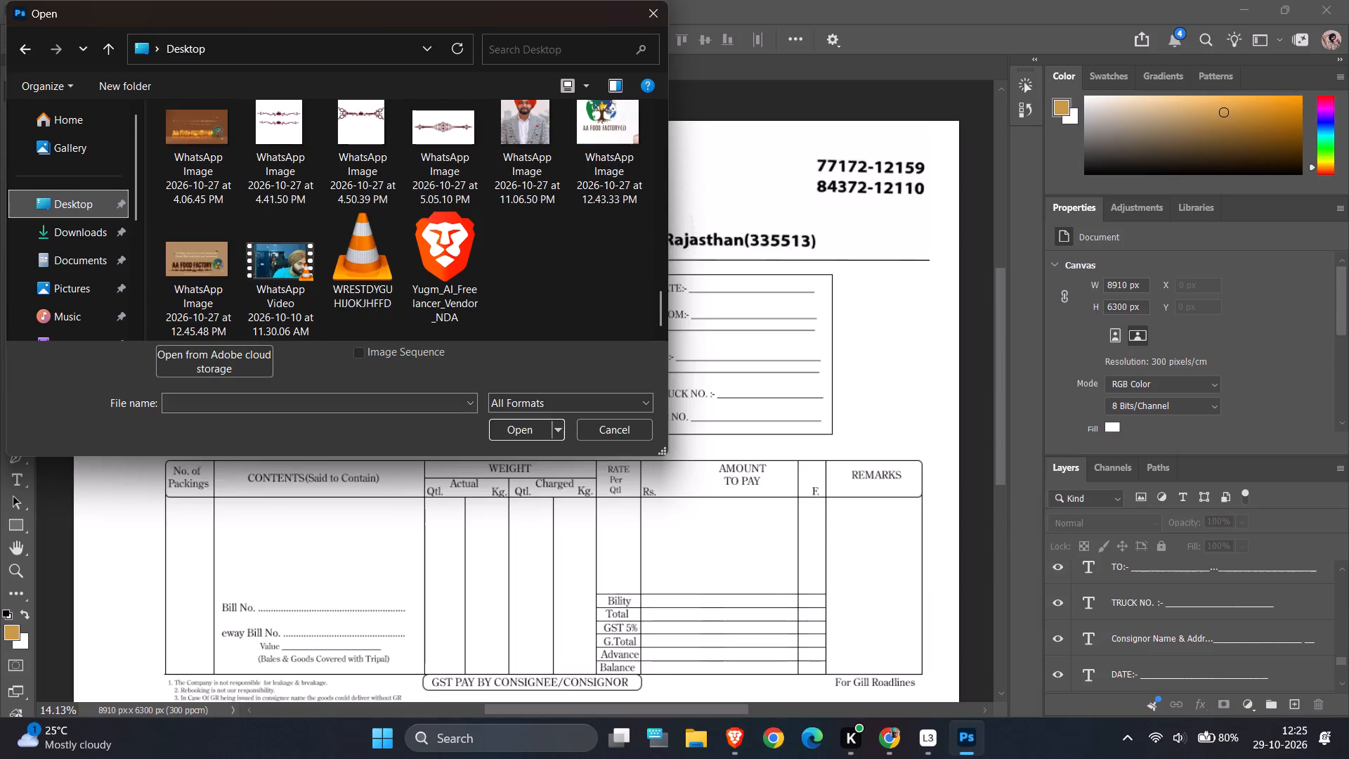
Switch to Windows search and look up the WhatsApp app.
left_click(458, 739)
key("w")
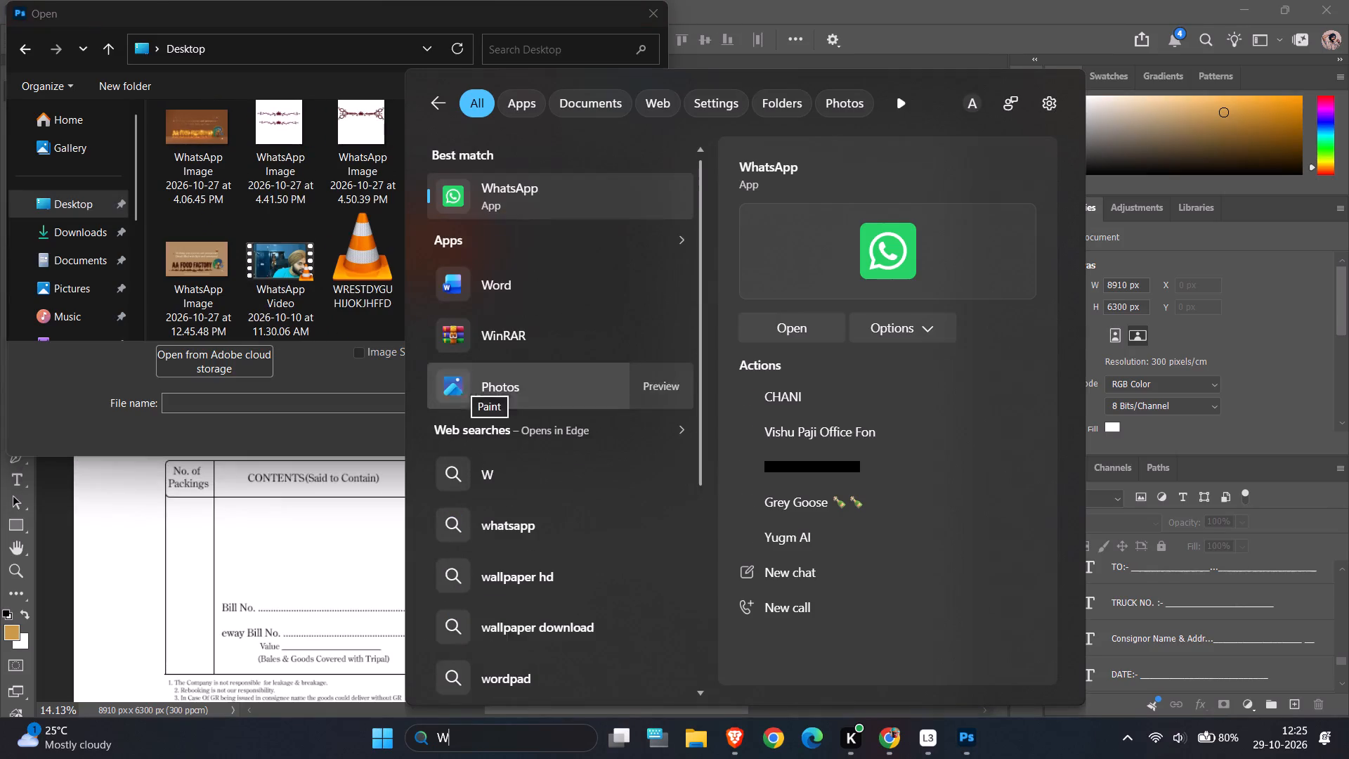